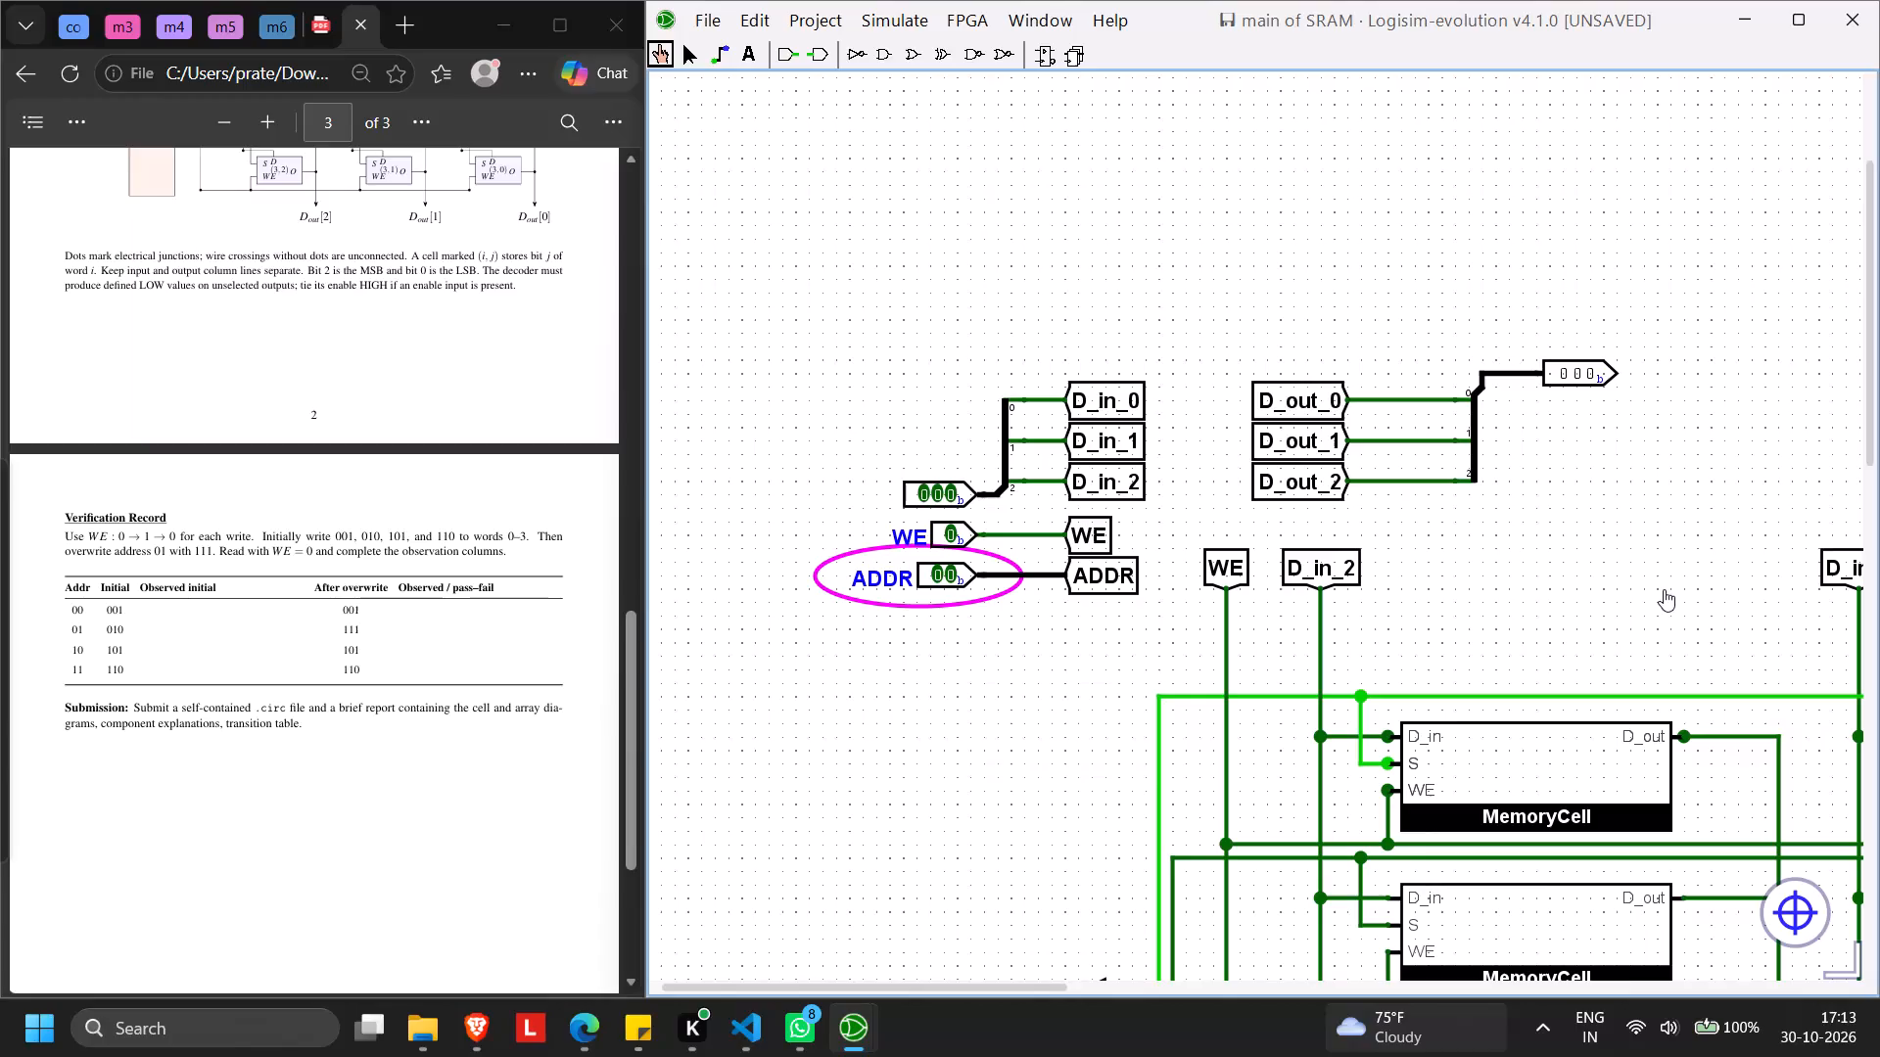
Pulse WE 0→1→0 with the data input at 000 and ADDR at 00 to write word 0.
click(1664, 589)
ctrl+scroll(973, 520, up, 2)
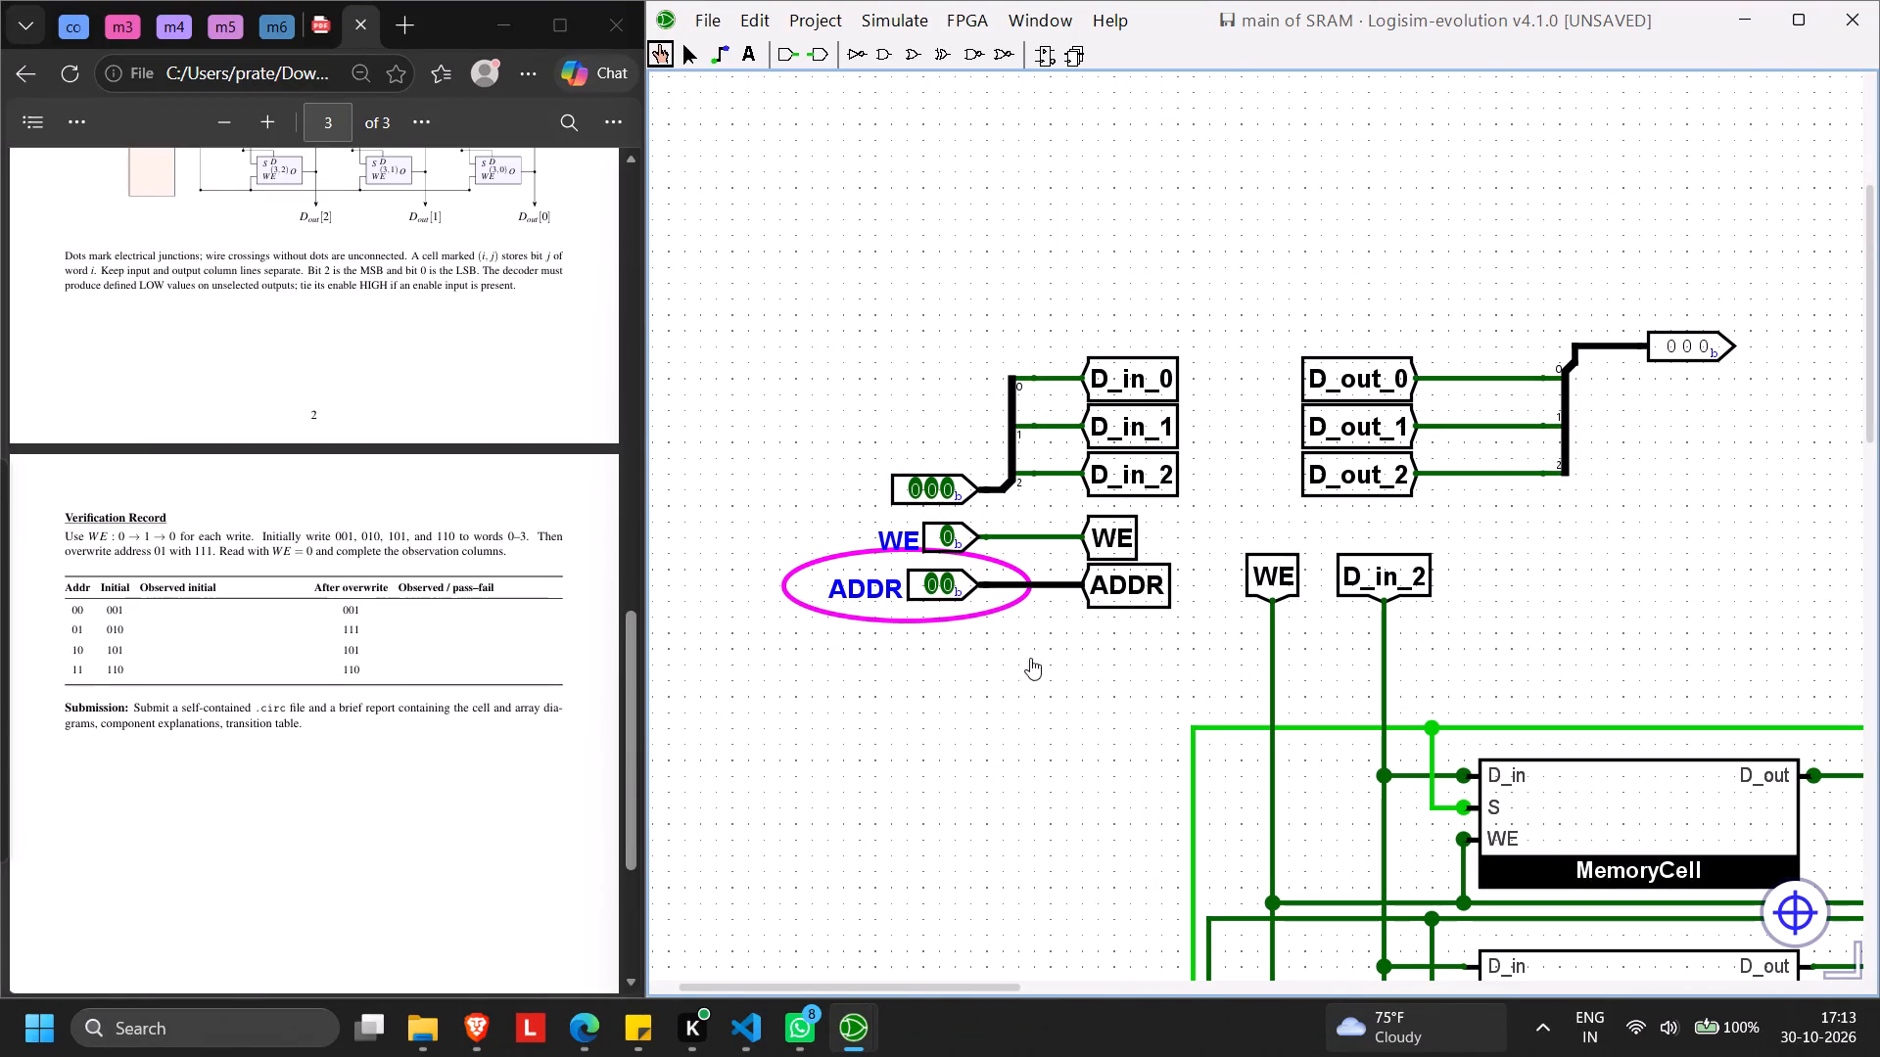
click(952, 534)
click(952, 534)
Set the data input to 111 and ADDR to 01, and pulse WE to write the word.
click(916, 494)
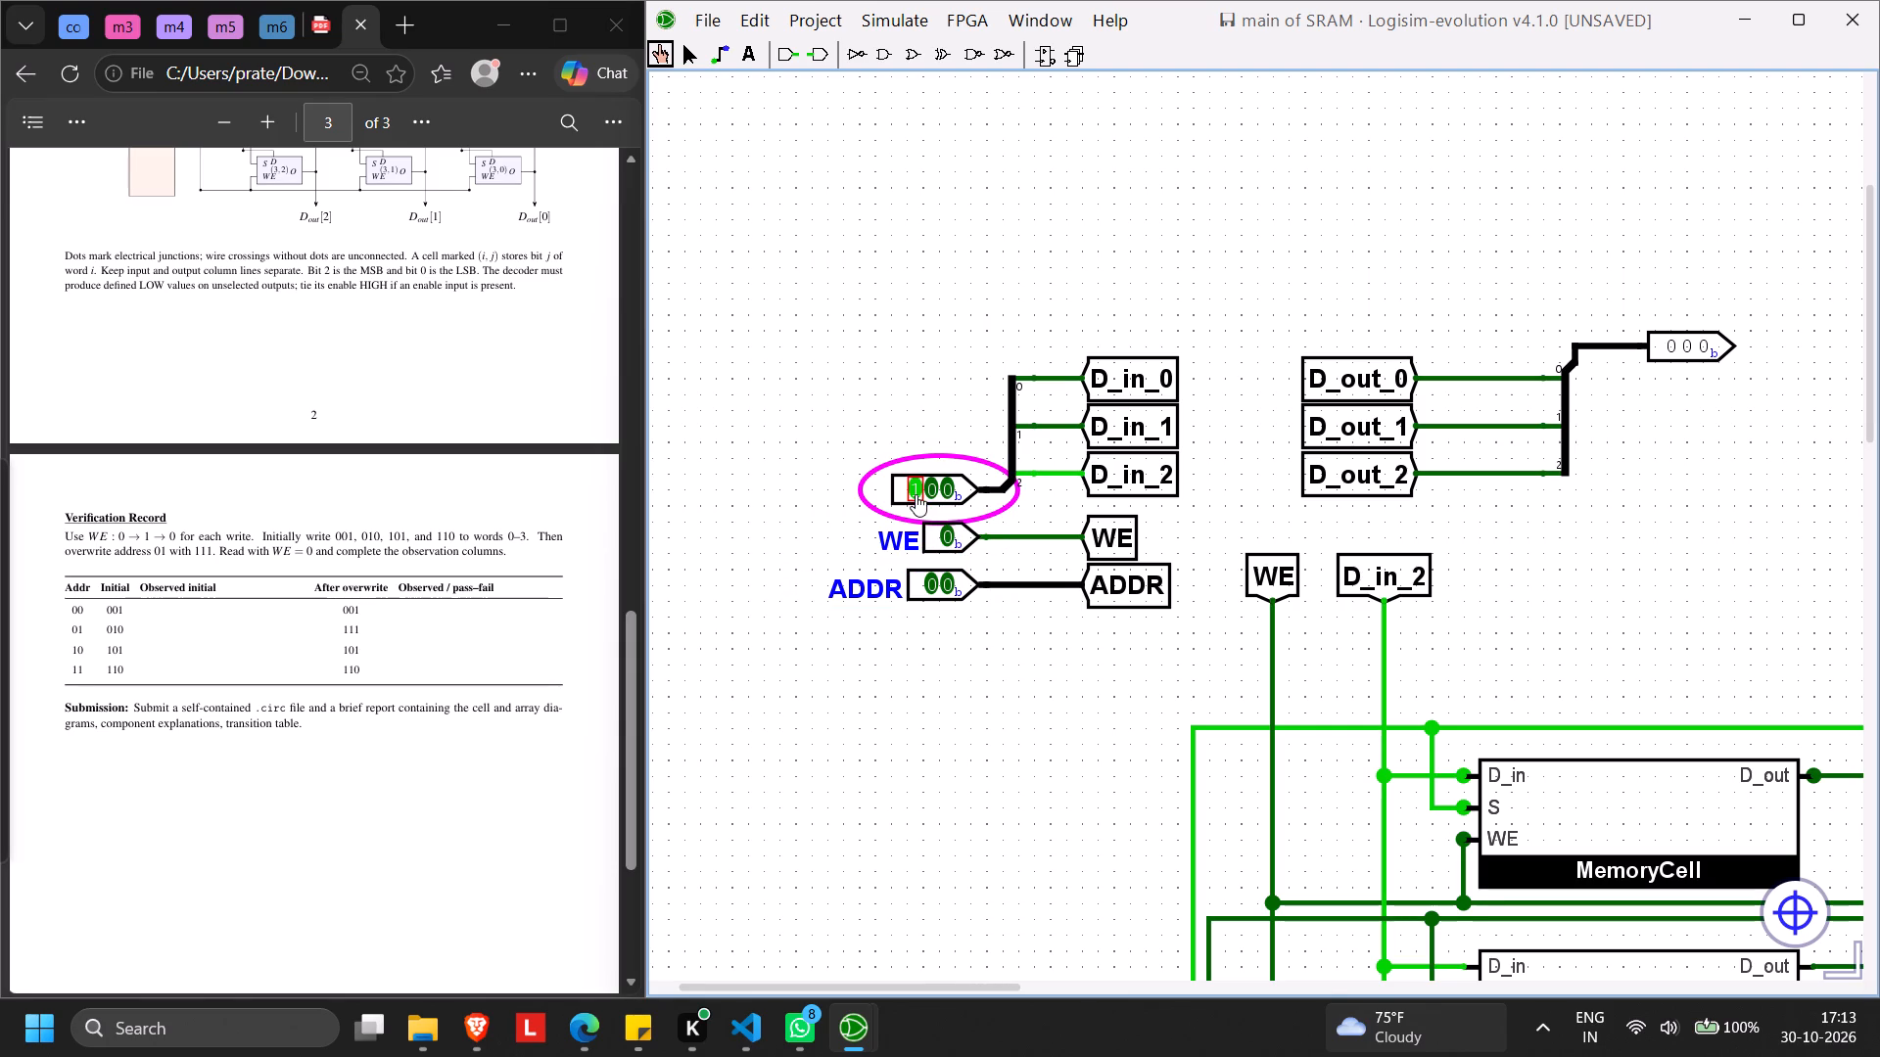
click(933, 490)
click(949, 490)
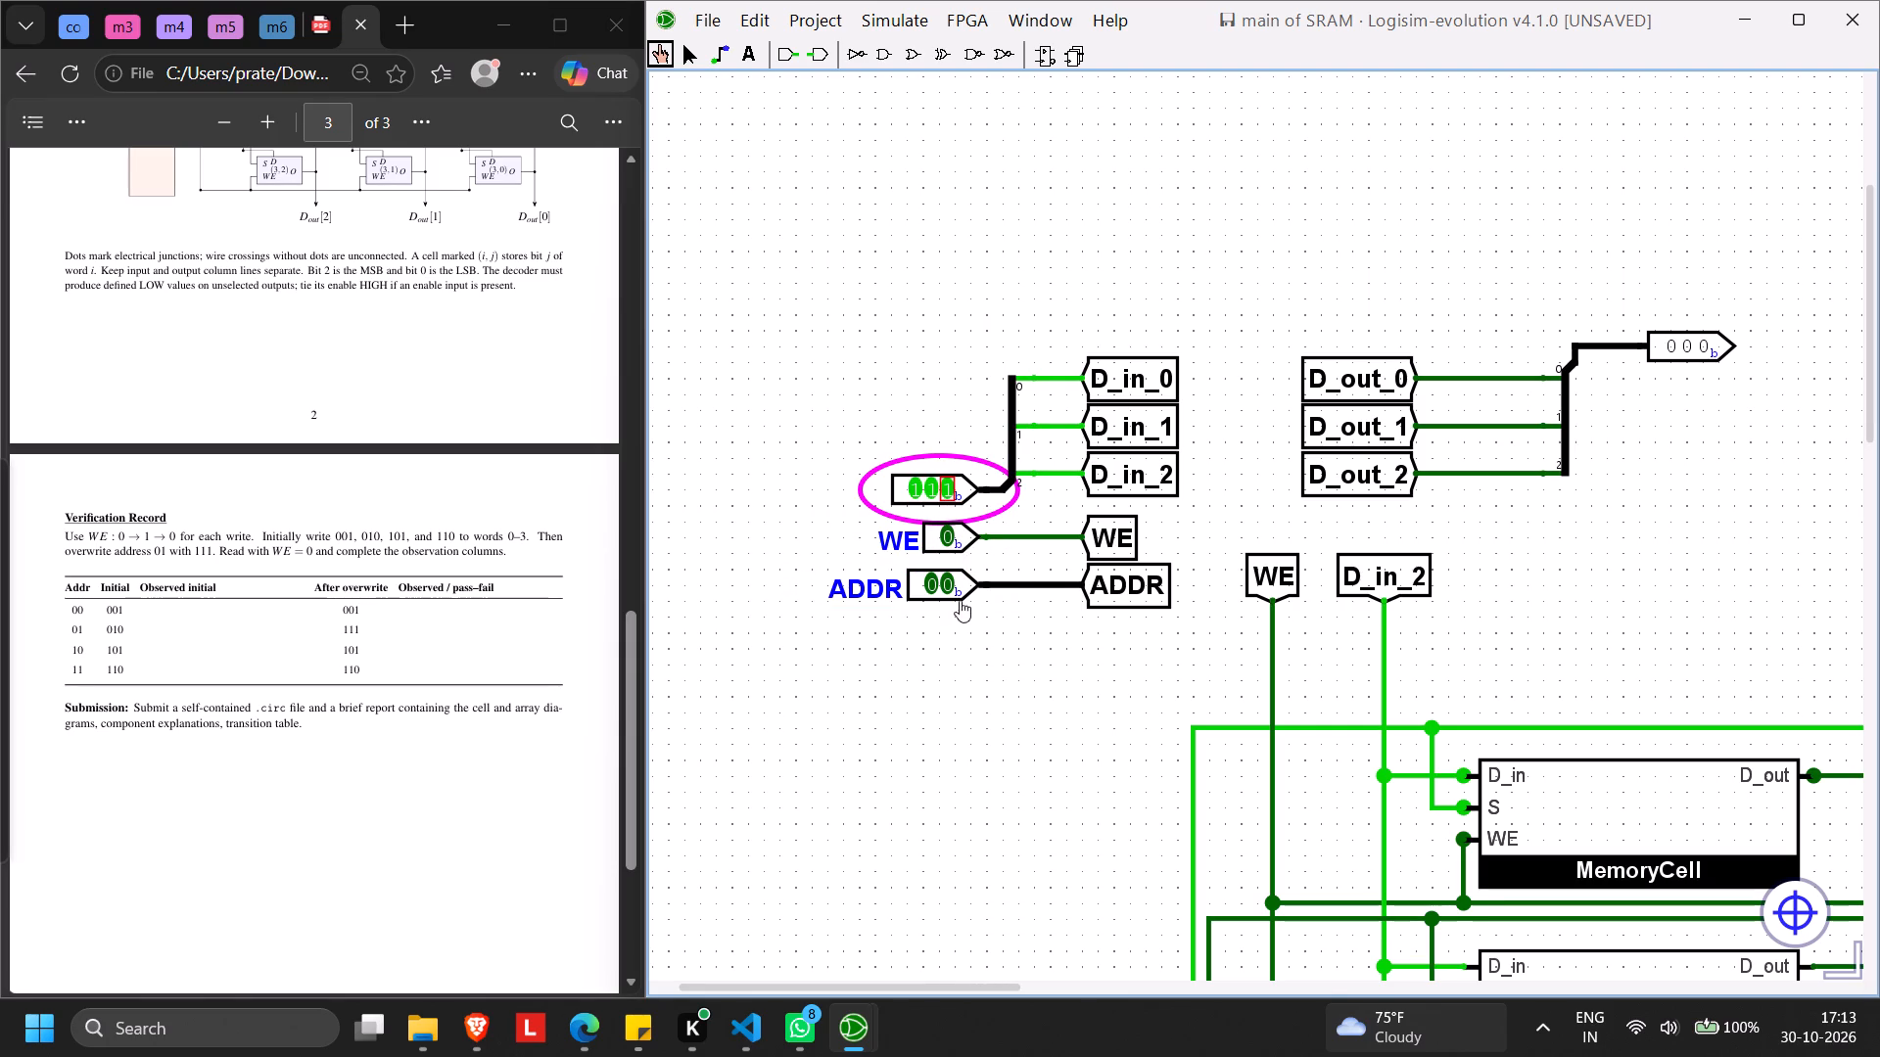
click(946, 591)
click(944, 538)
click(944, 537)
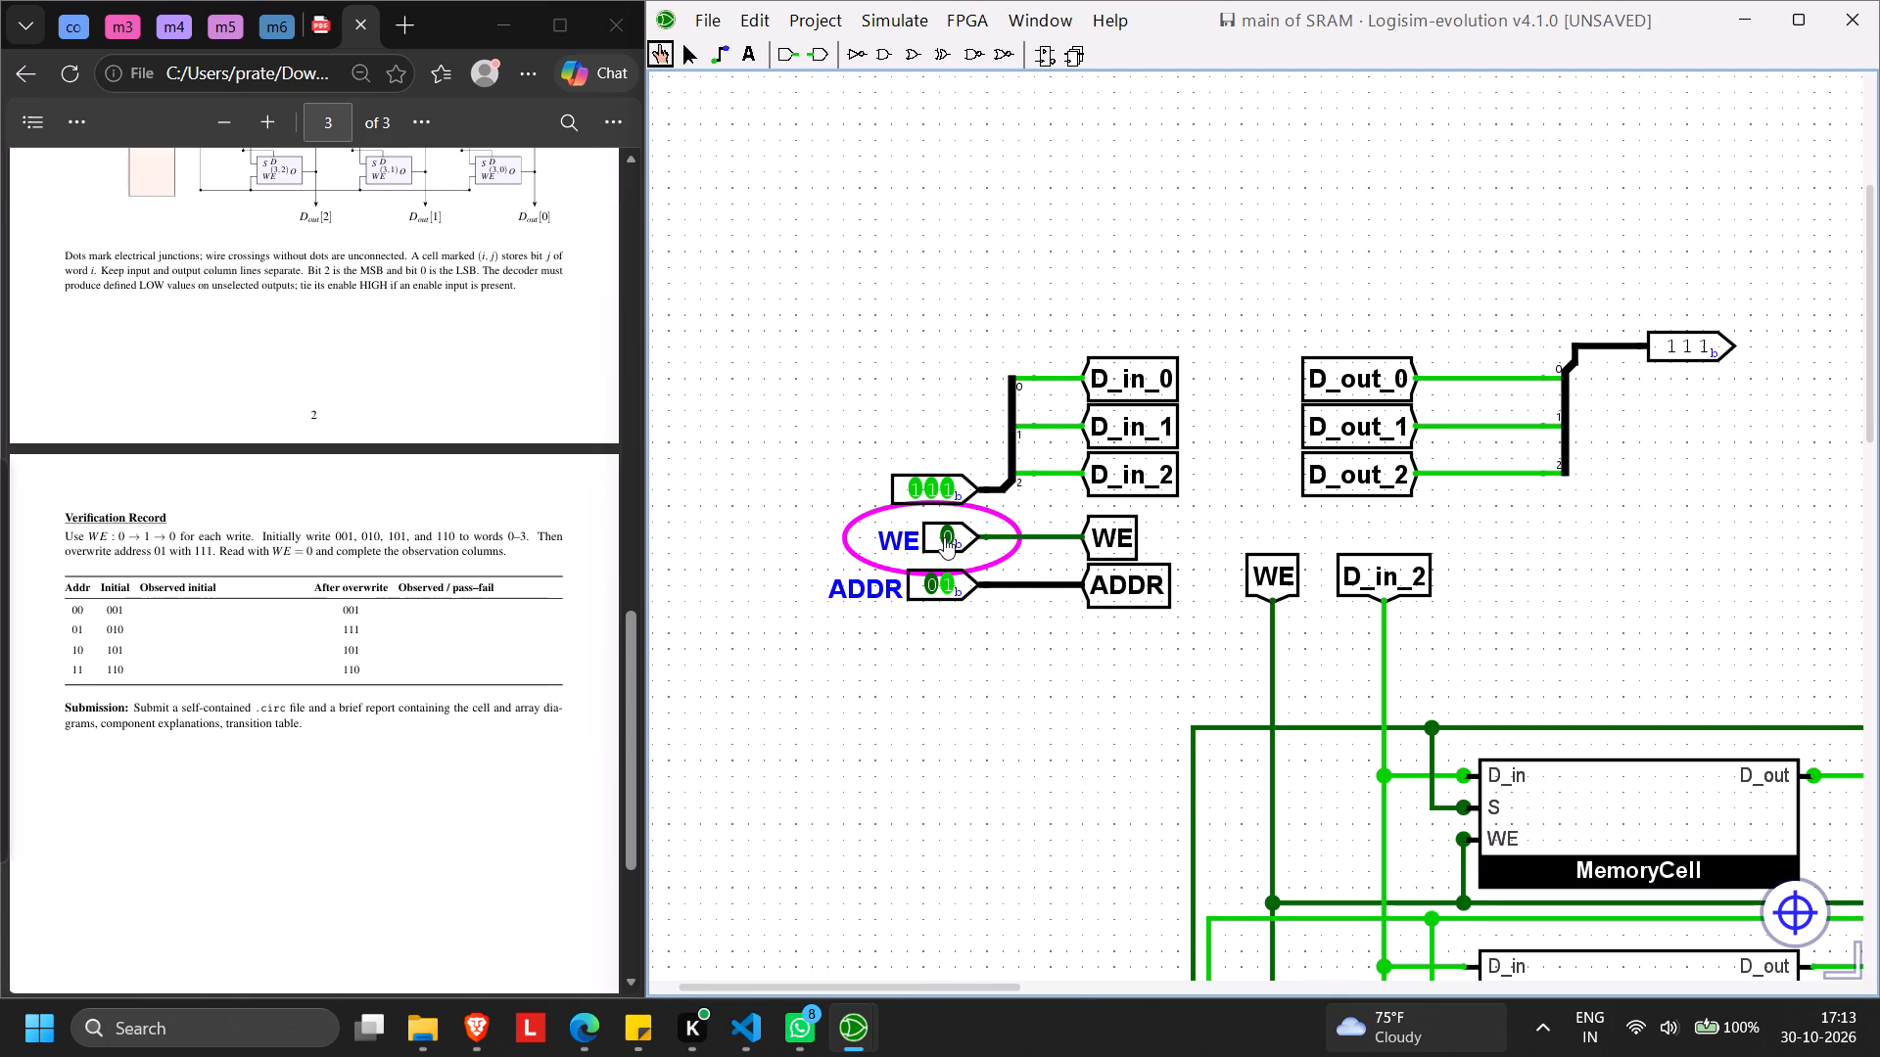
Set the data input to 010 and ADDR to 10, and pulse WE to write the word.
click(915, 493)
click(950, 492)
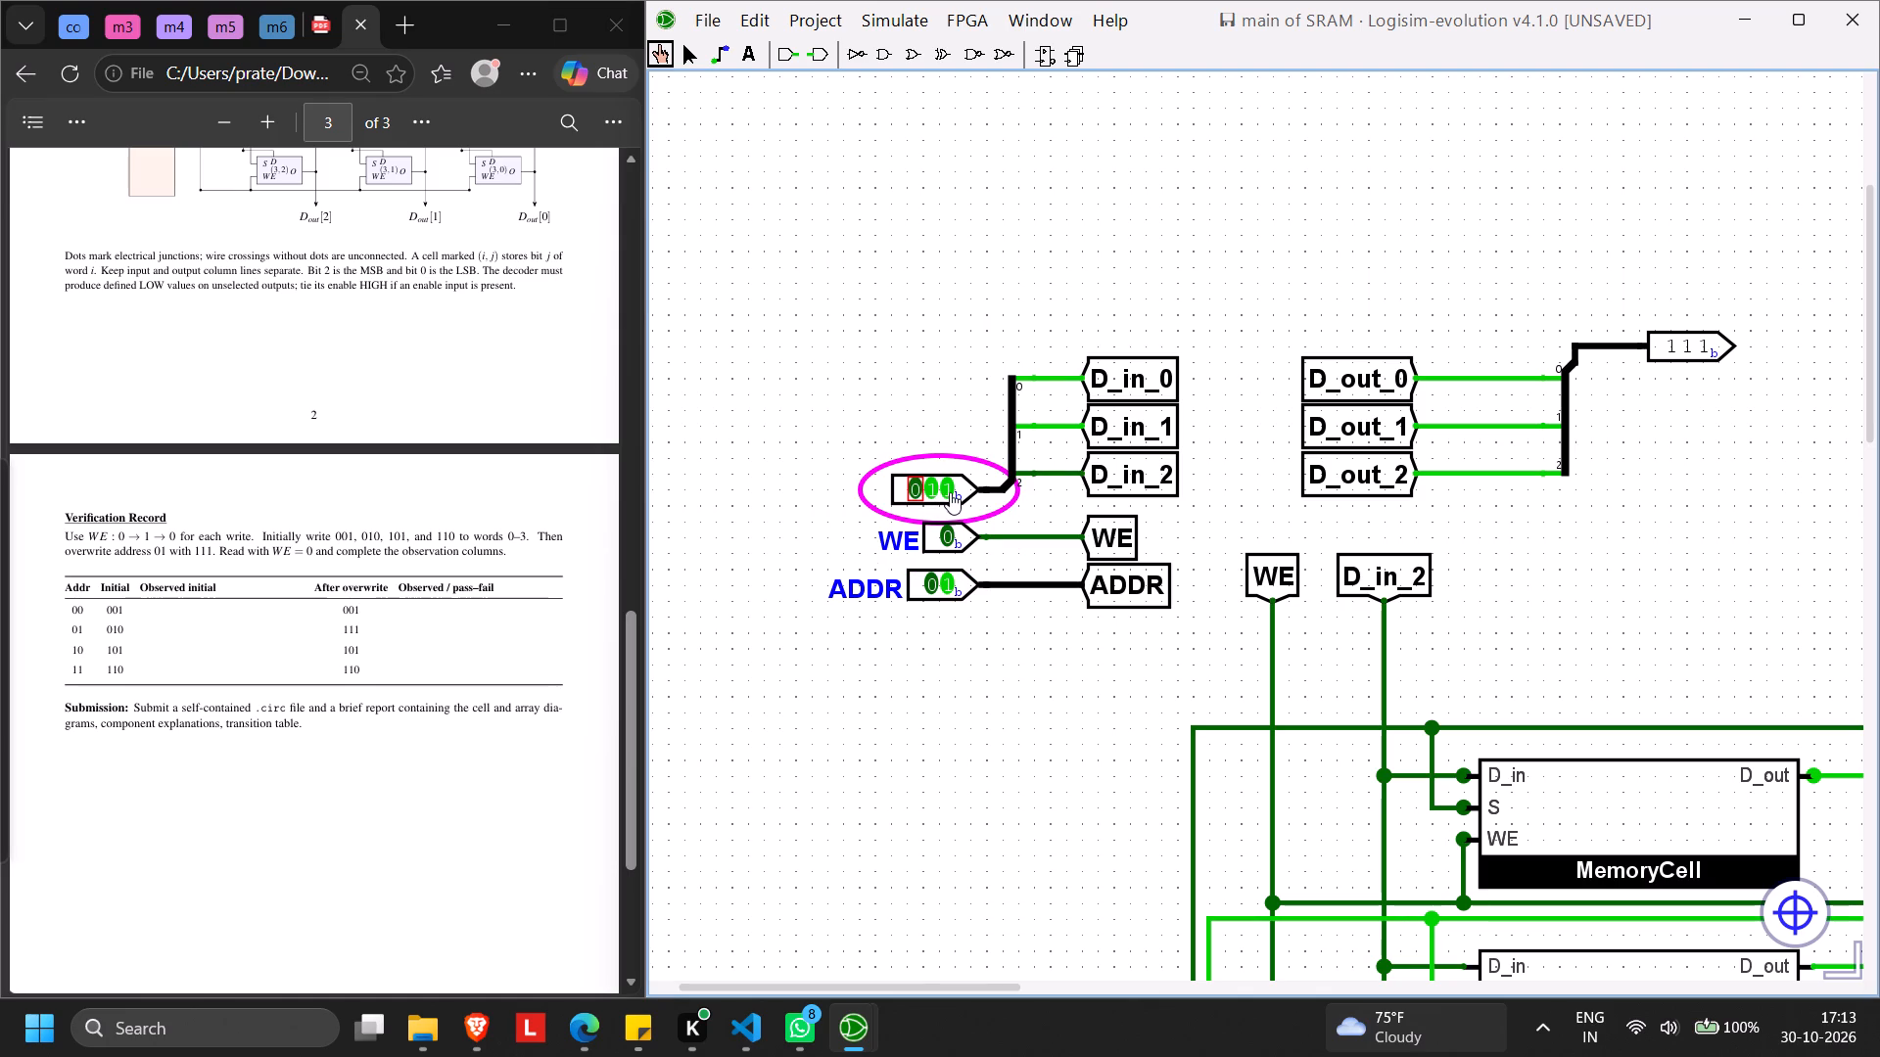
click(928, 582)
click(947, 582)
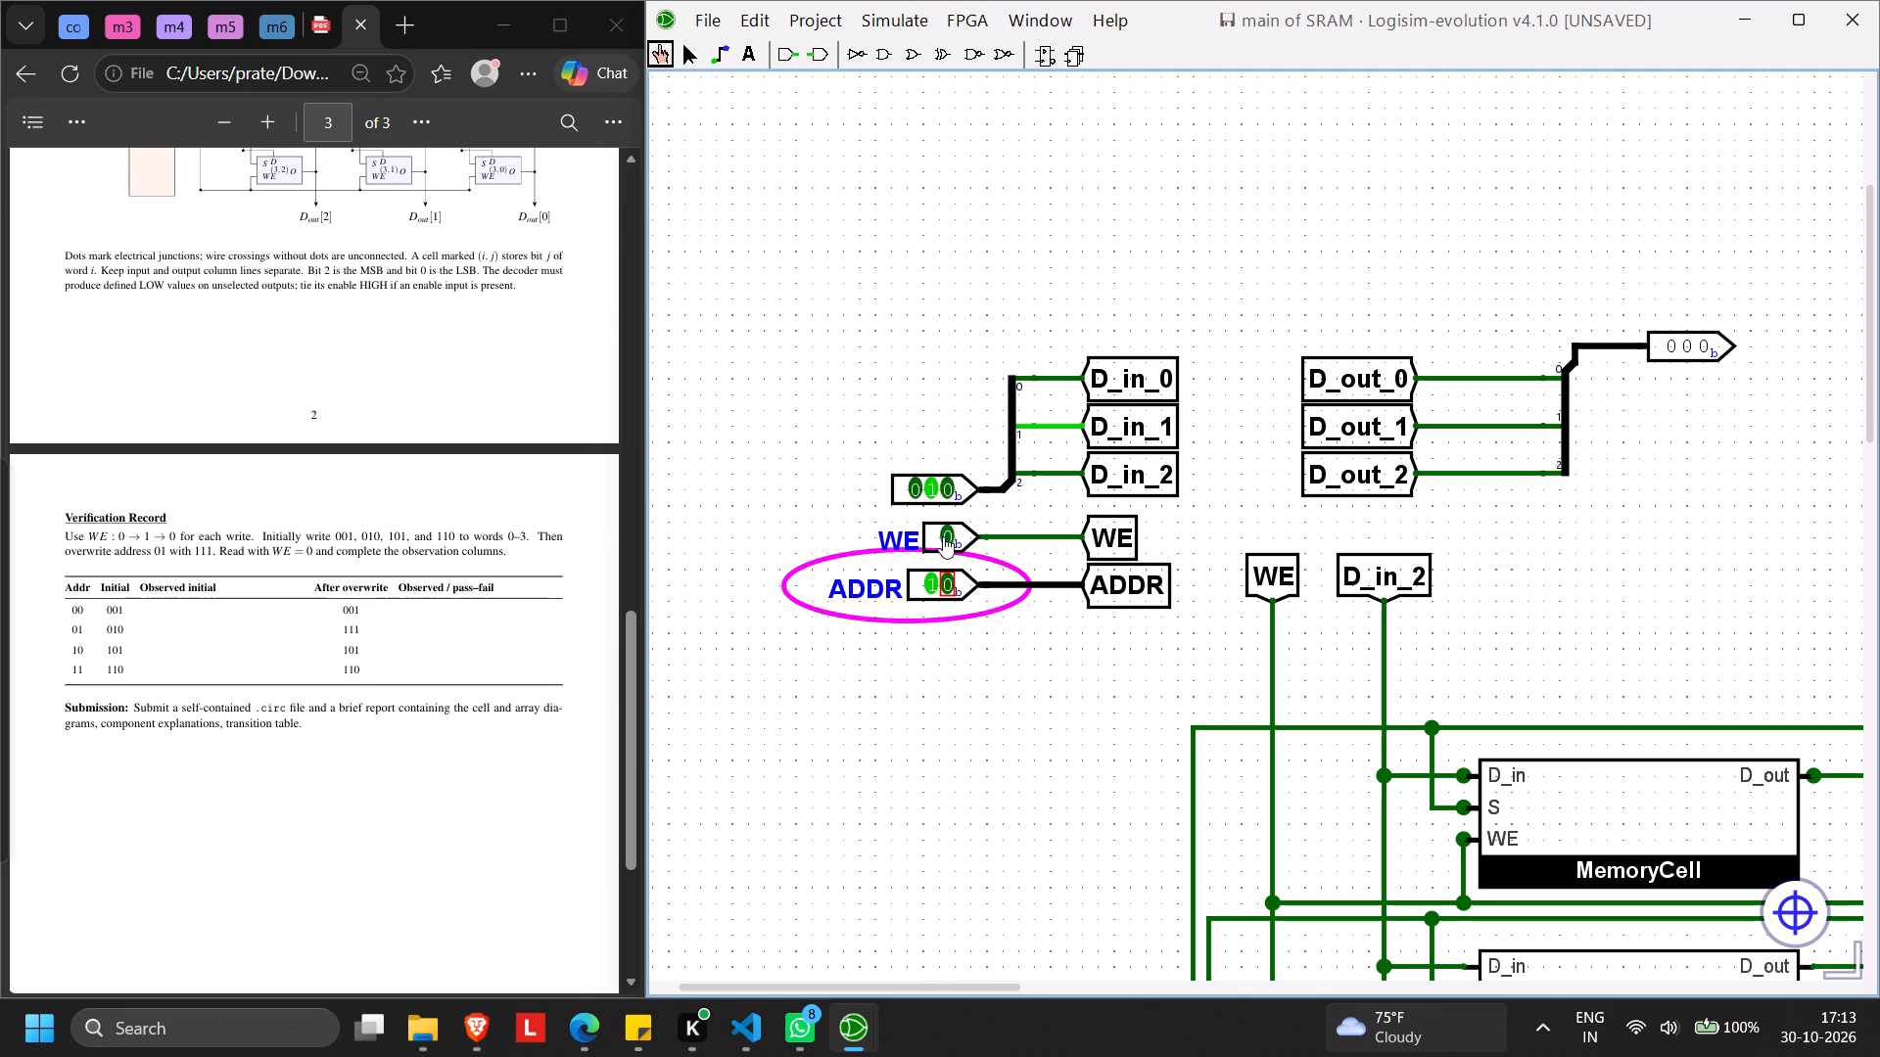
click(945, 536)
click(945, 536)
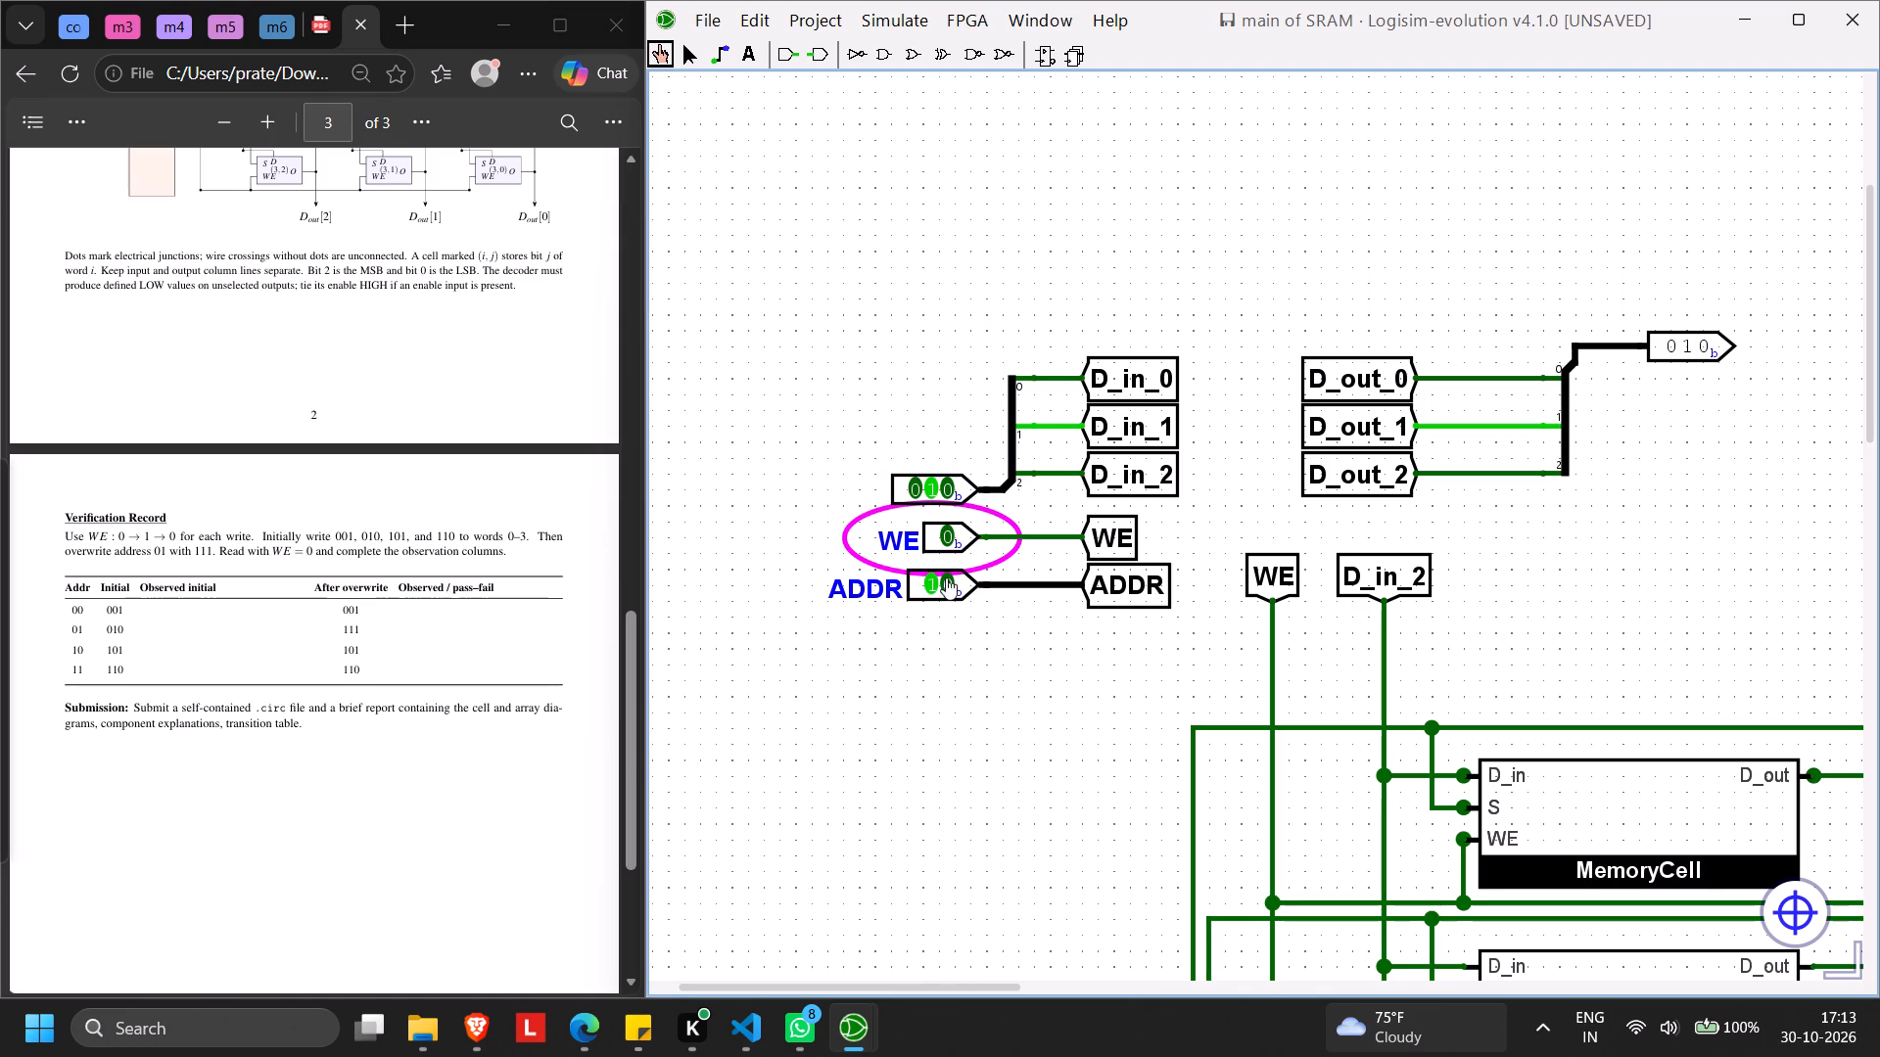
Set ADDR to 11 and the data input to 101, and pulse WE to write the word.
click(949, 577)
click(946, 483)
click(928, 483)
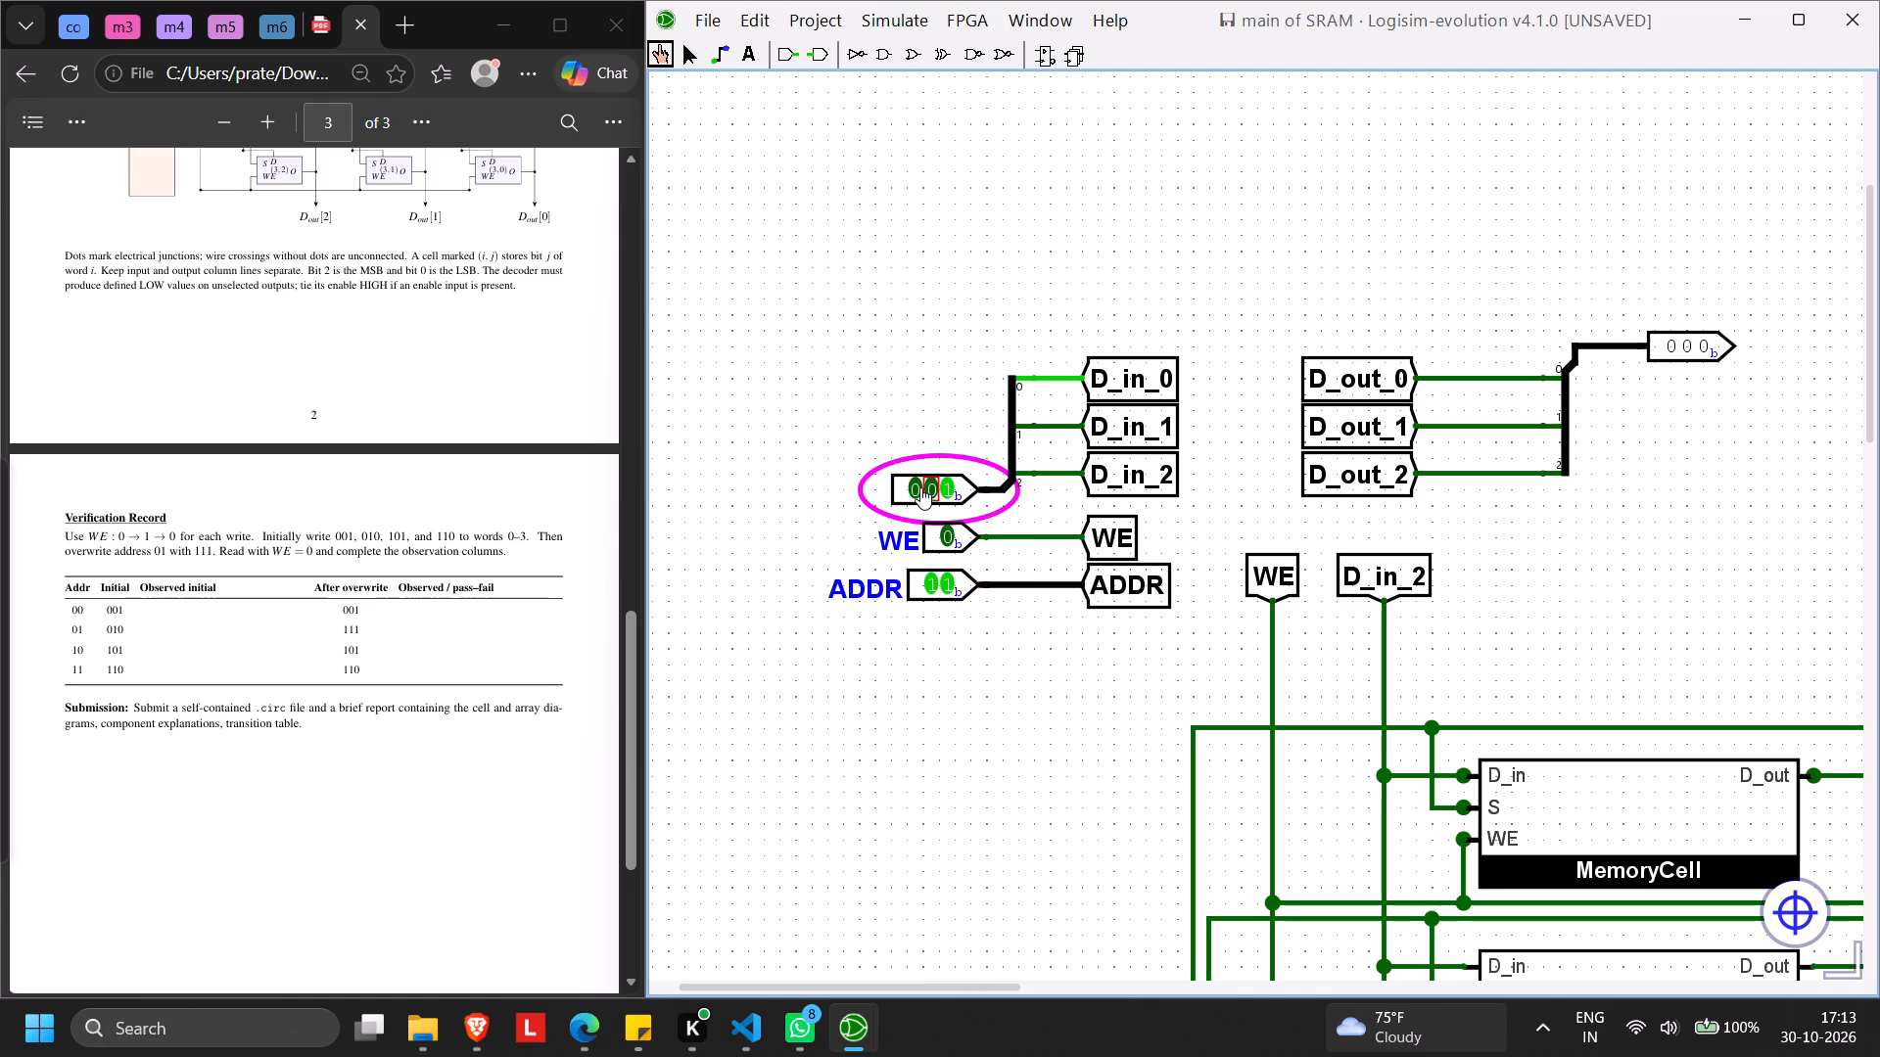
click(917, 486)
click(946, 530)
click(946, 530)
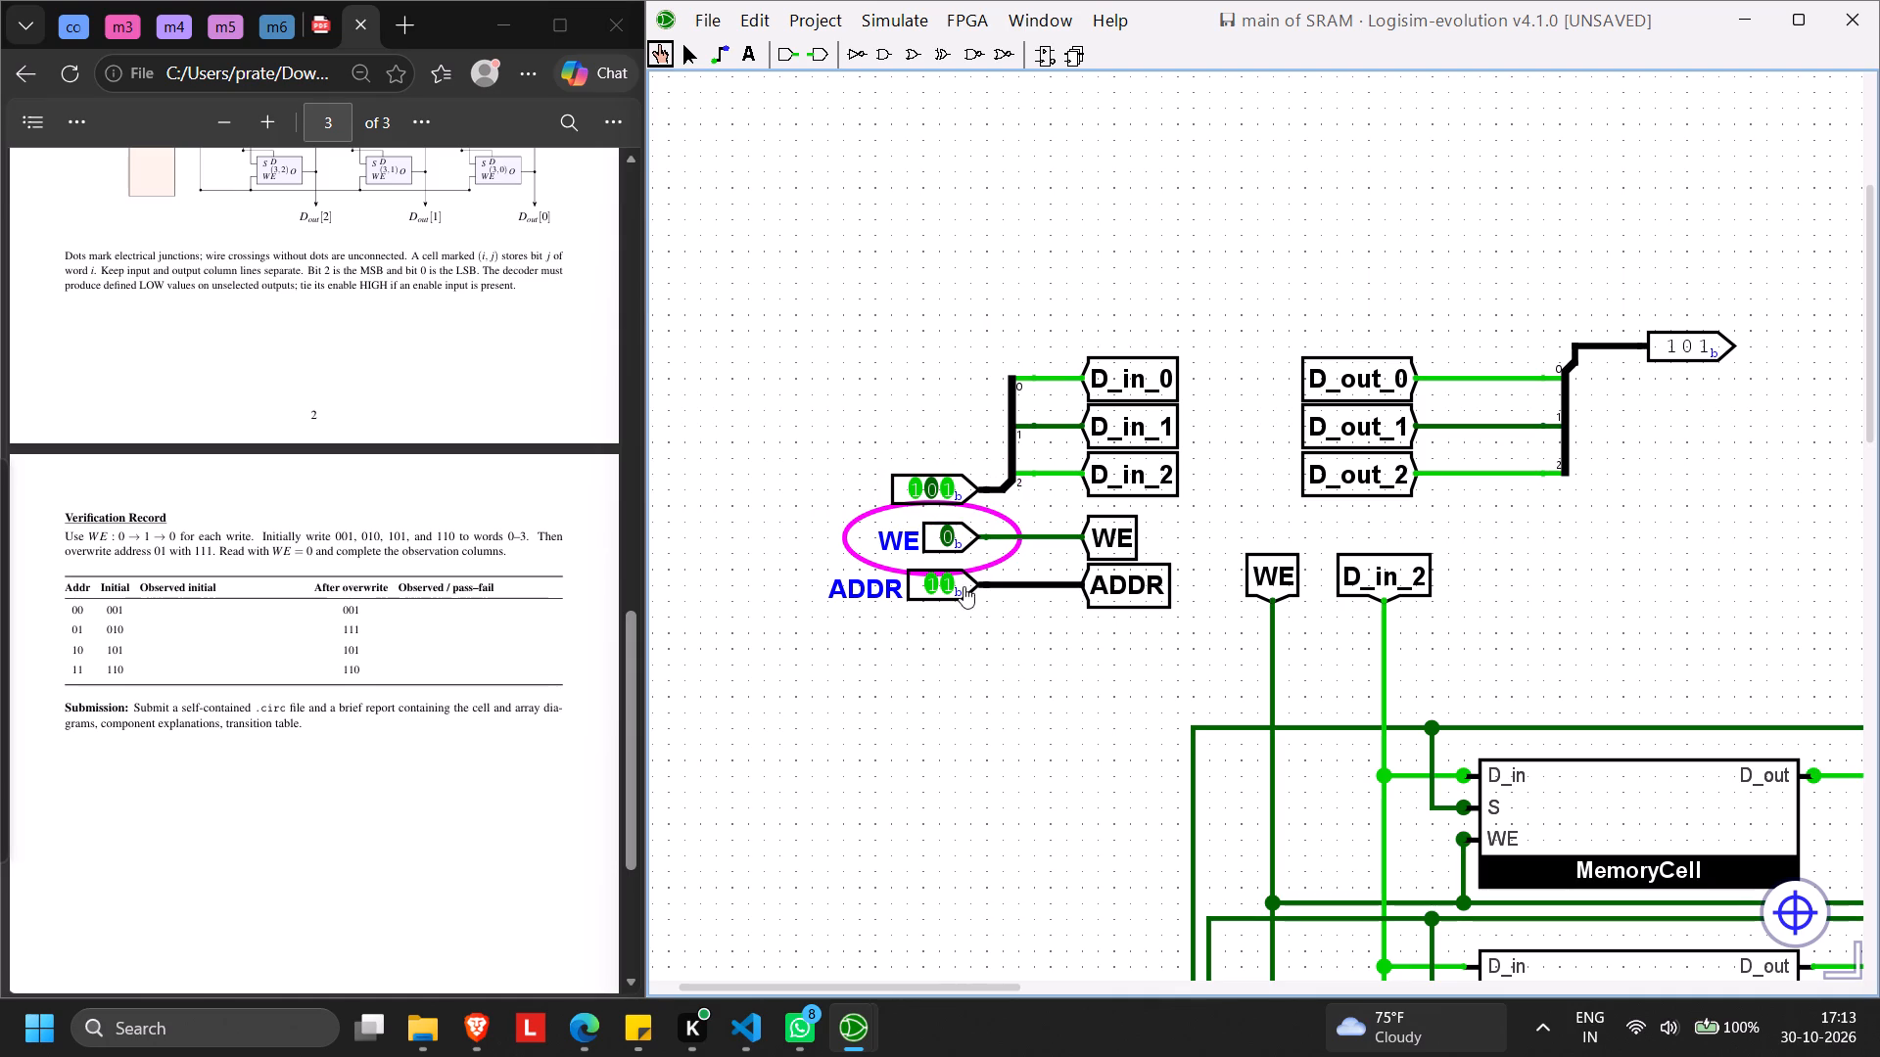
Cycle ADDR through all four addresses, ending at 11, with WE at 0 to read back the stored words.
click(948, 586)
click(936, 589)
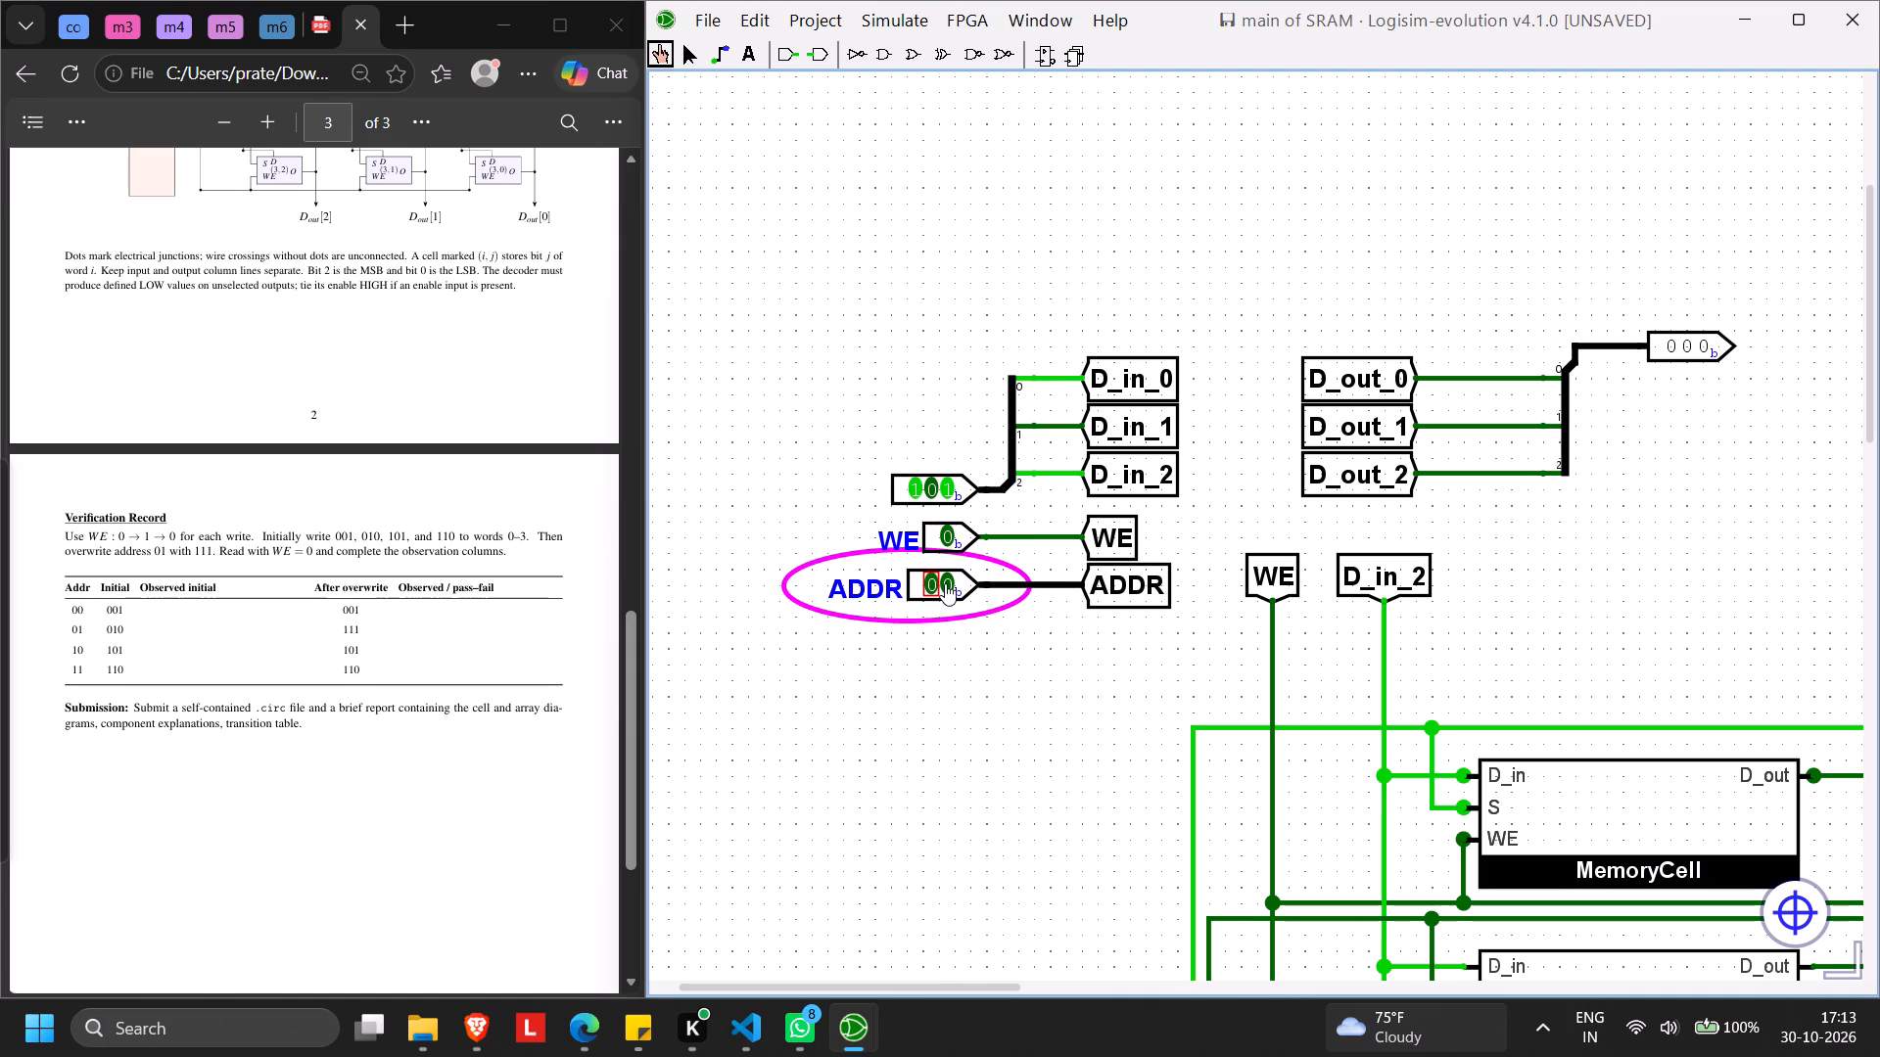
click(949, 582)
click(935, 582)
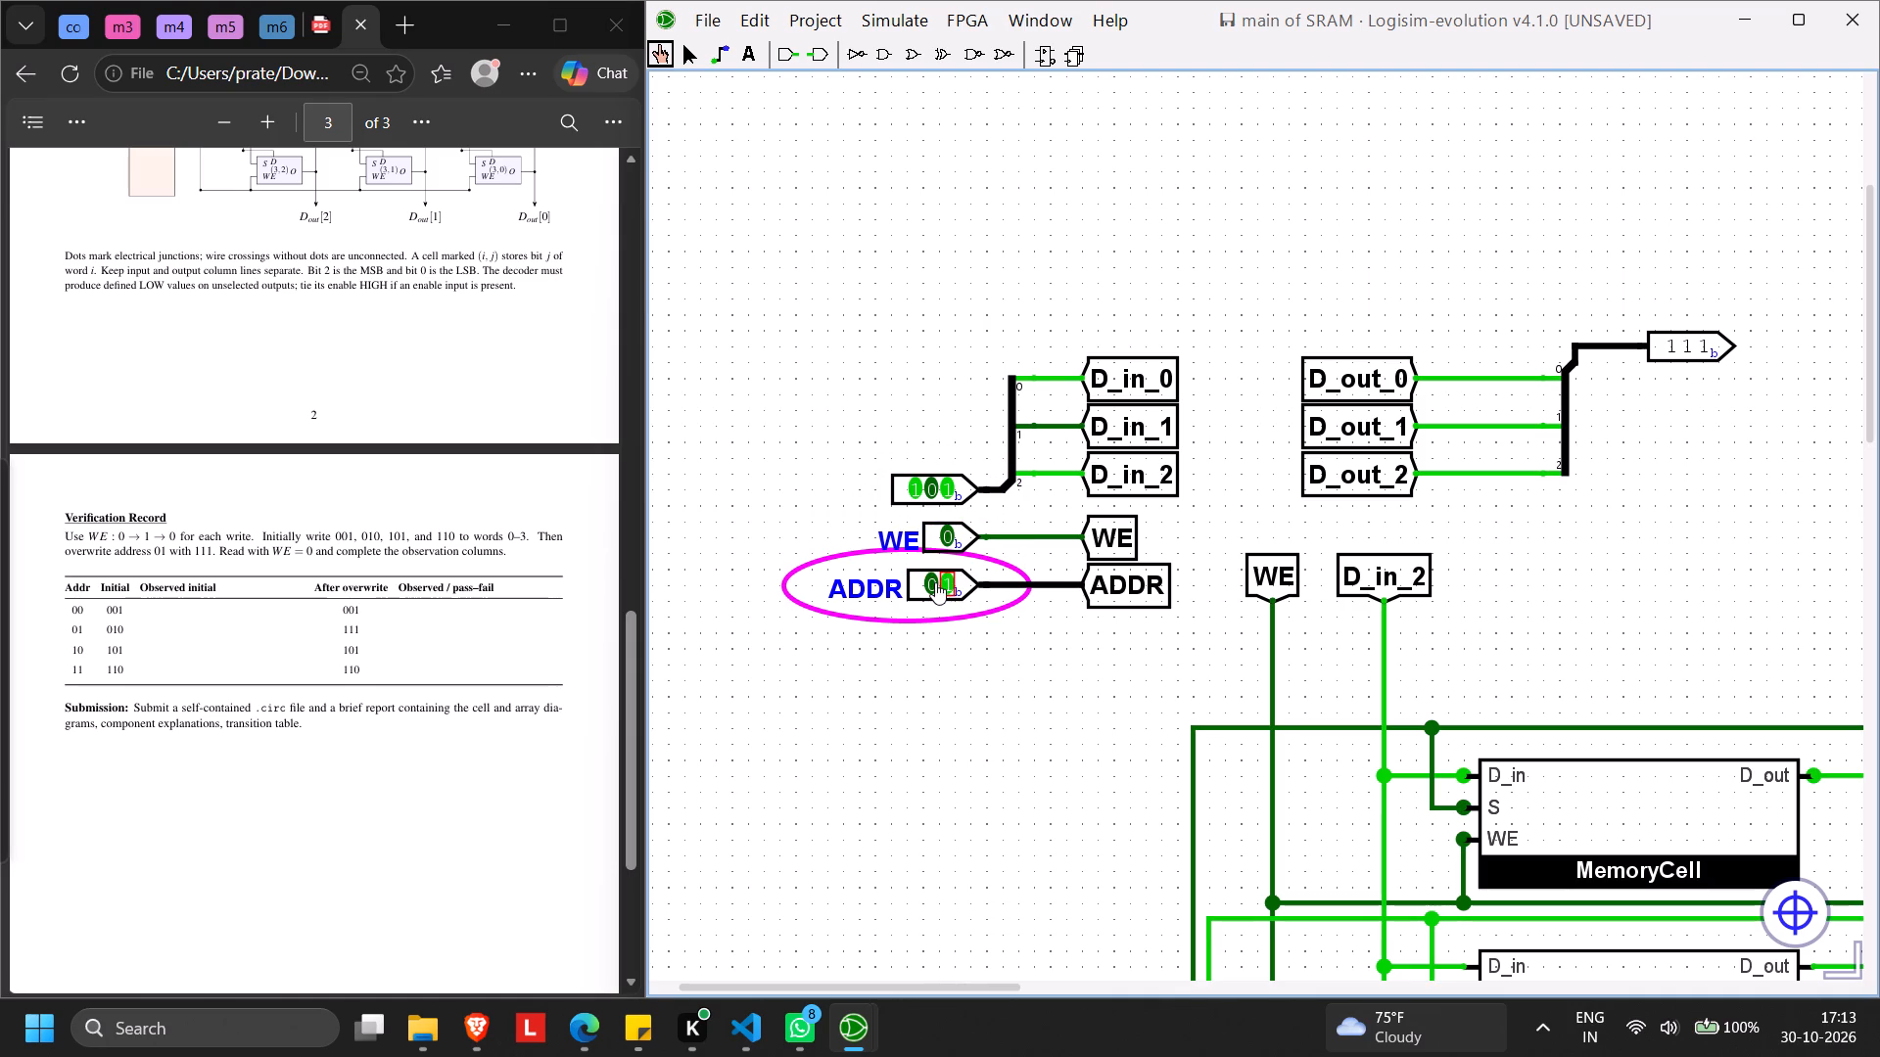
click(949, 582)
click(949, 581)
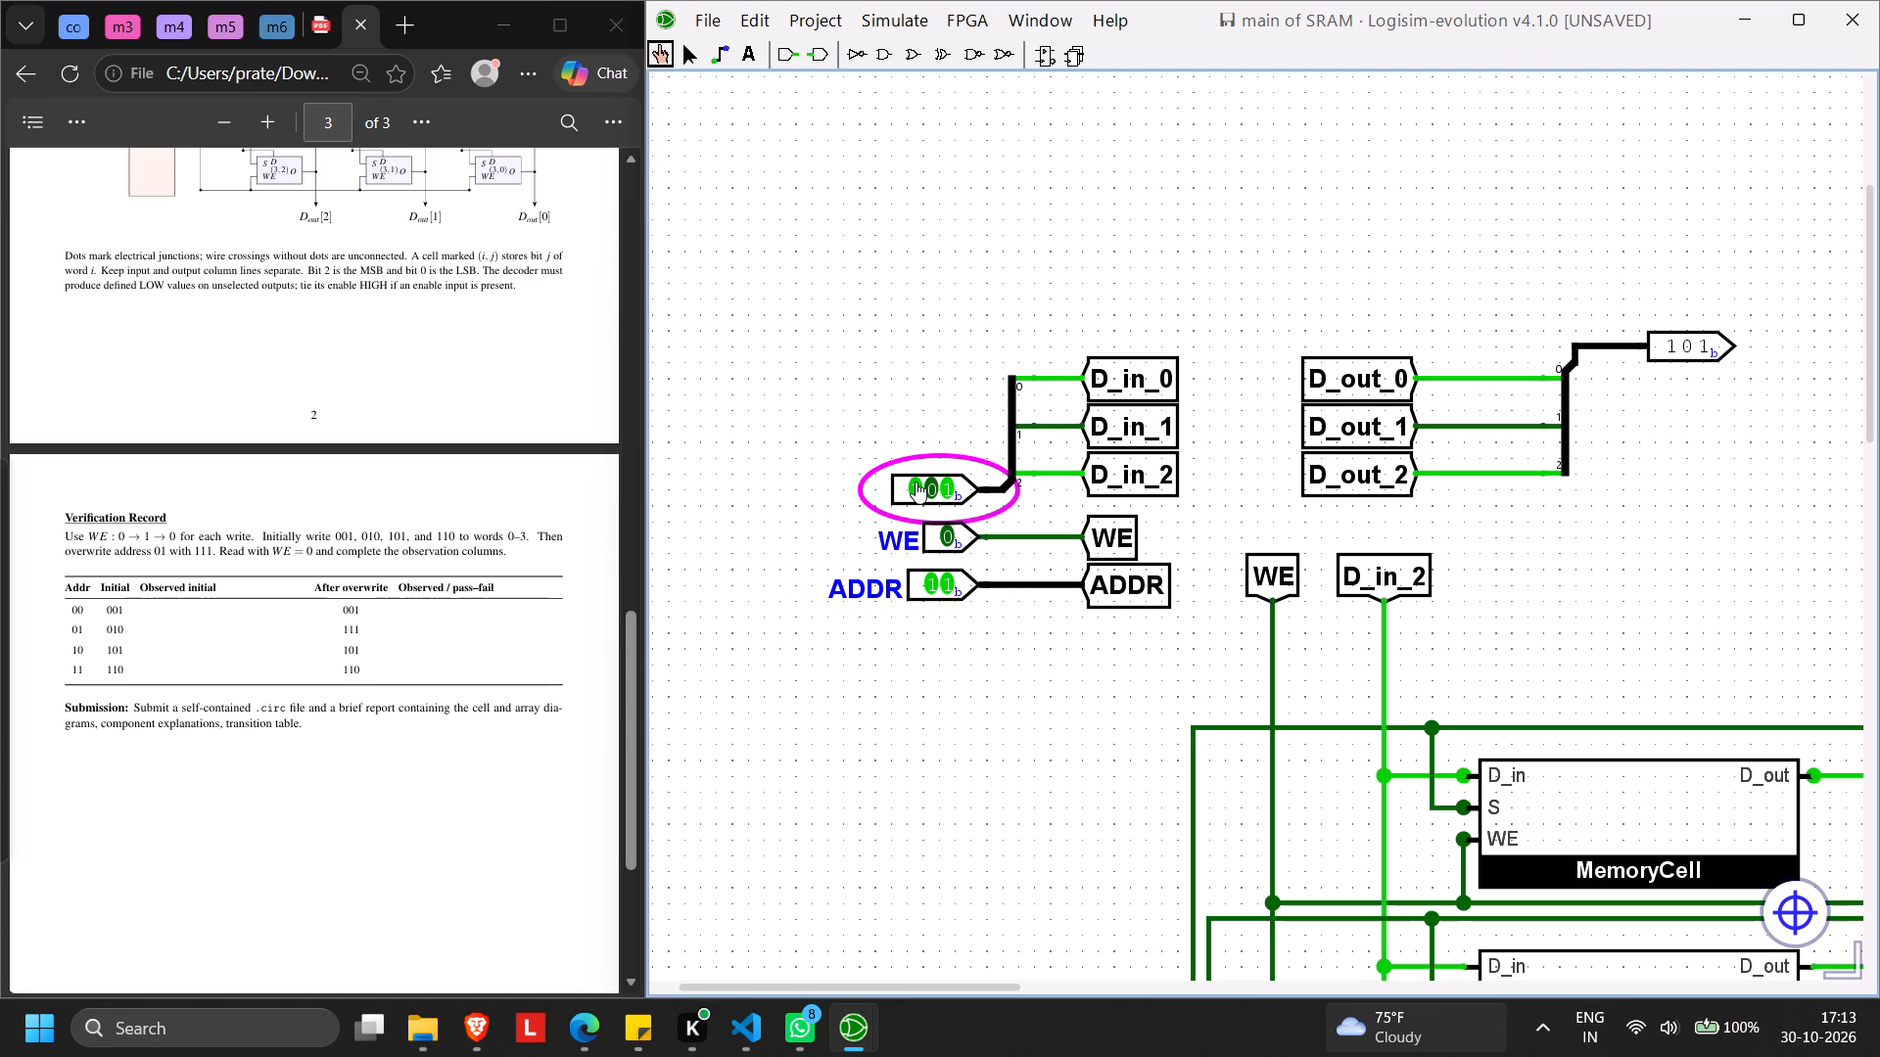
Overwrite the word at address 11 with 010 by changing the data input and pulsing WE.
click(916, 482)
click(928, 482)
click(951, 486)
double_click(948, 528)
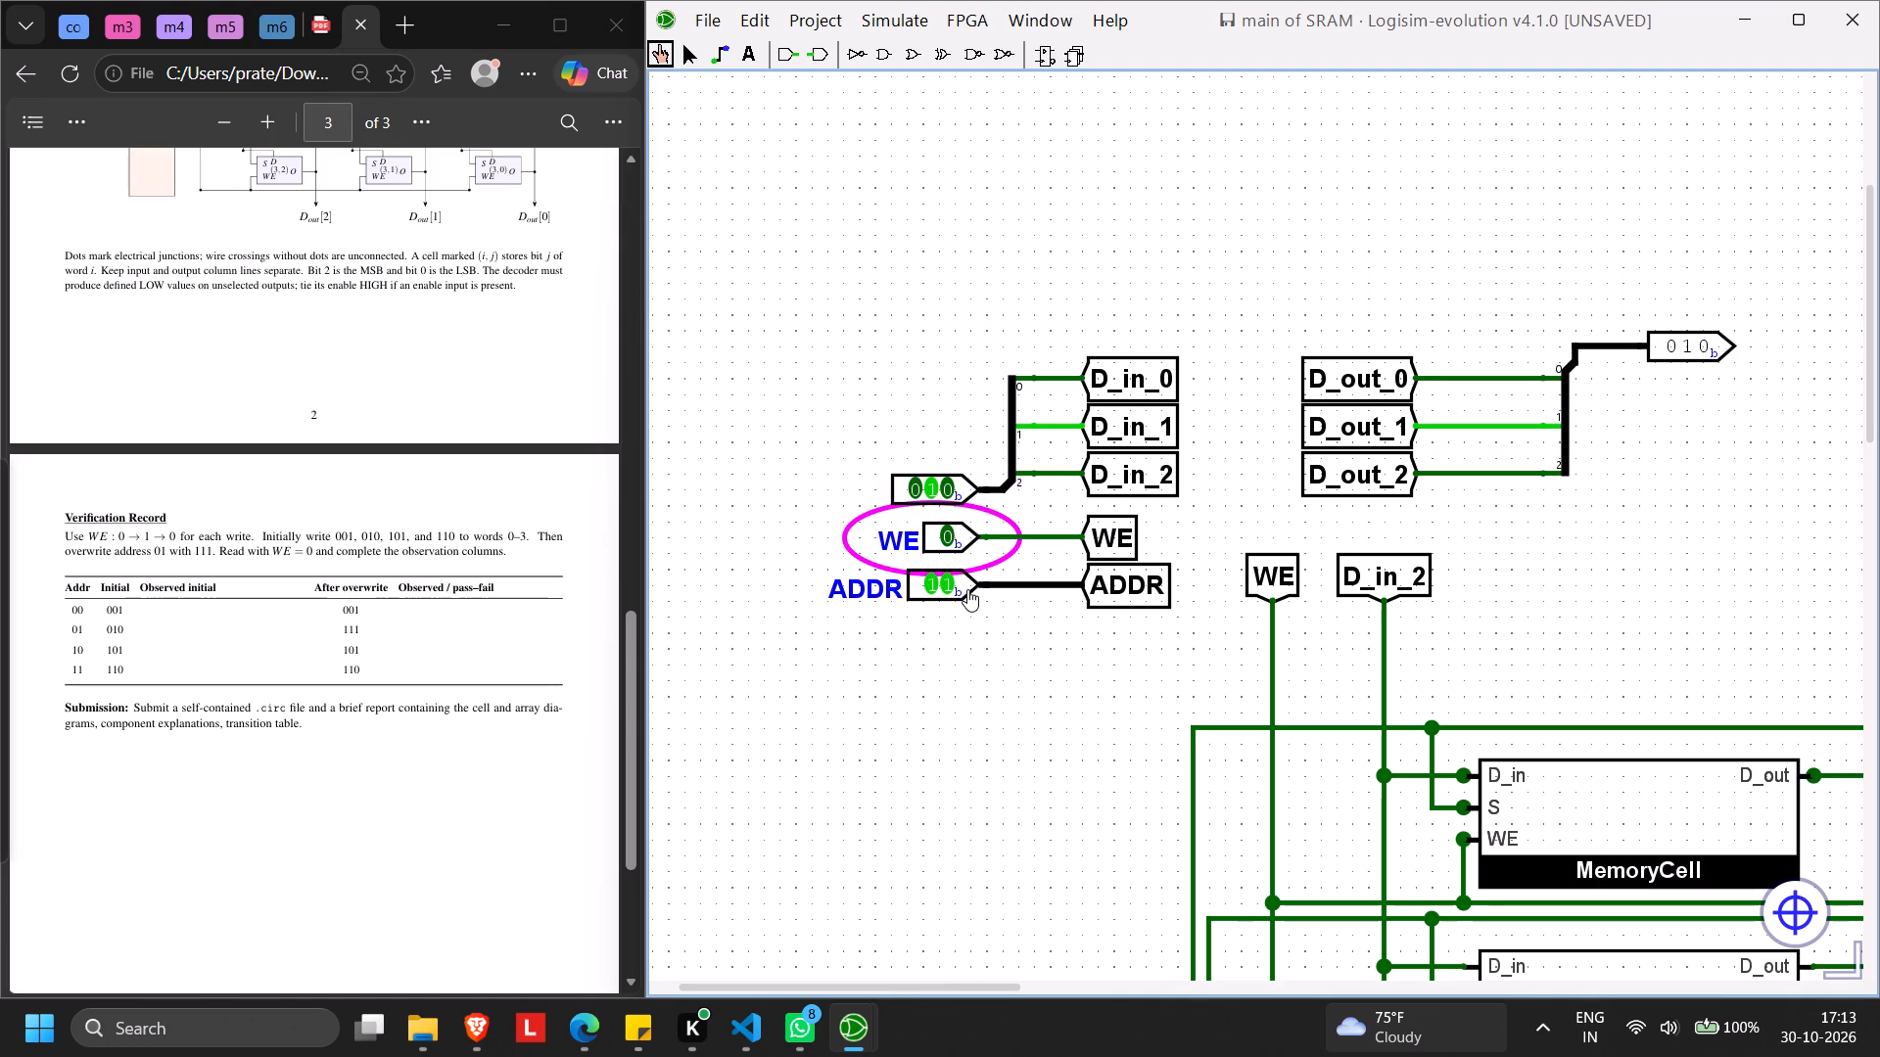
Save the SRAM circuit file.
ctrl+scroll(1569, 658, down, 10)
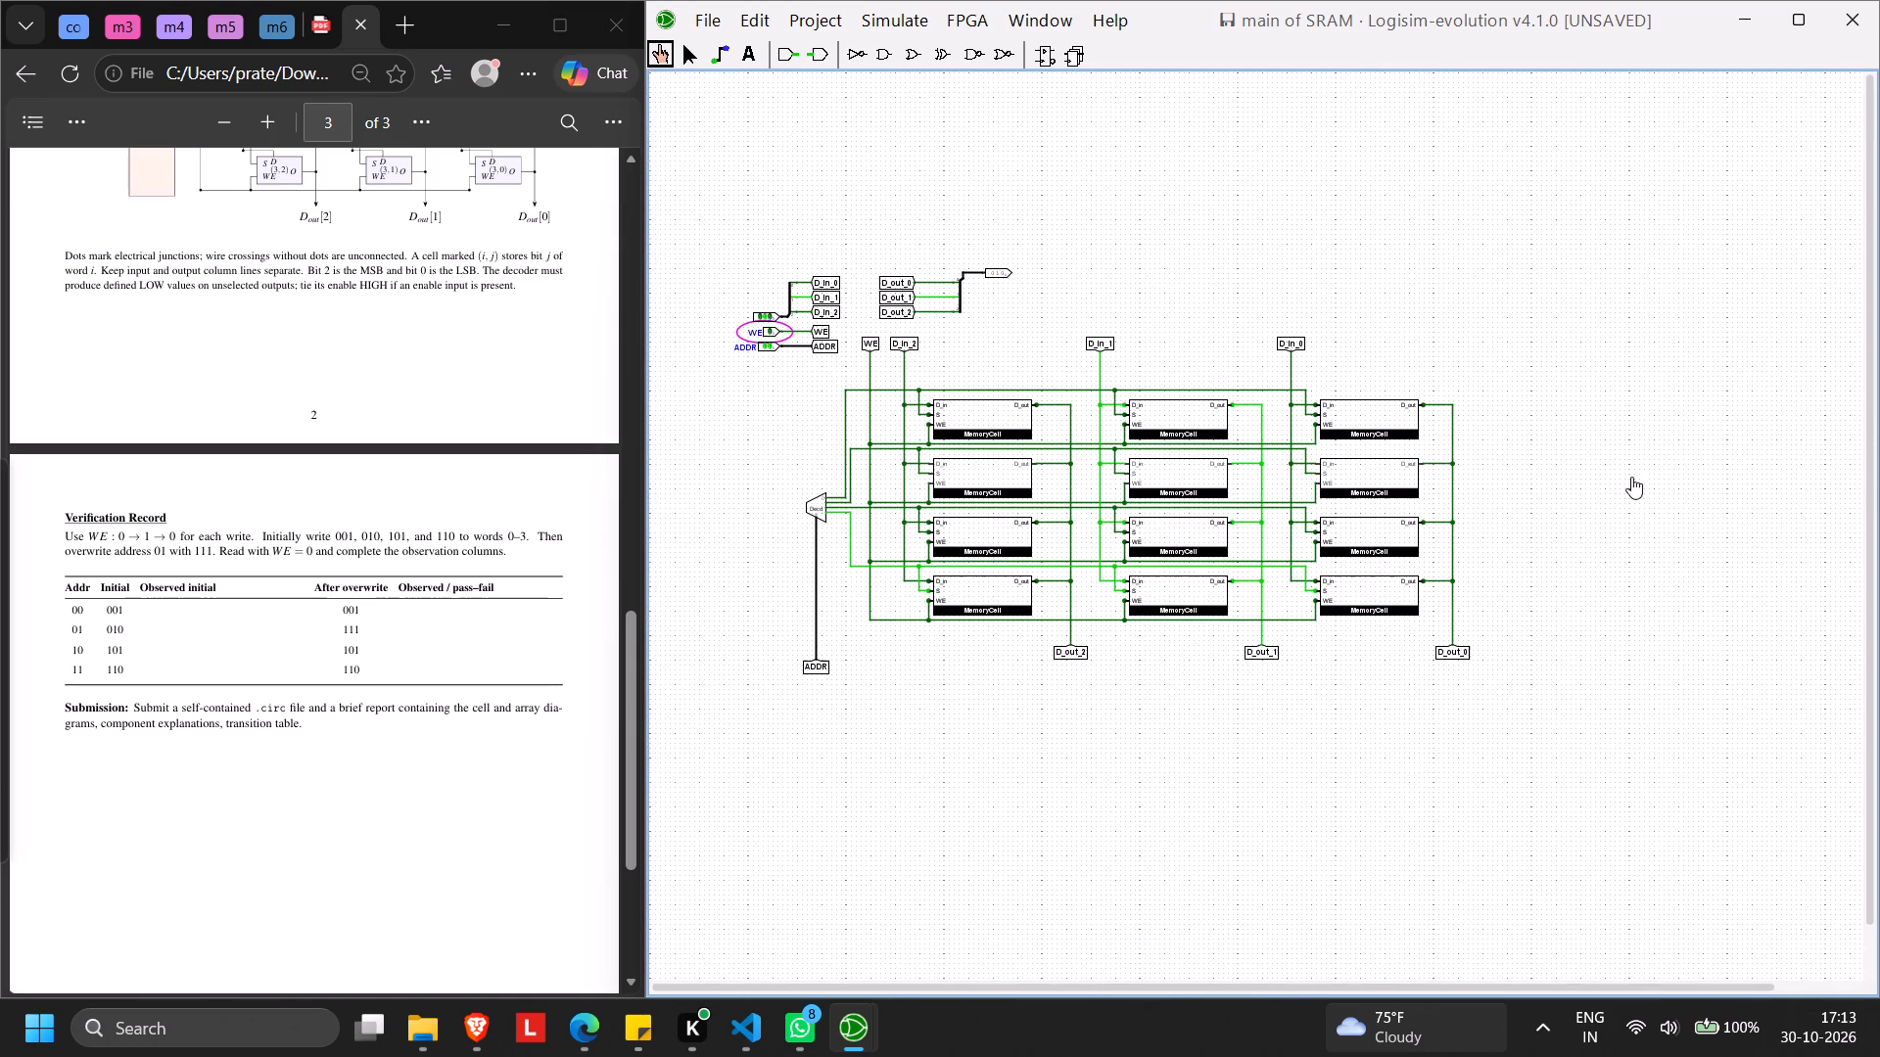
middle_drag(1403, 756, 1497, 752)
key(ctrl+s)
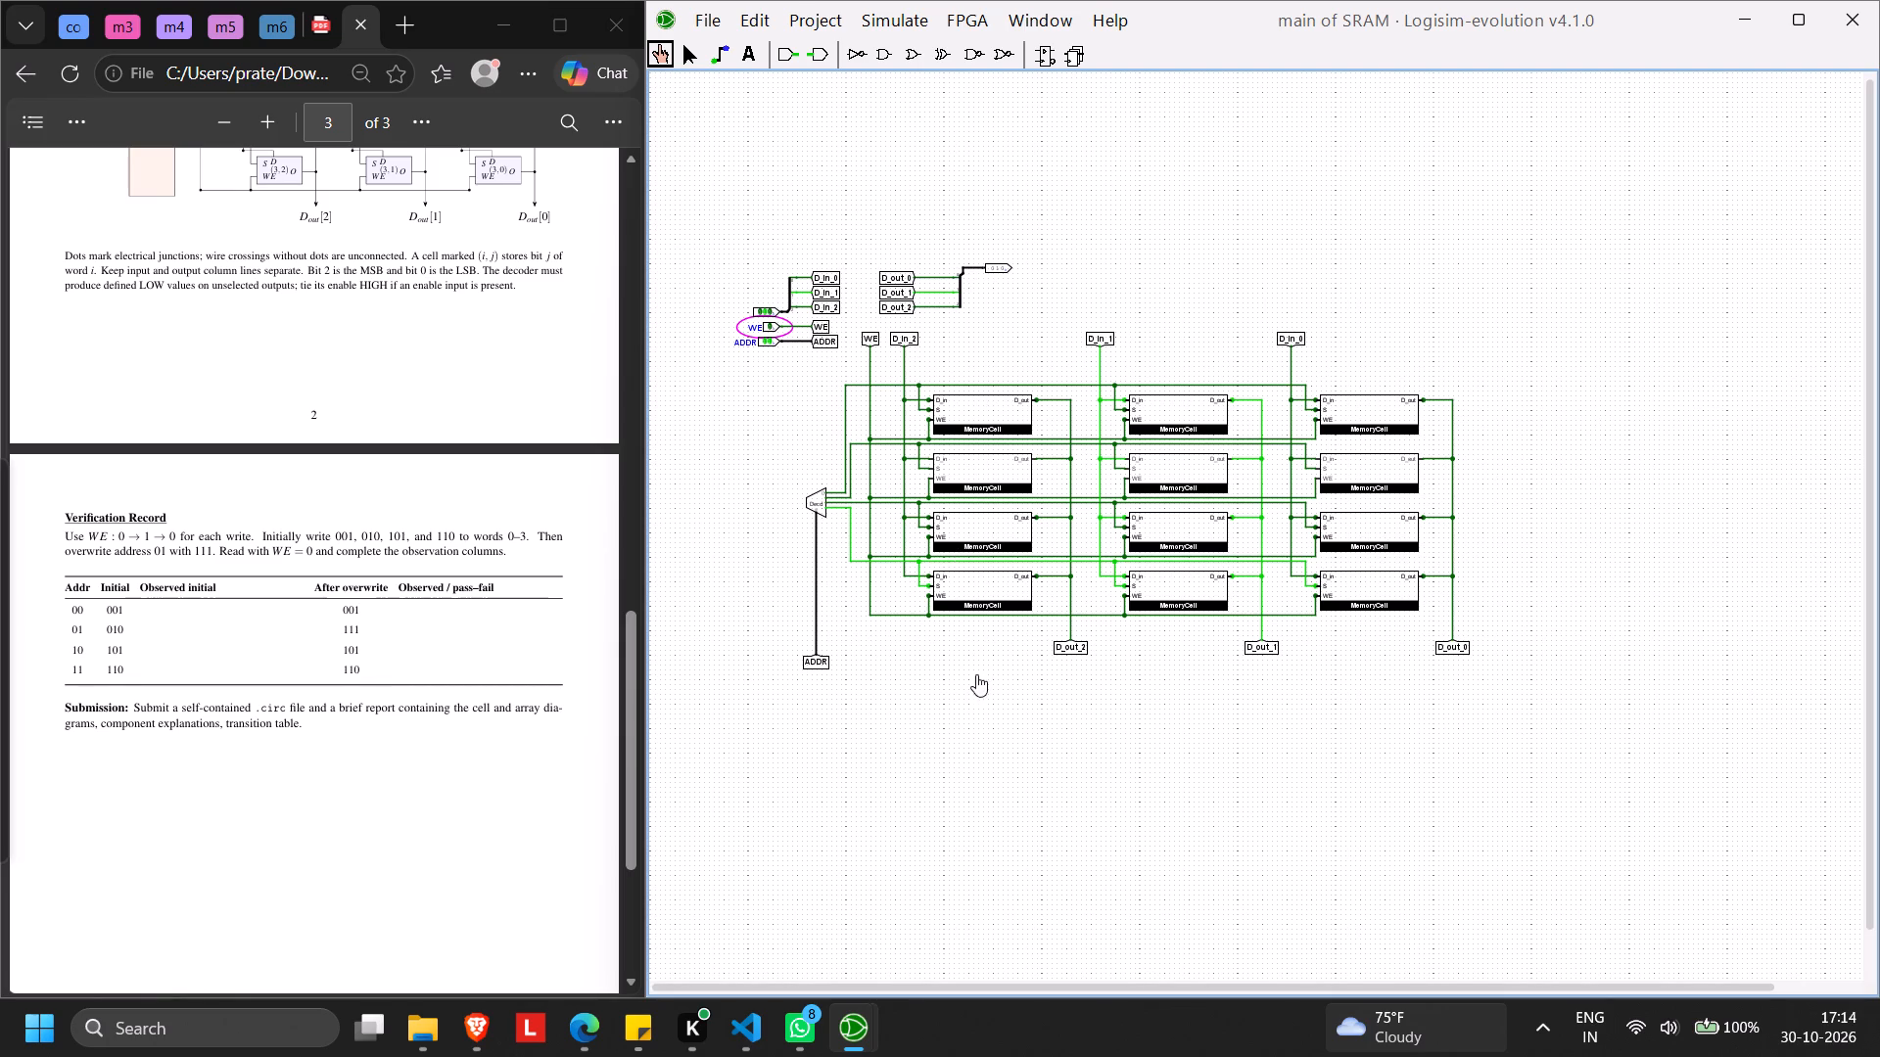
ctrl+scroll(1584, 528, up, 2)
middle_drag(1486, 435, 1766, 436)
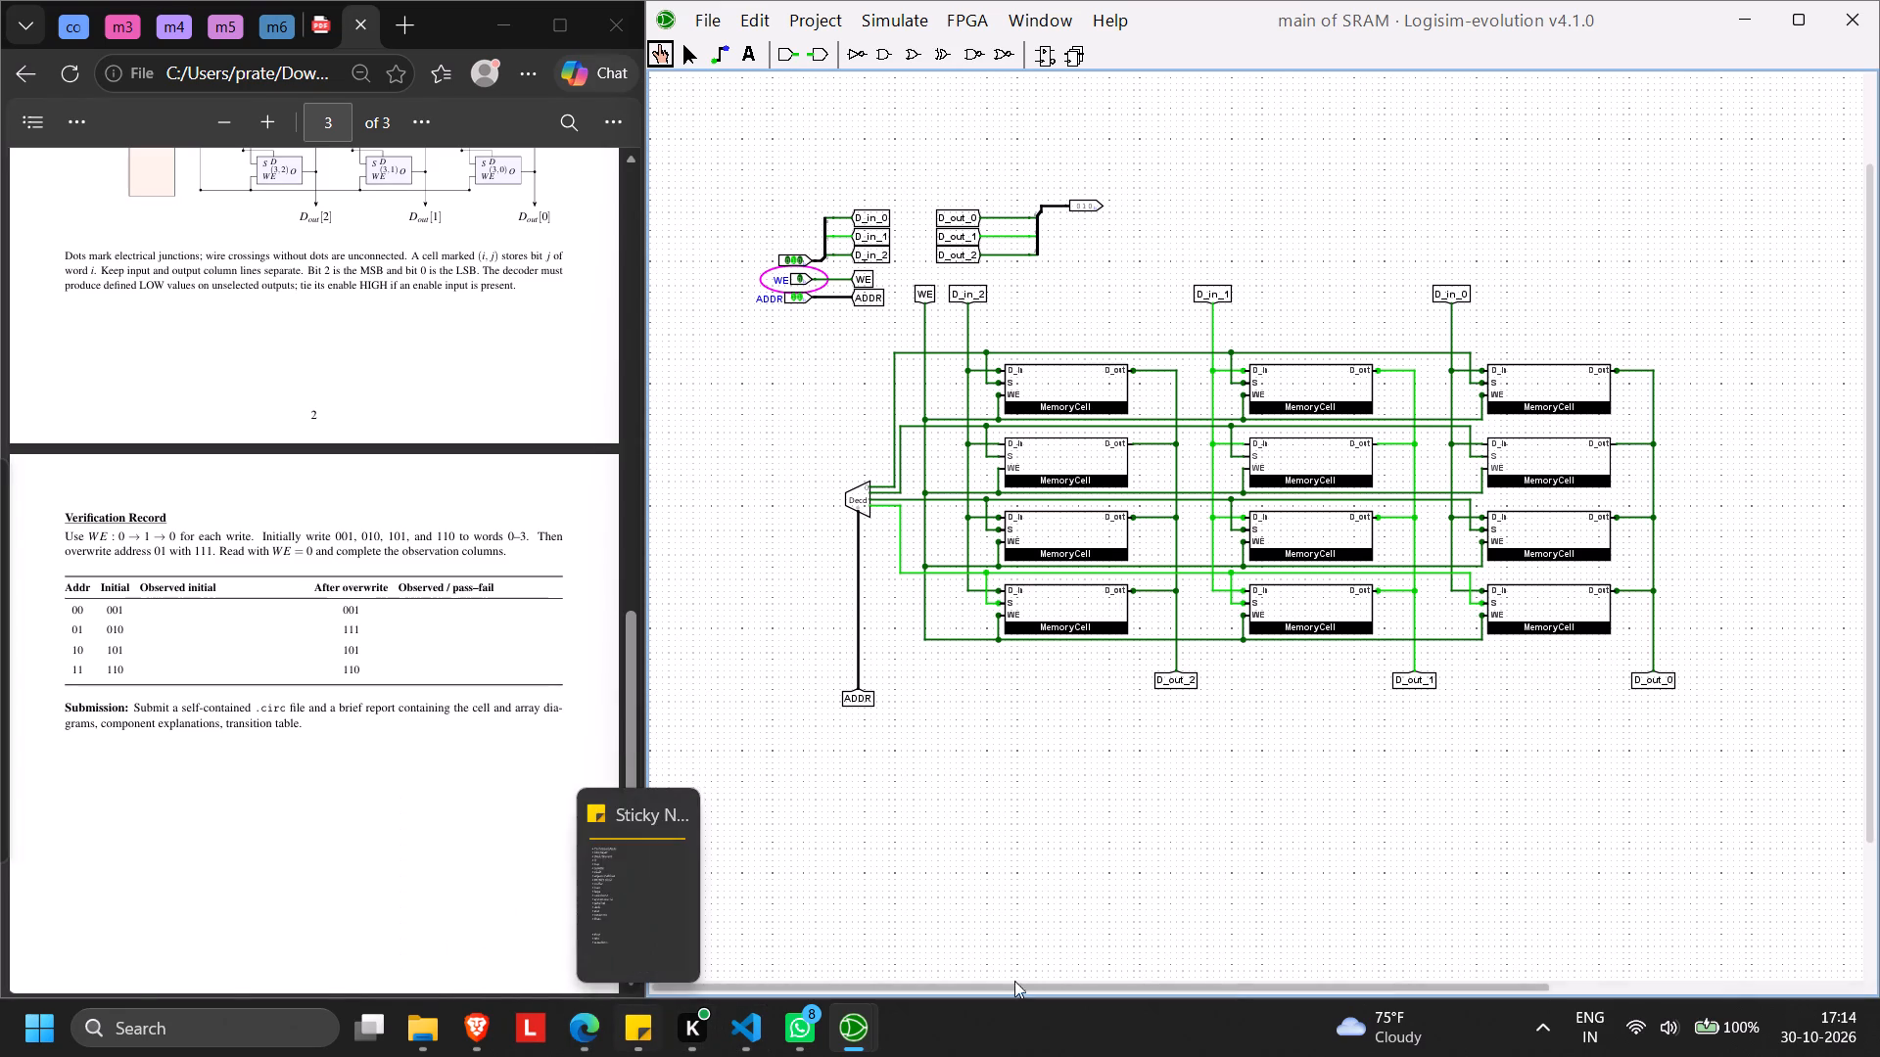
click(1879, 1056)
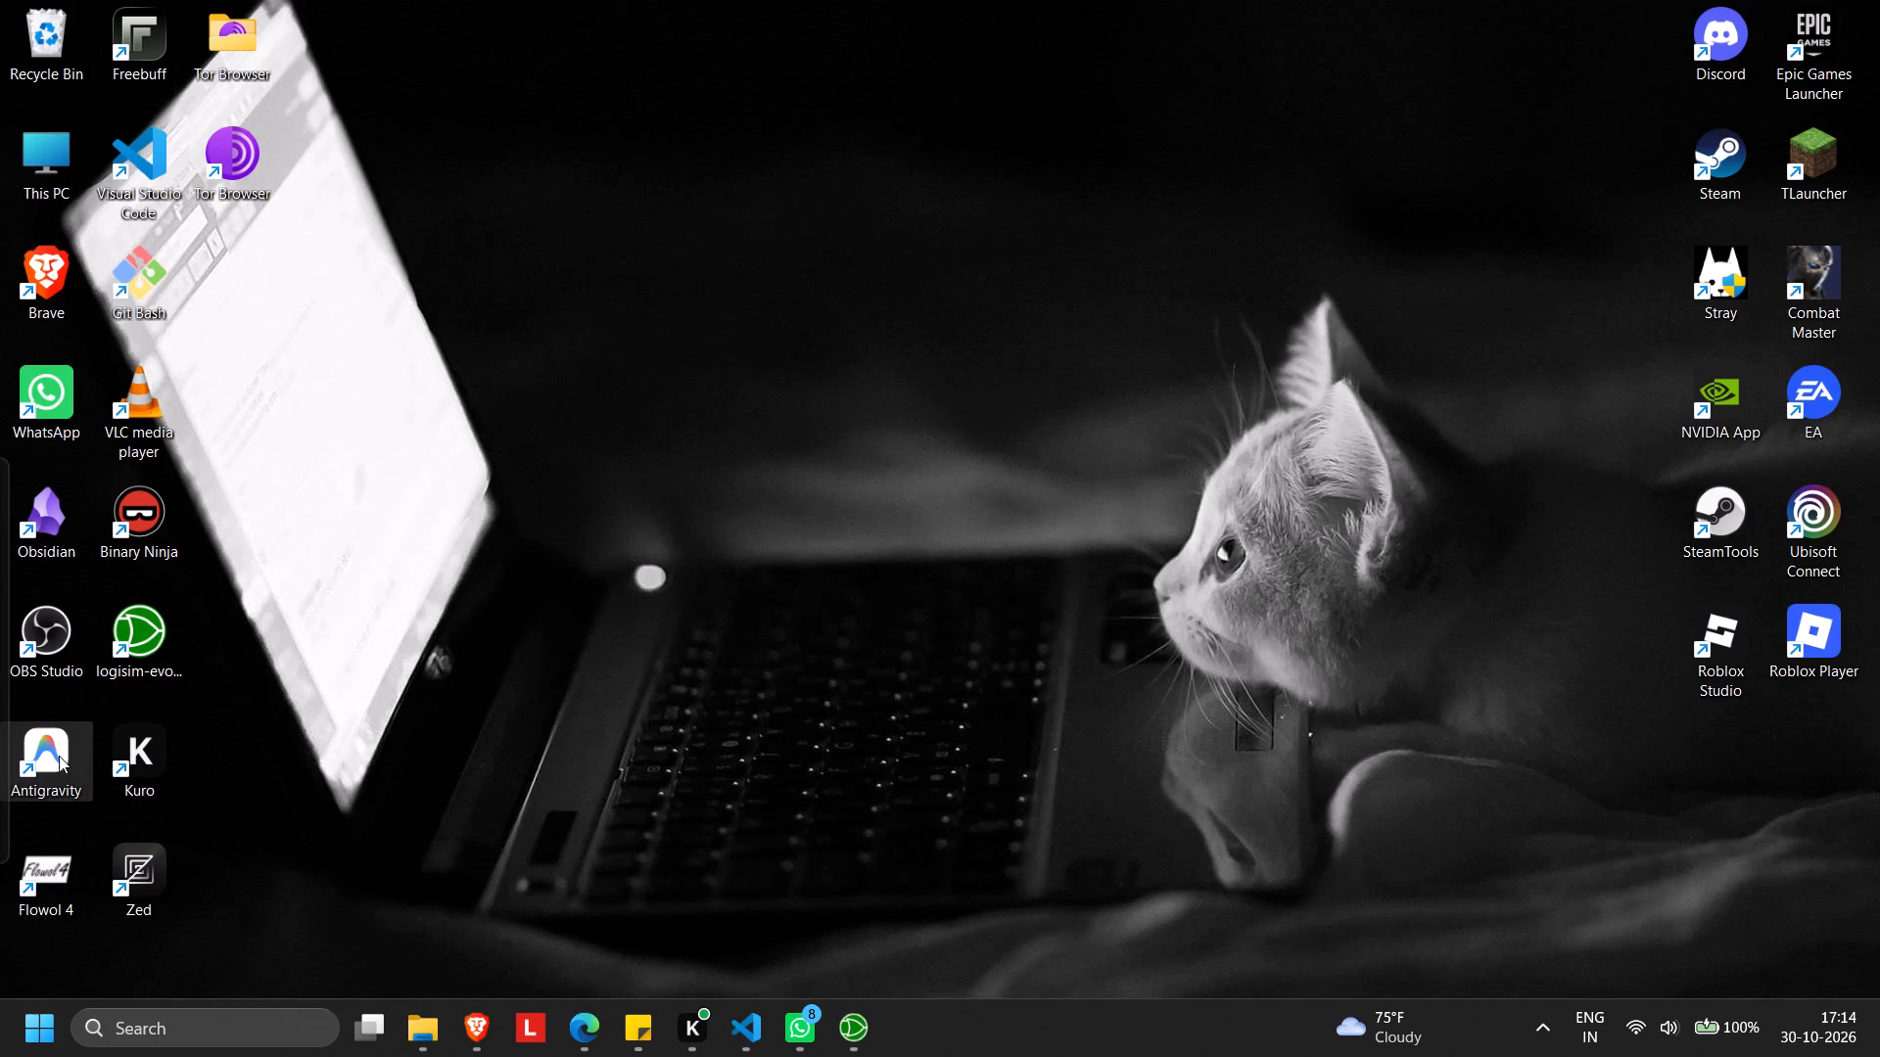
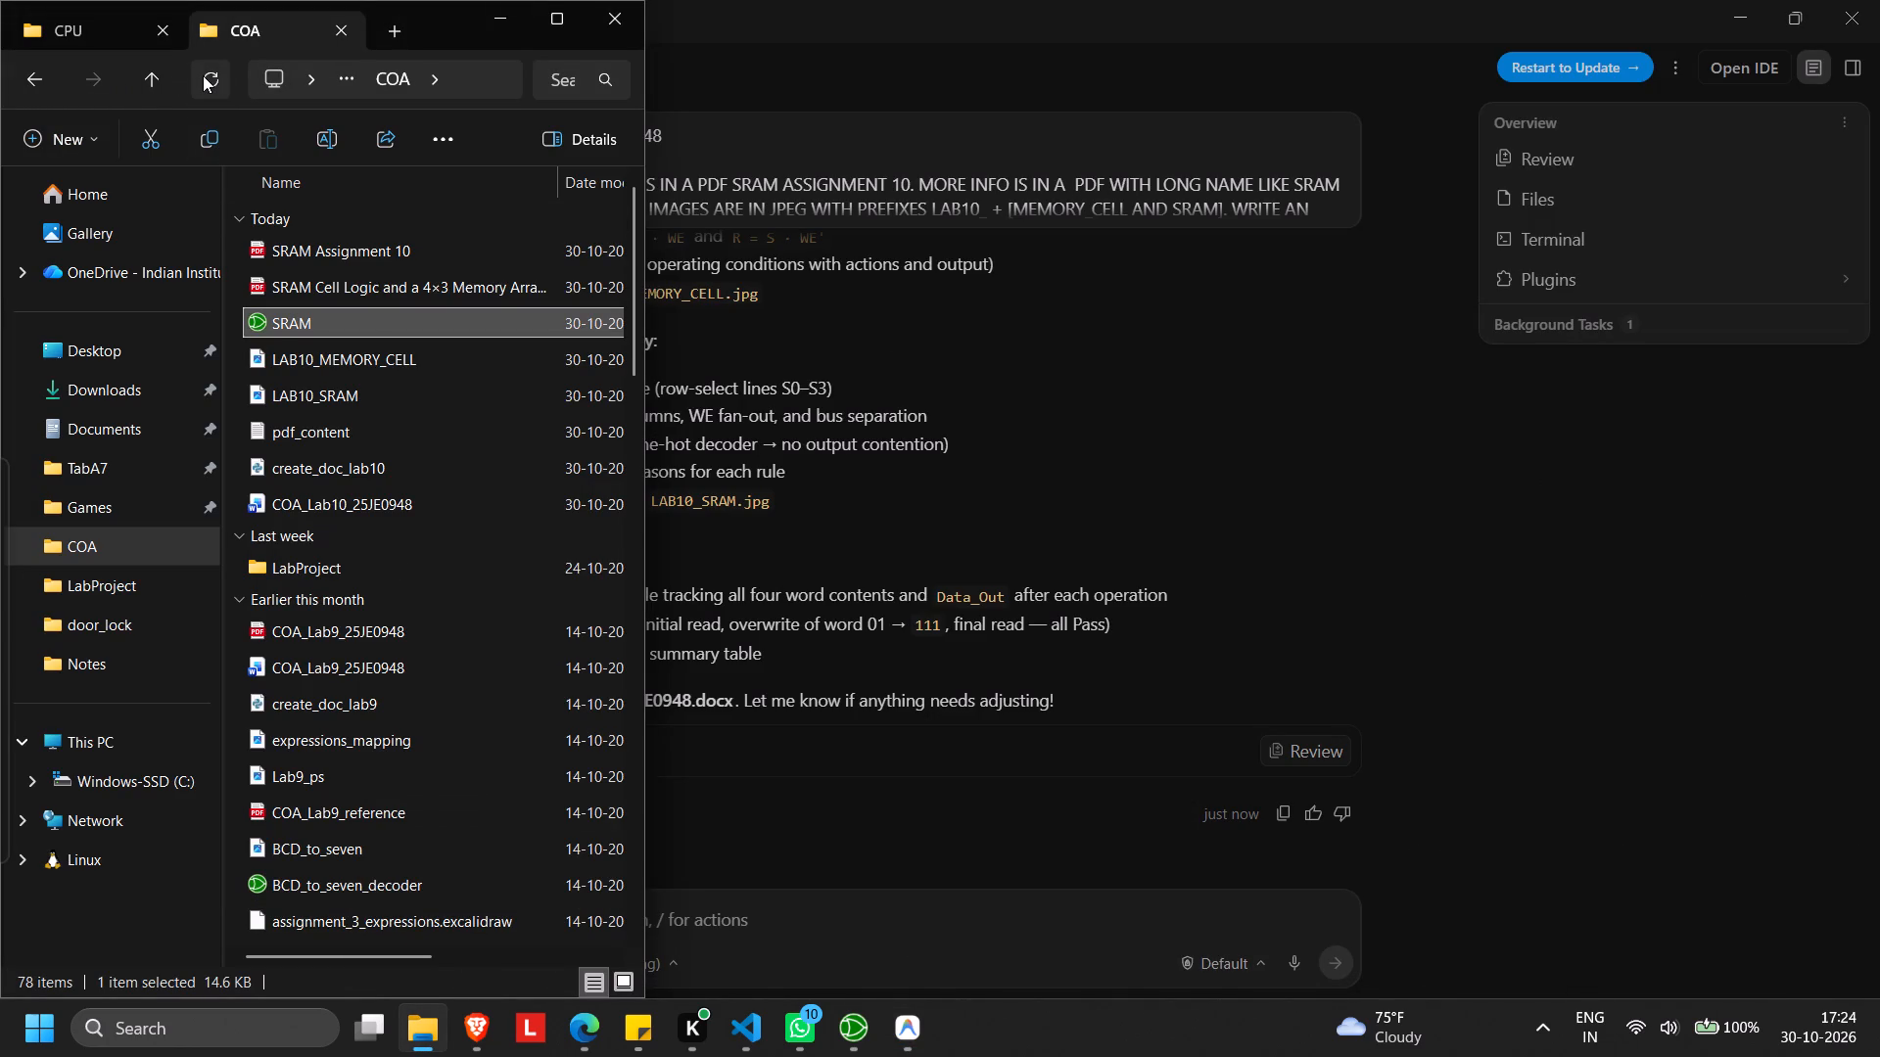
click(203, 75)
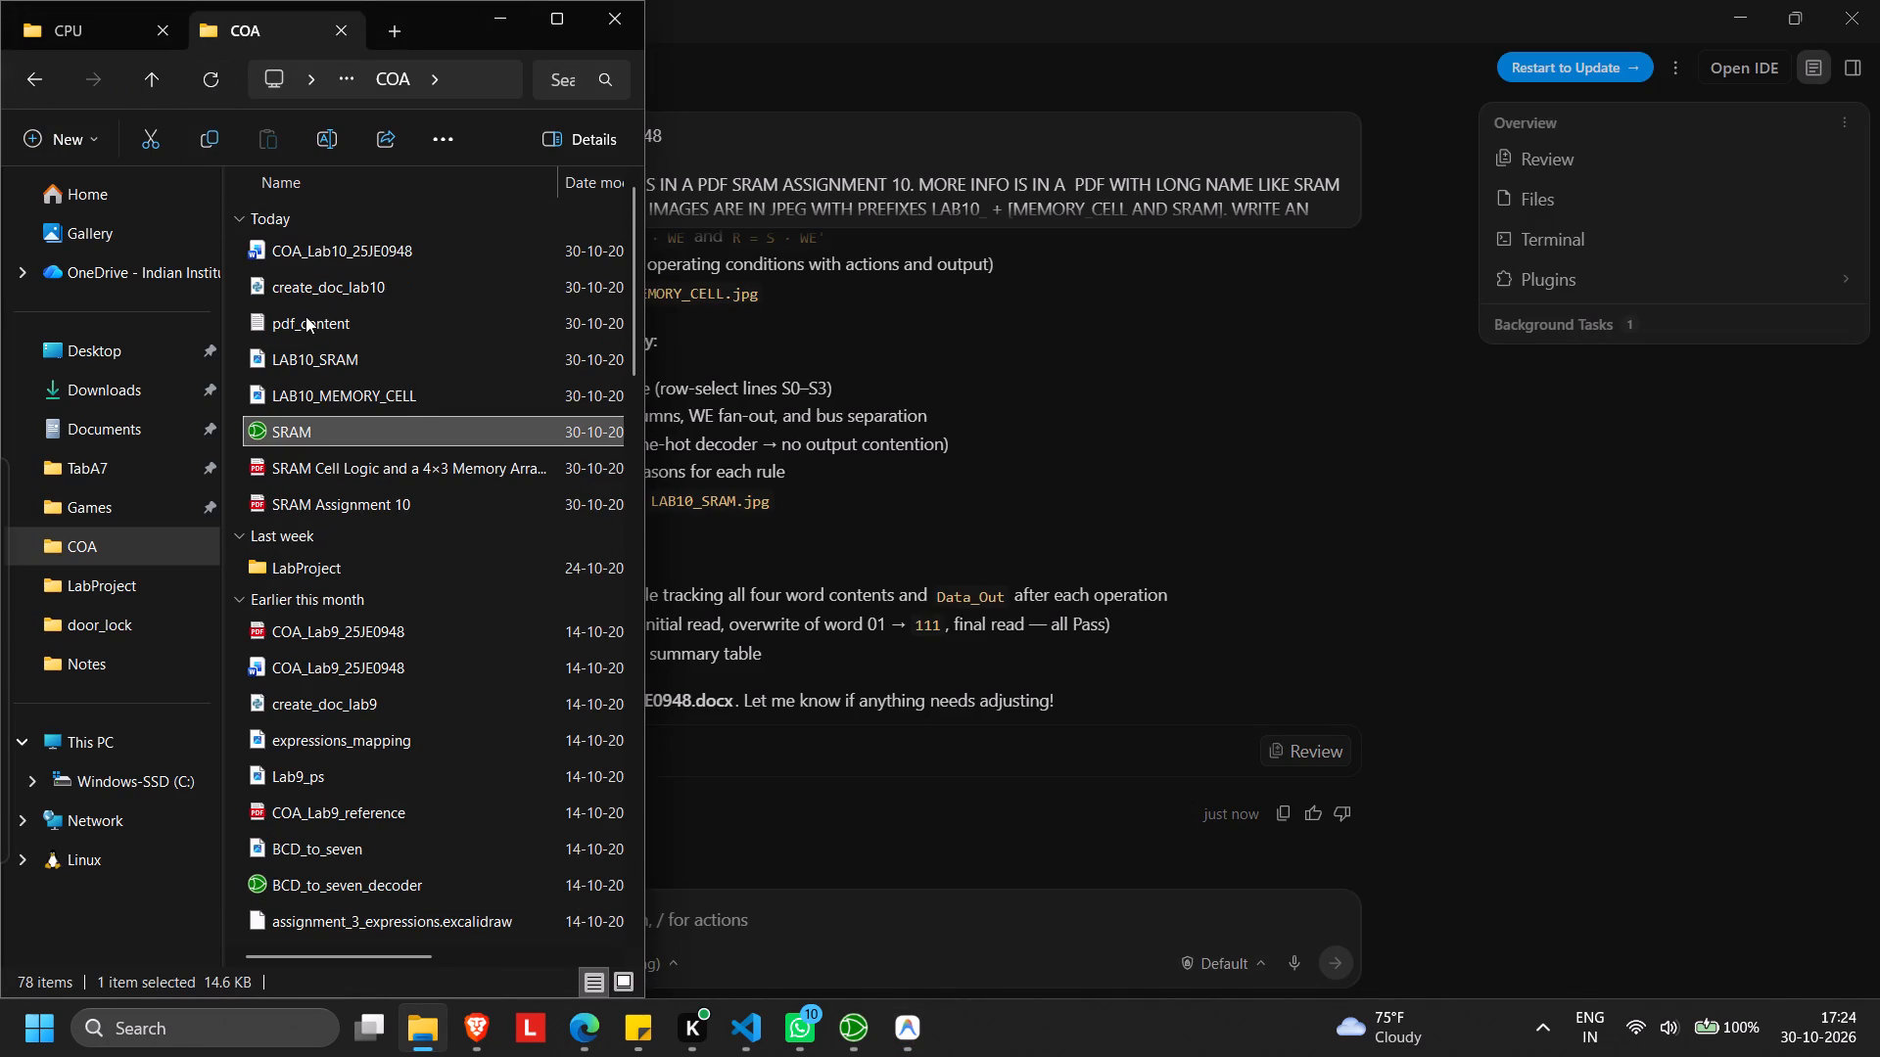
double_click(305, 316)
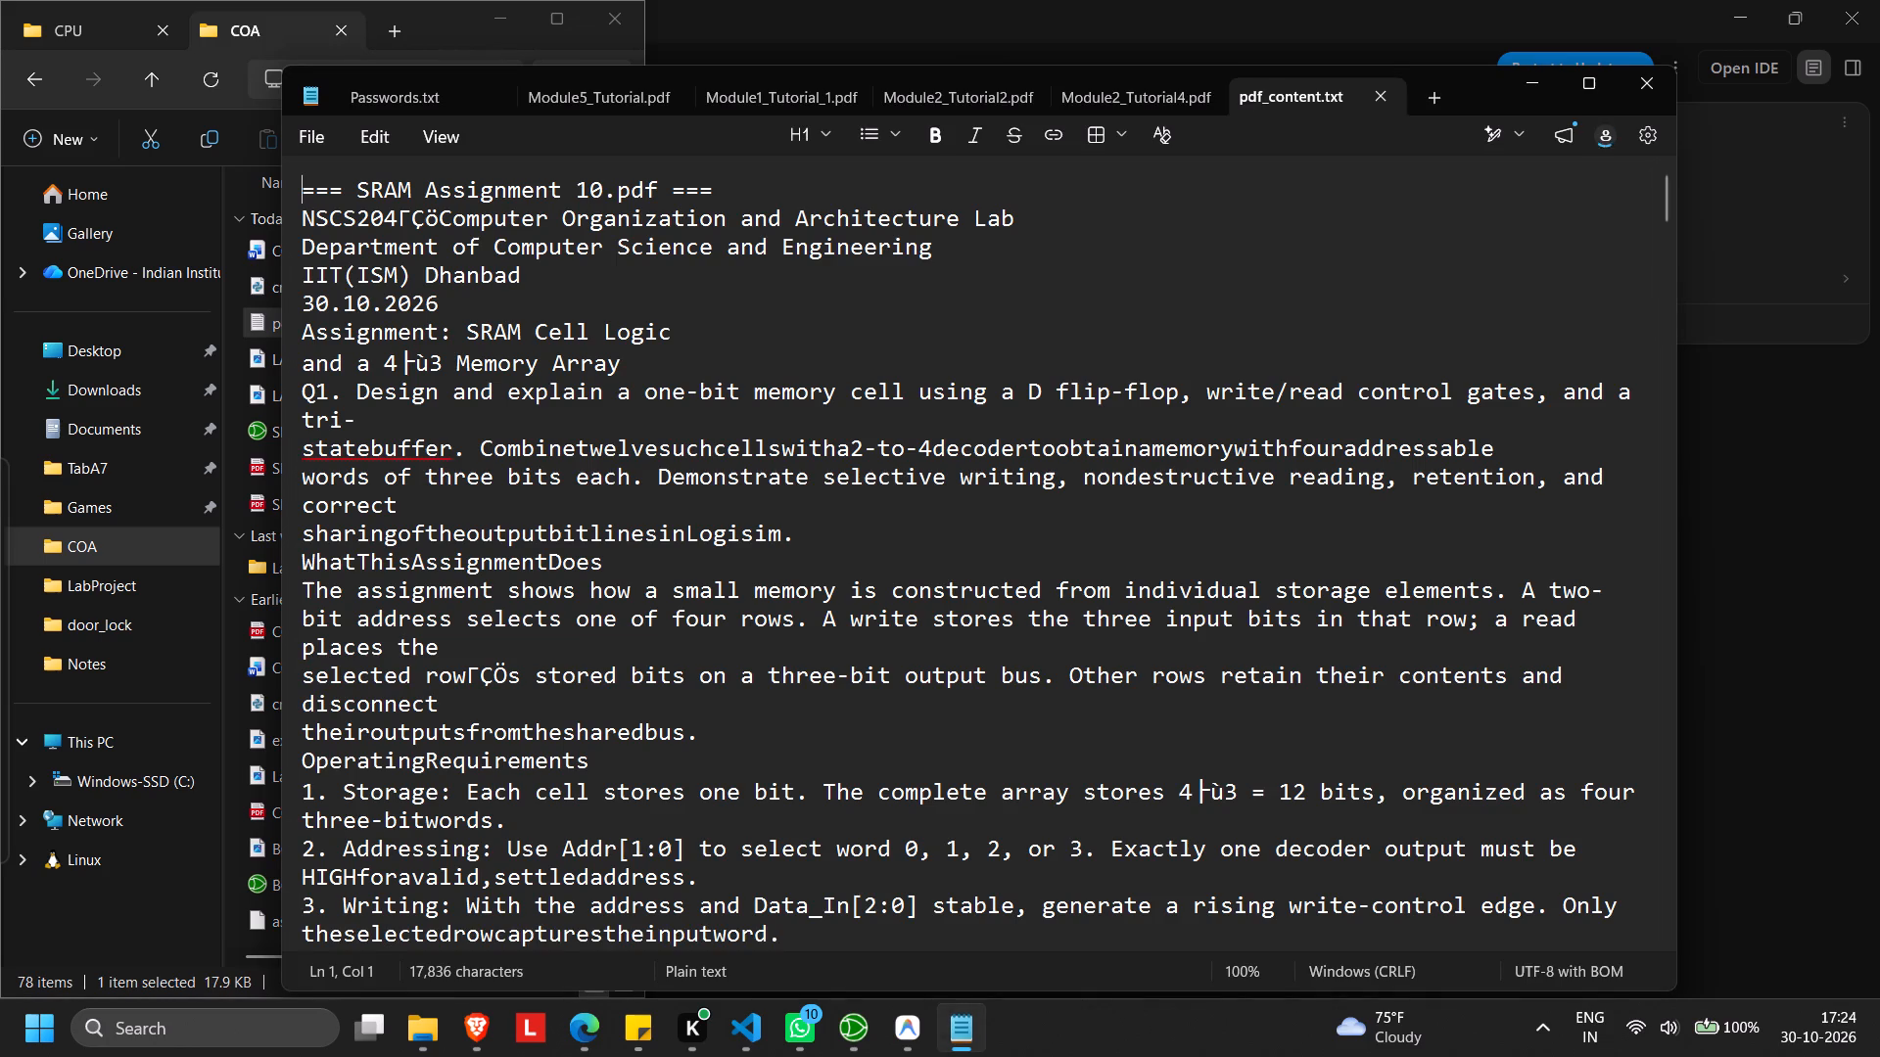
scroll(547, 630, down, 19)
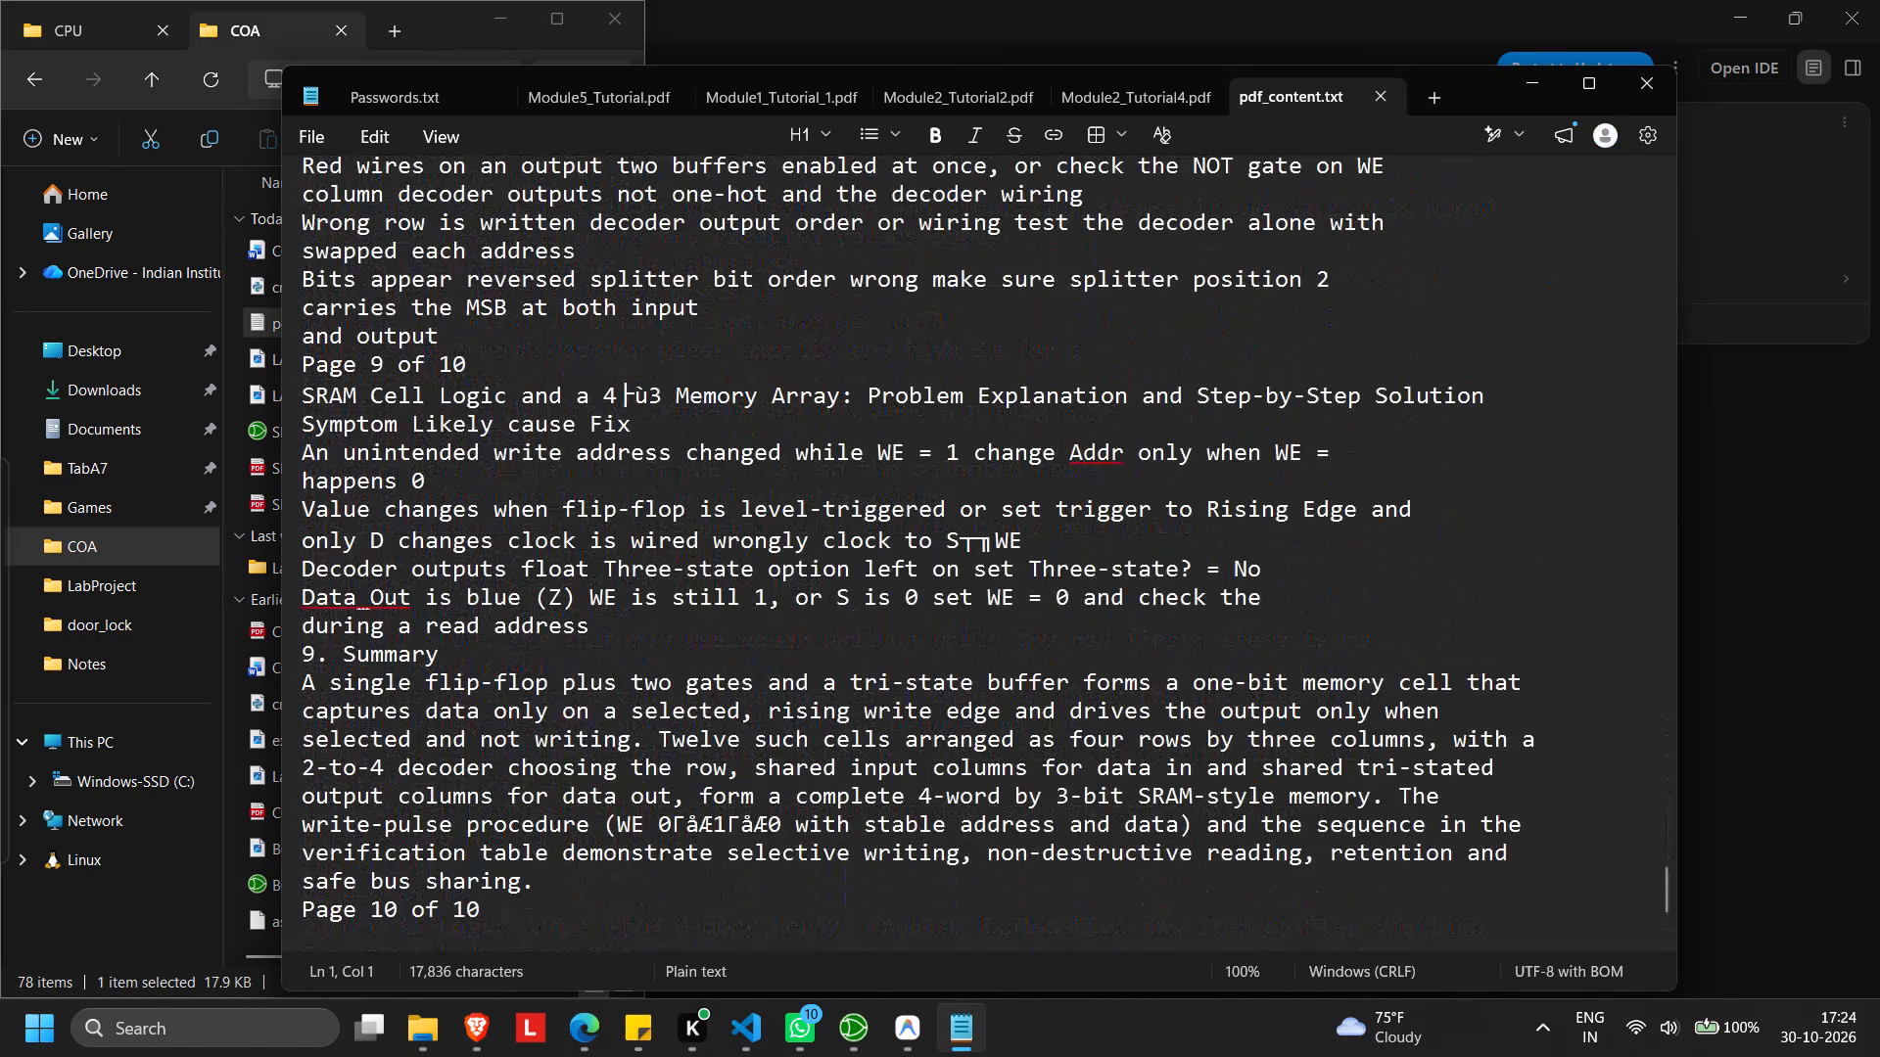
Close pdf_content and the whole Notepad window, and dismiss the automatic file download notification.
key(ctrl+w)
key(ctrl+w)
key(ctrl+w)
key(ctrl+w)
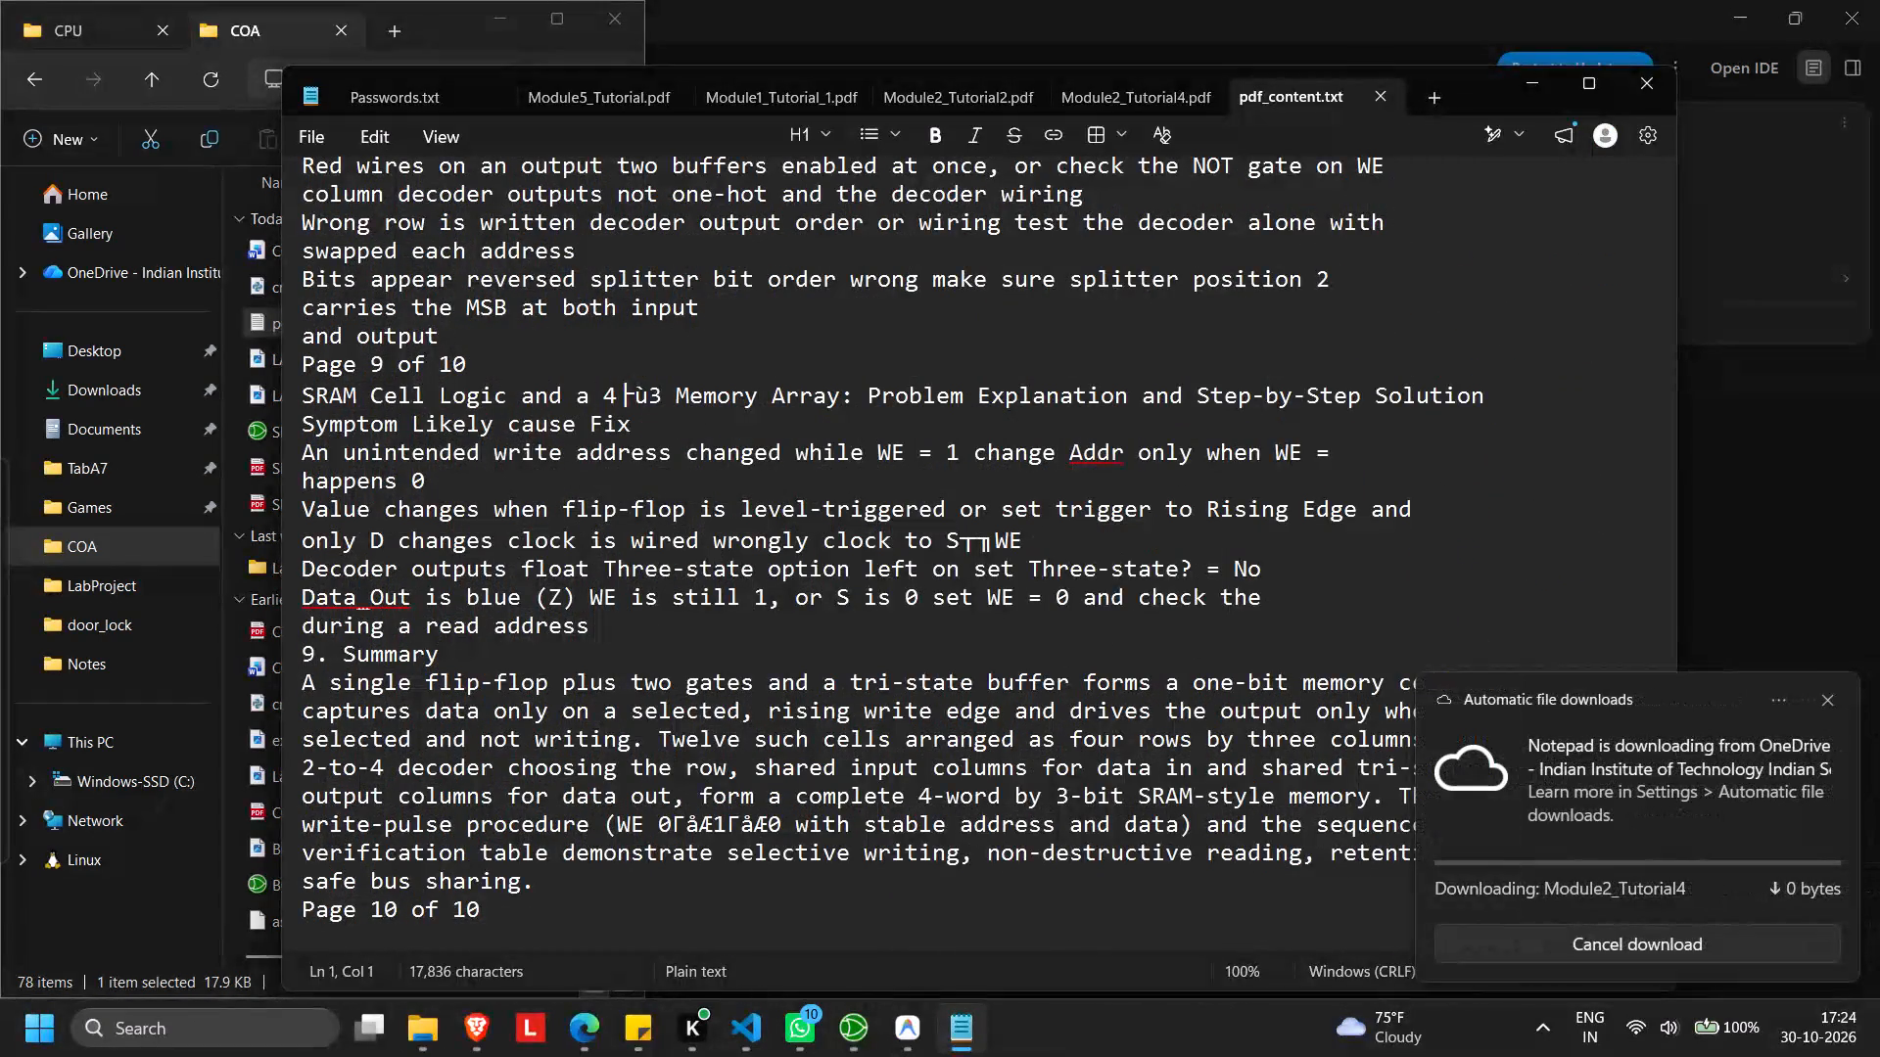
click(738, 239)
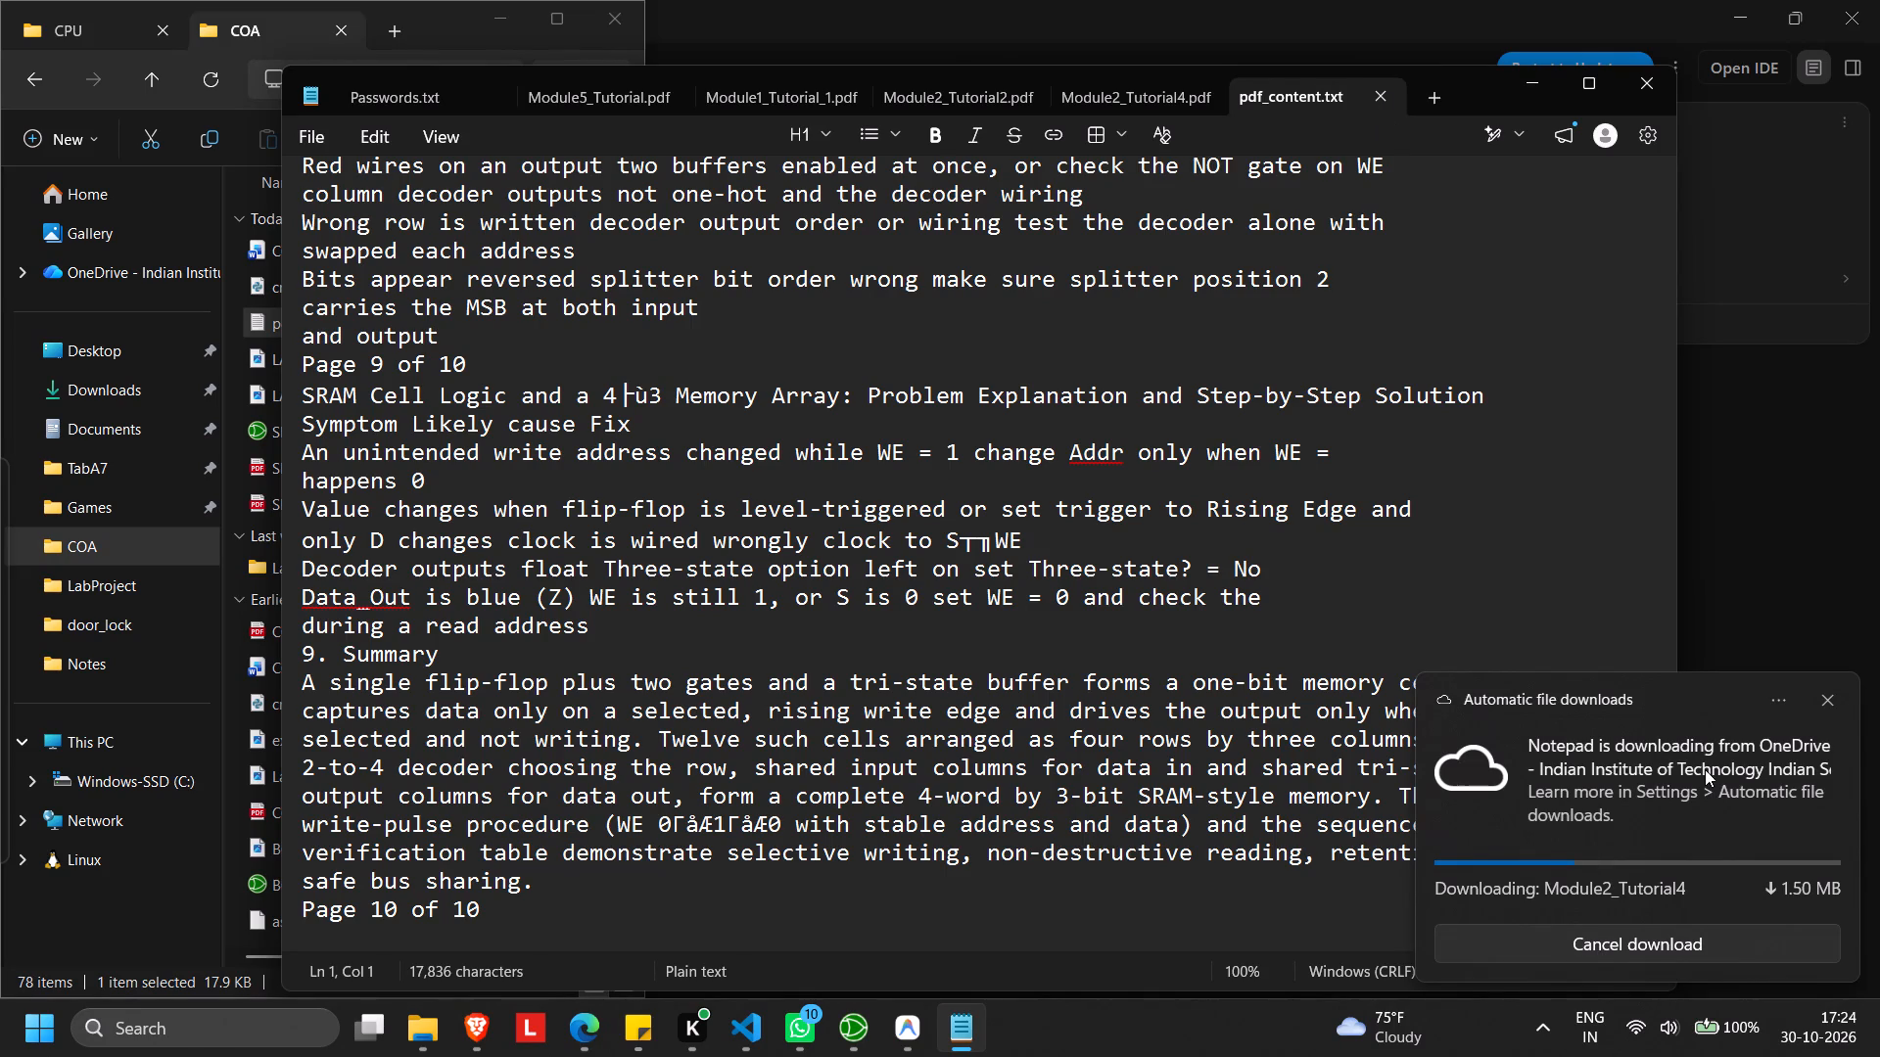
click(1651, 948)
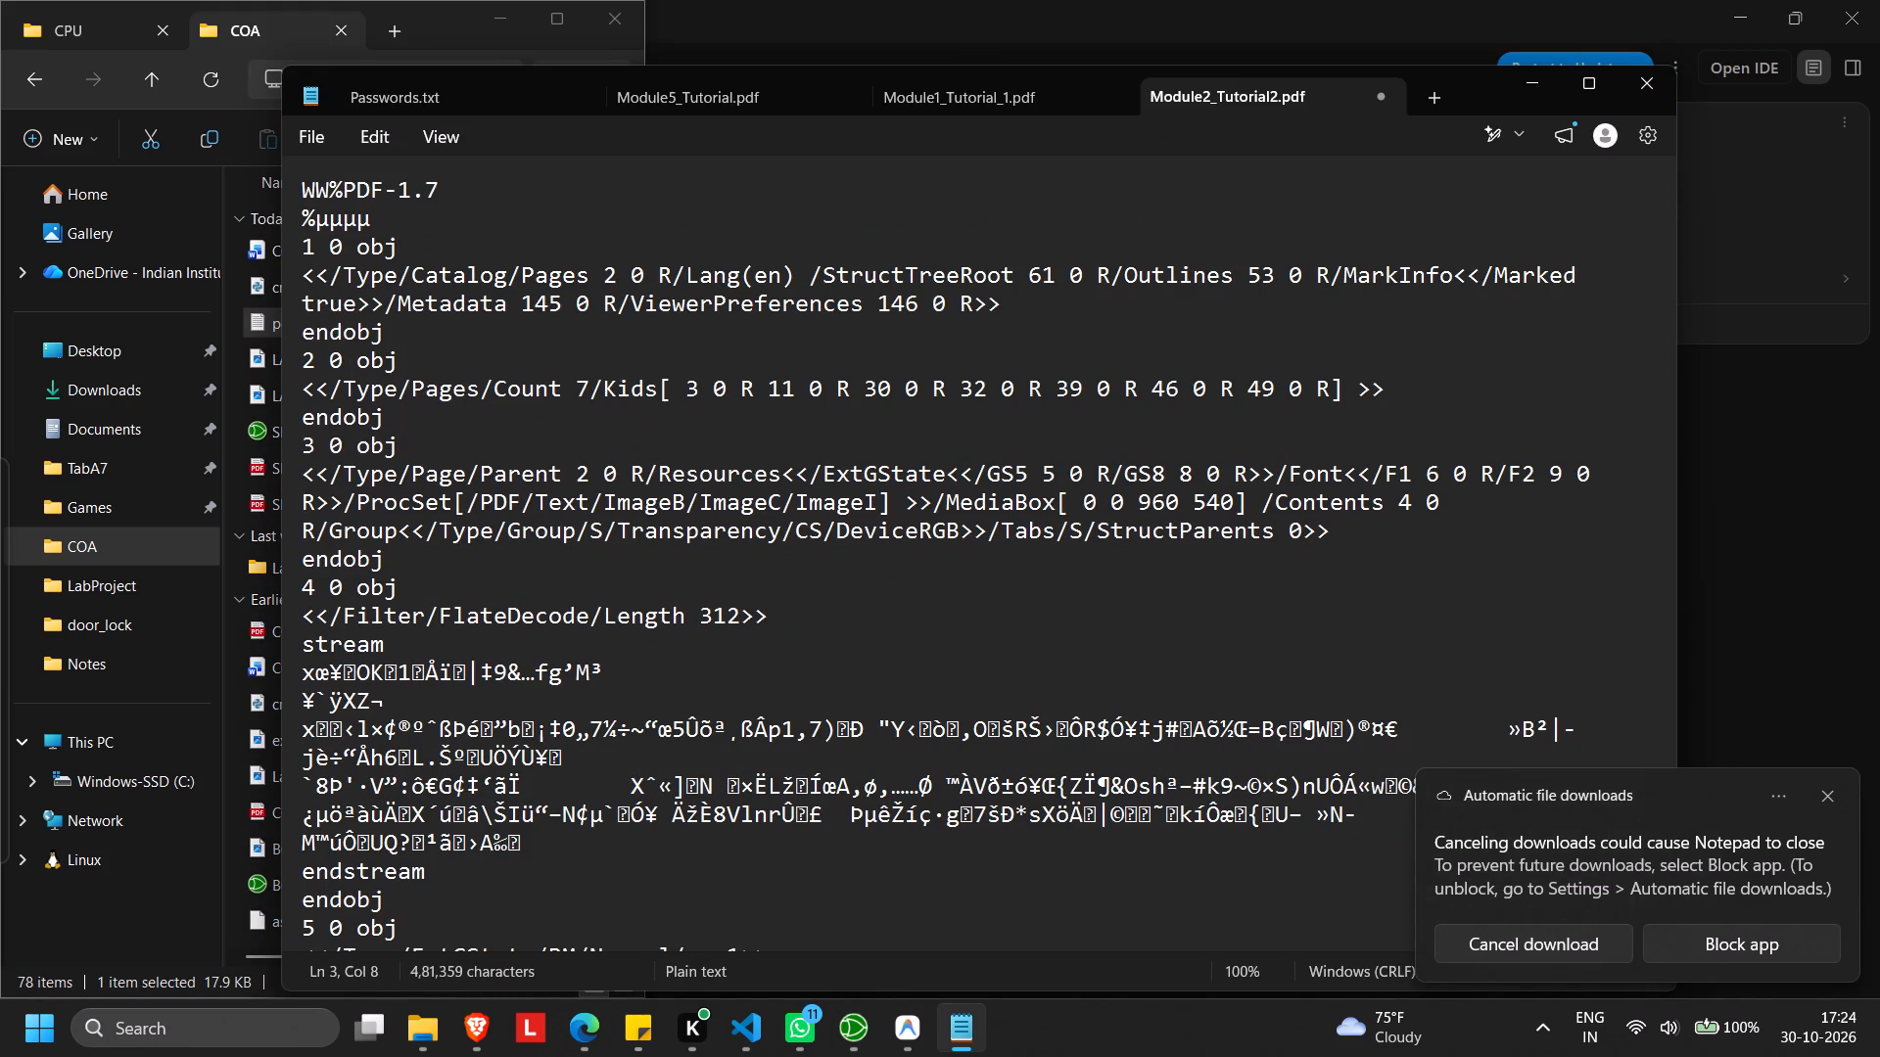
key(ctrl+shift+w)
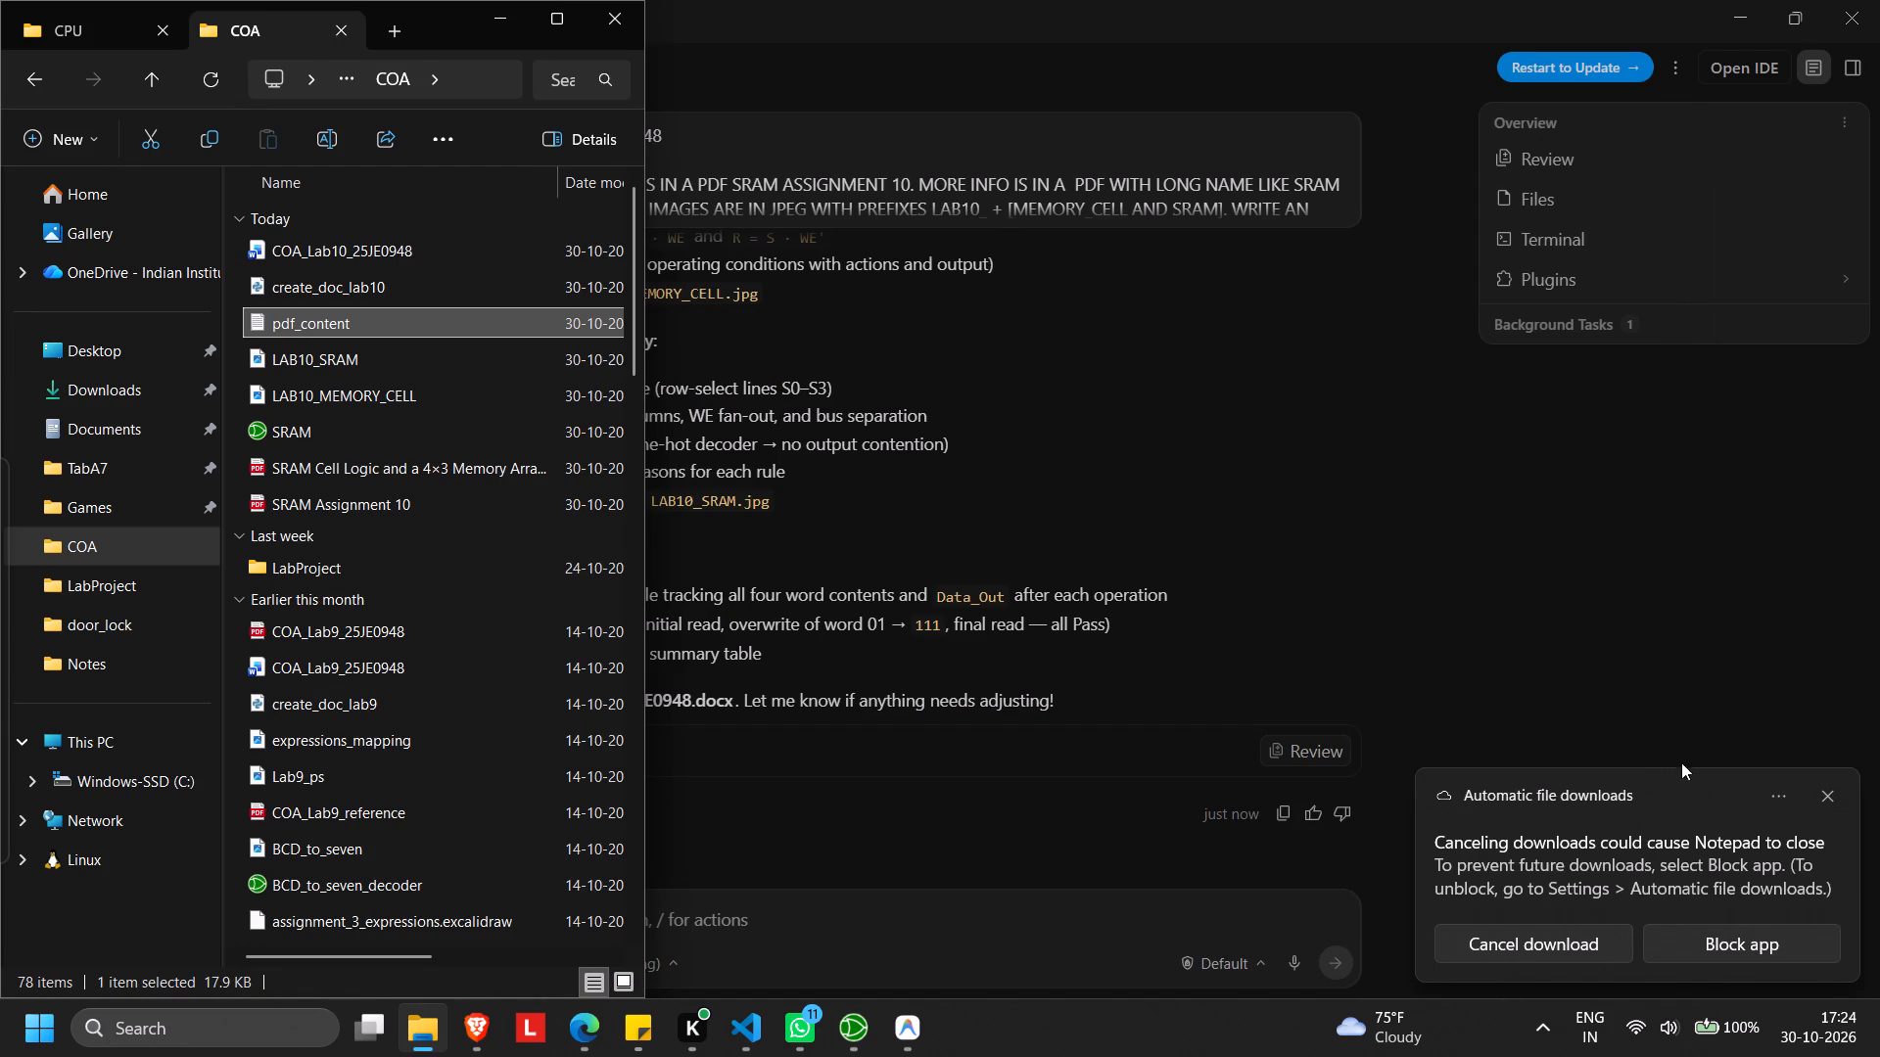
drag(1548, 854, 1770, 823)
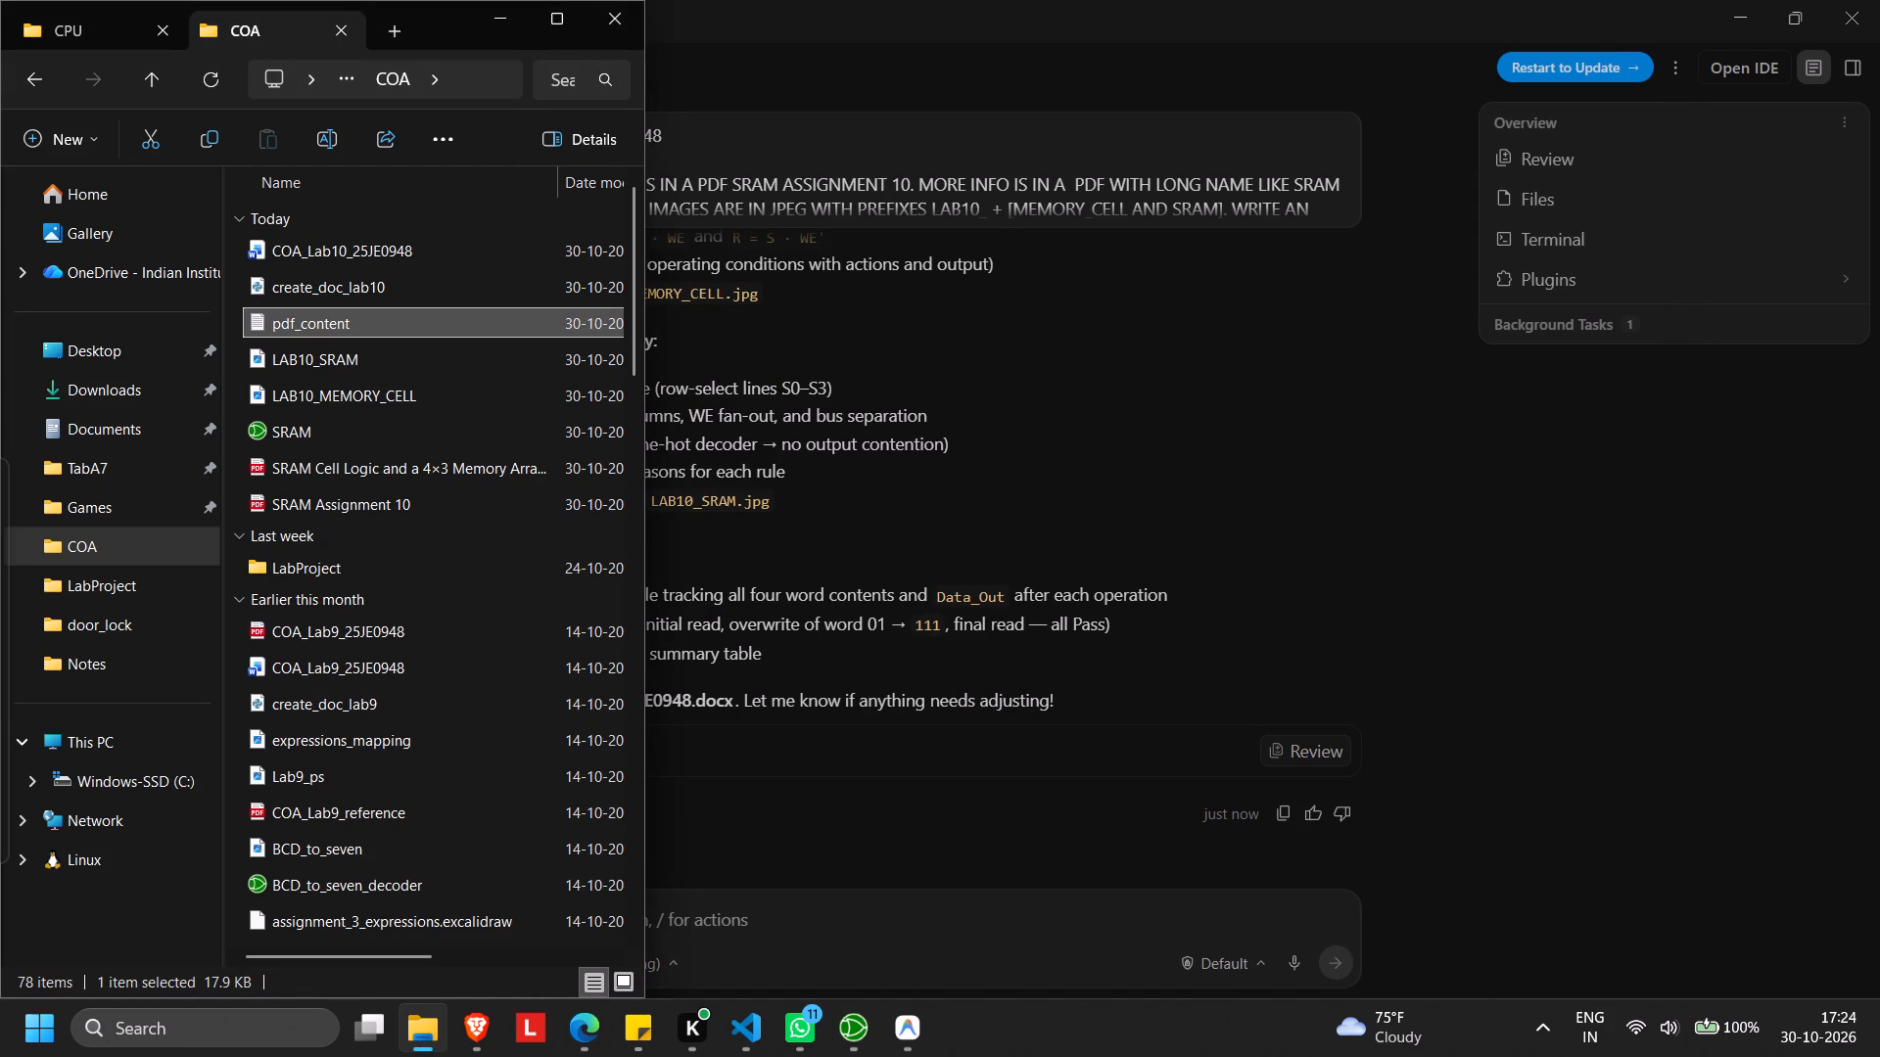
Open the generated COA Lab 10 report in Word and review its title block, problem statement and System Interface table.
double_click(446, 260)
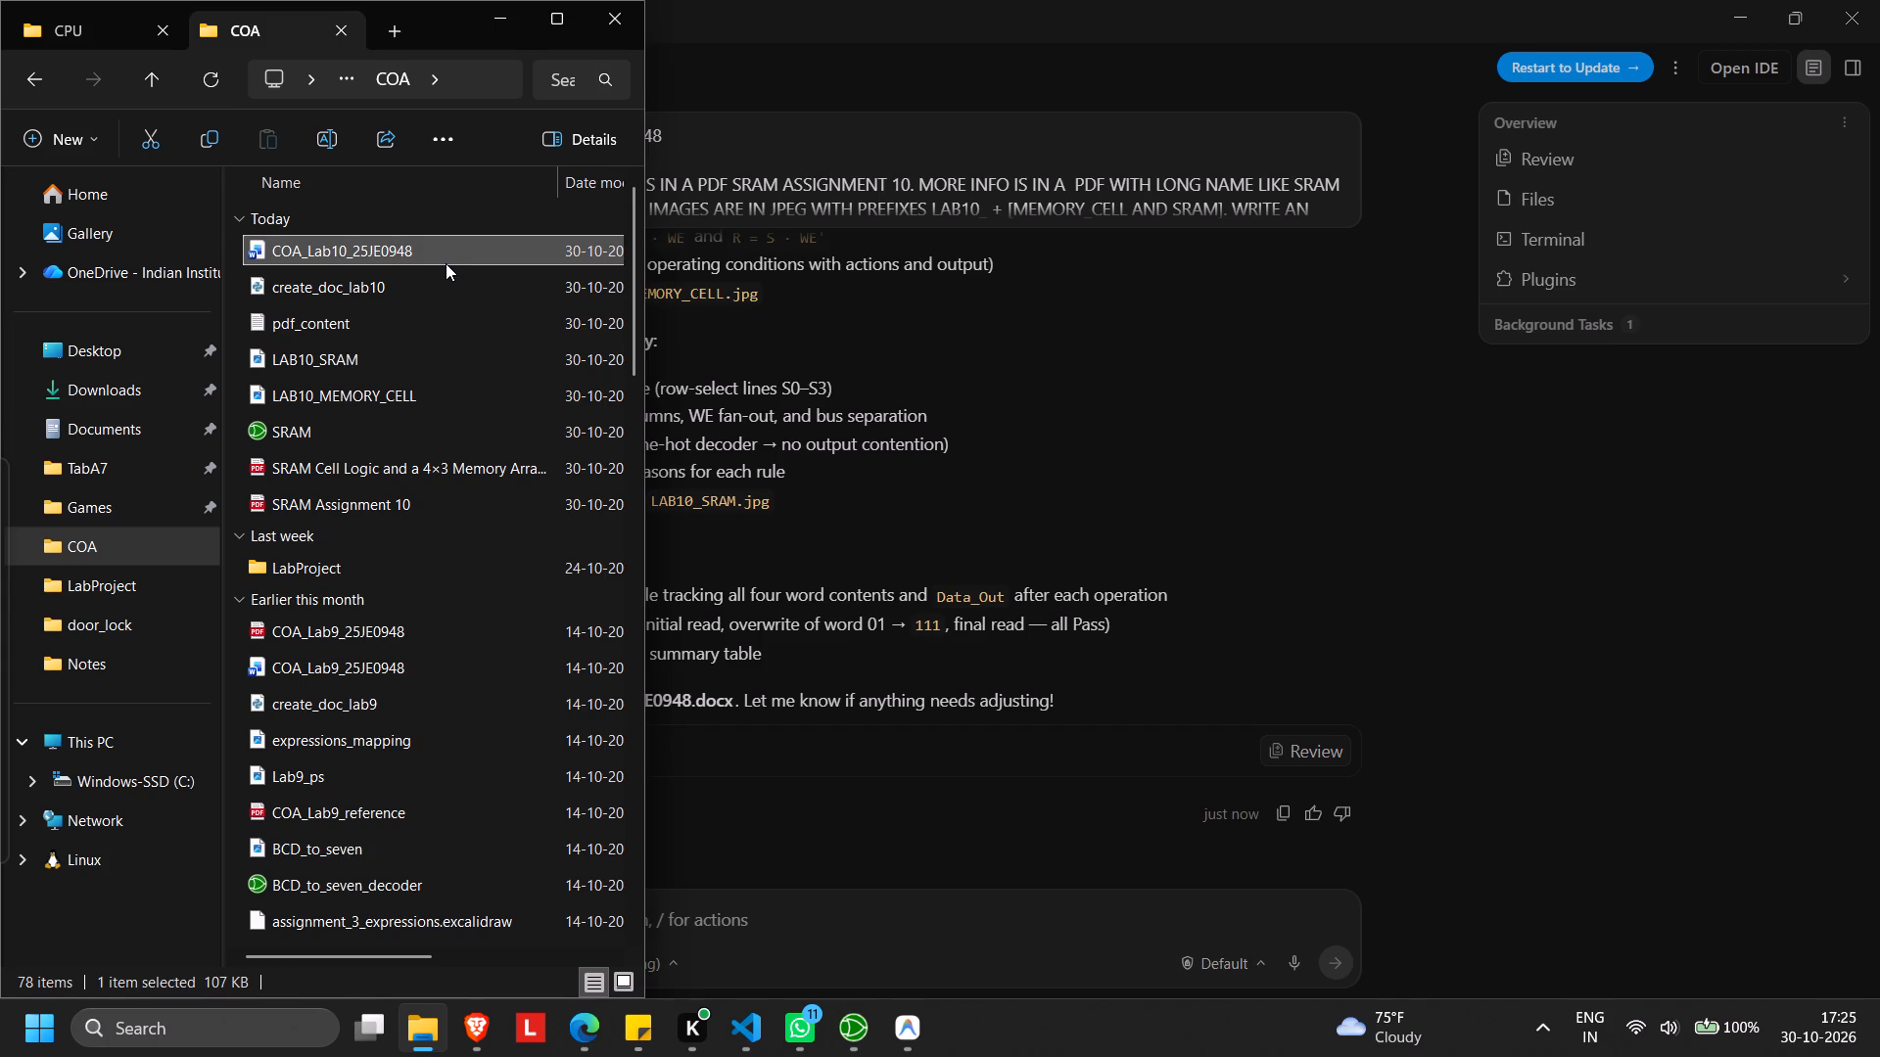
scroll(1199, 321, down, 2)
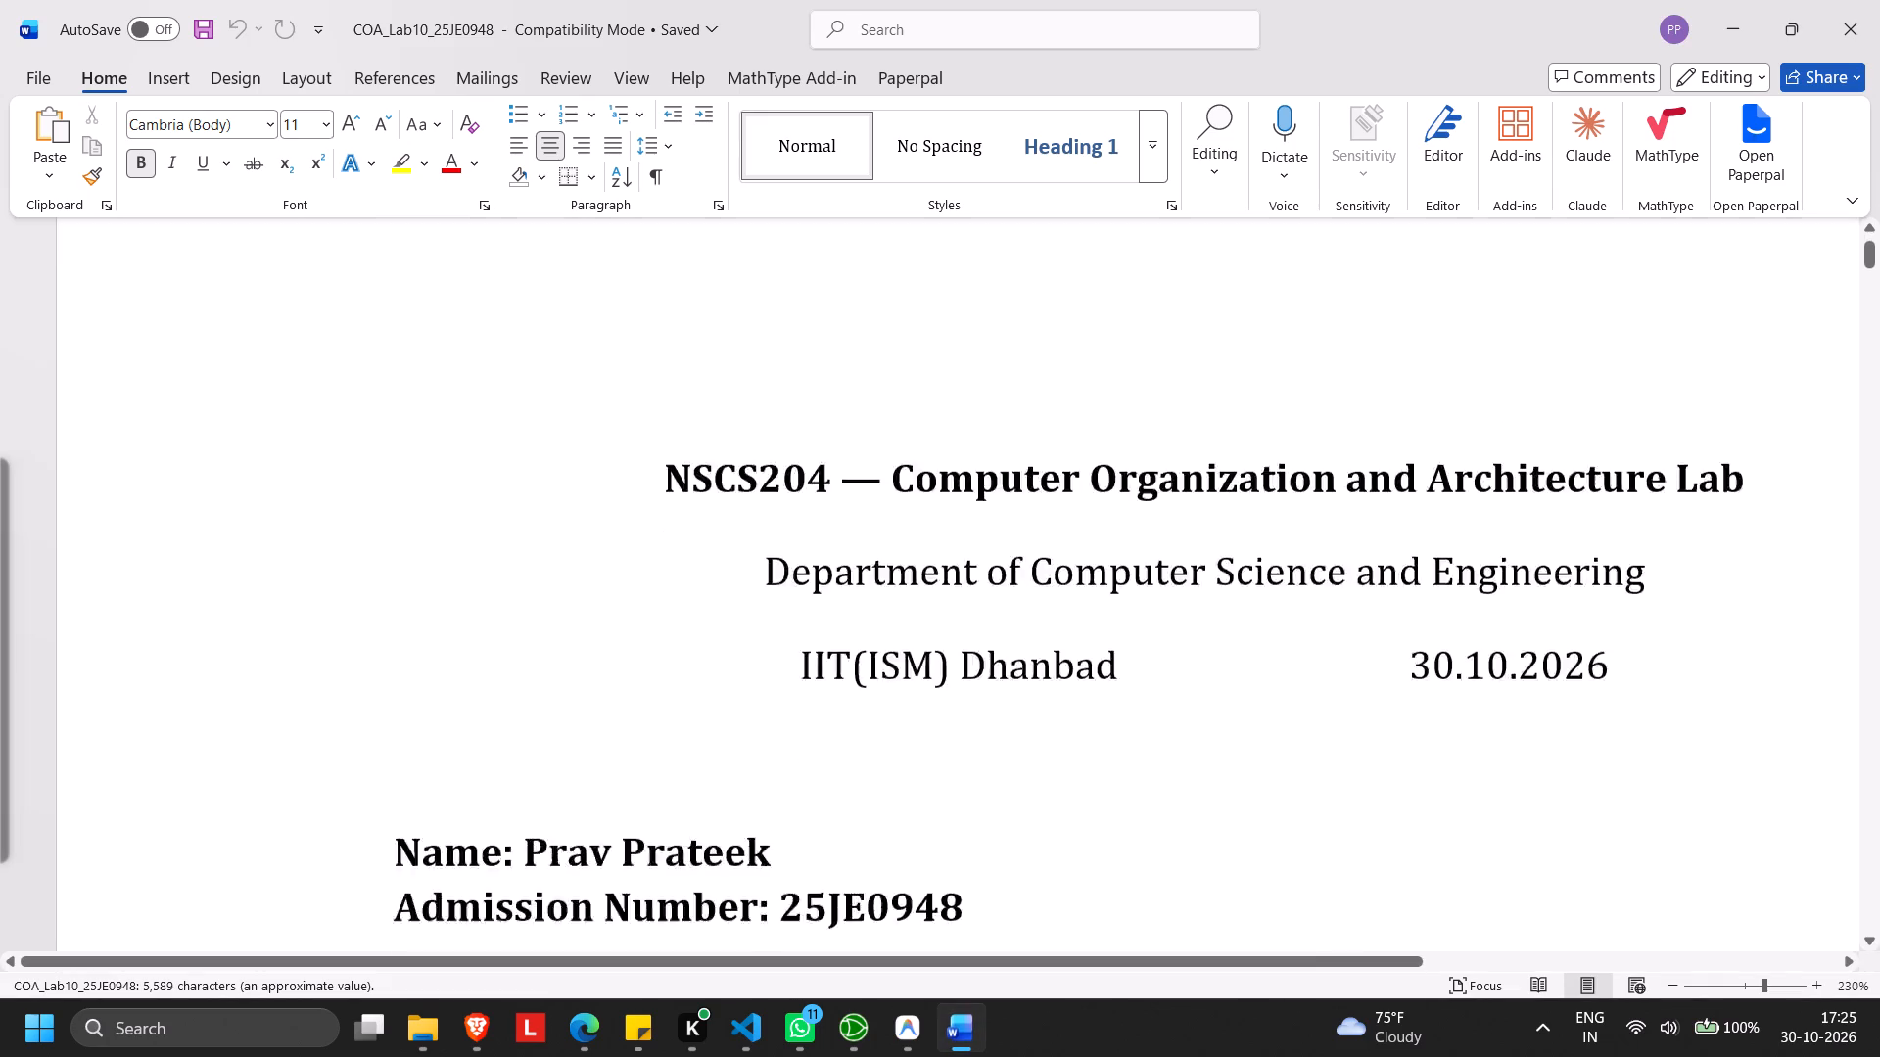
scroll(1189, 324, down, 3)
scroll(1188, 324, up, 5)
ctrl+scroll(1188, 324, down, 9)
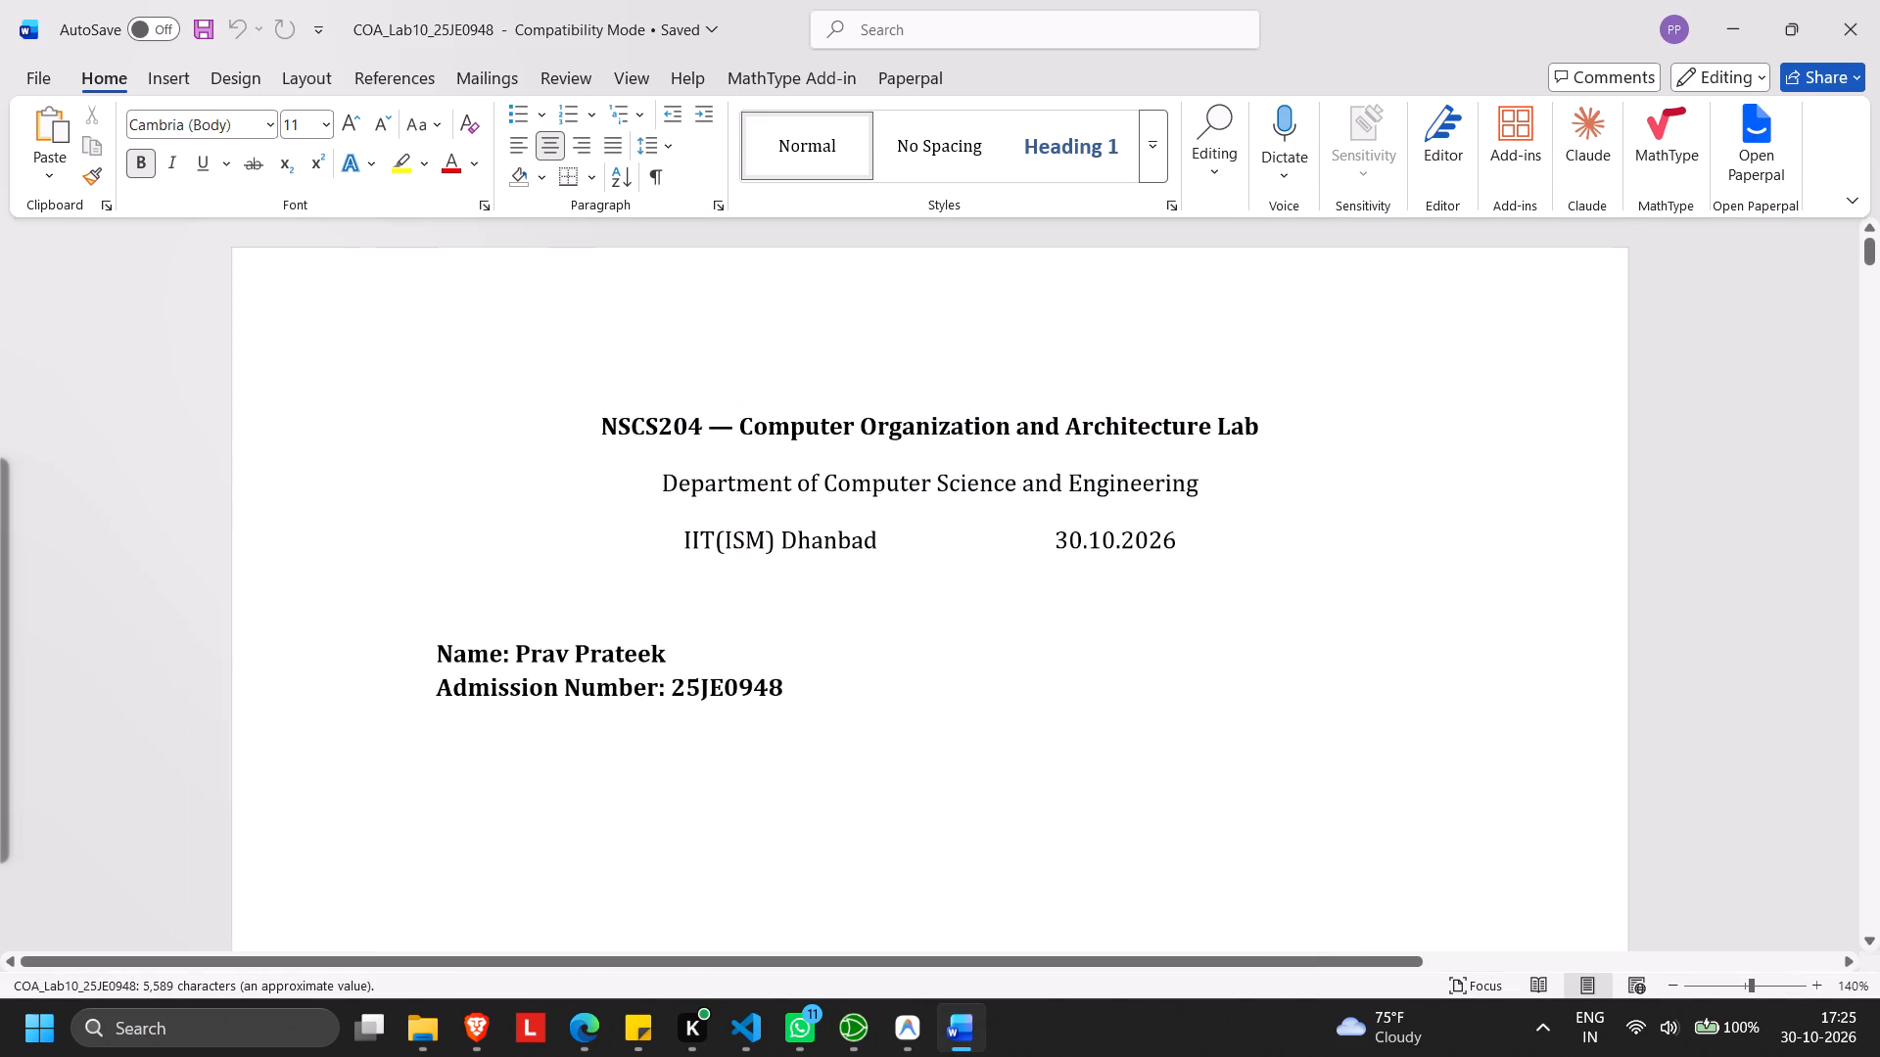
scroll(1159, 498, down, 2)
scroll(1159, 498, up, 1)
scroll(1159, 498, down, 1)
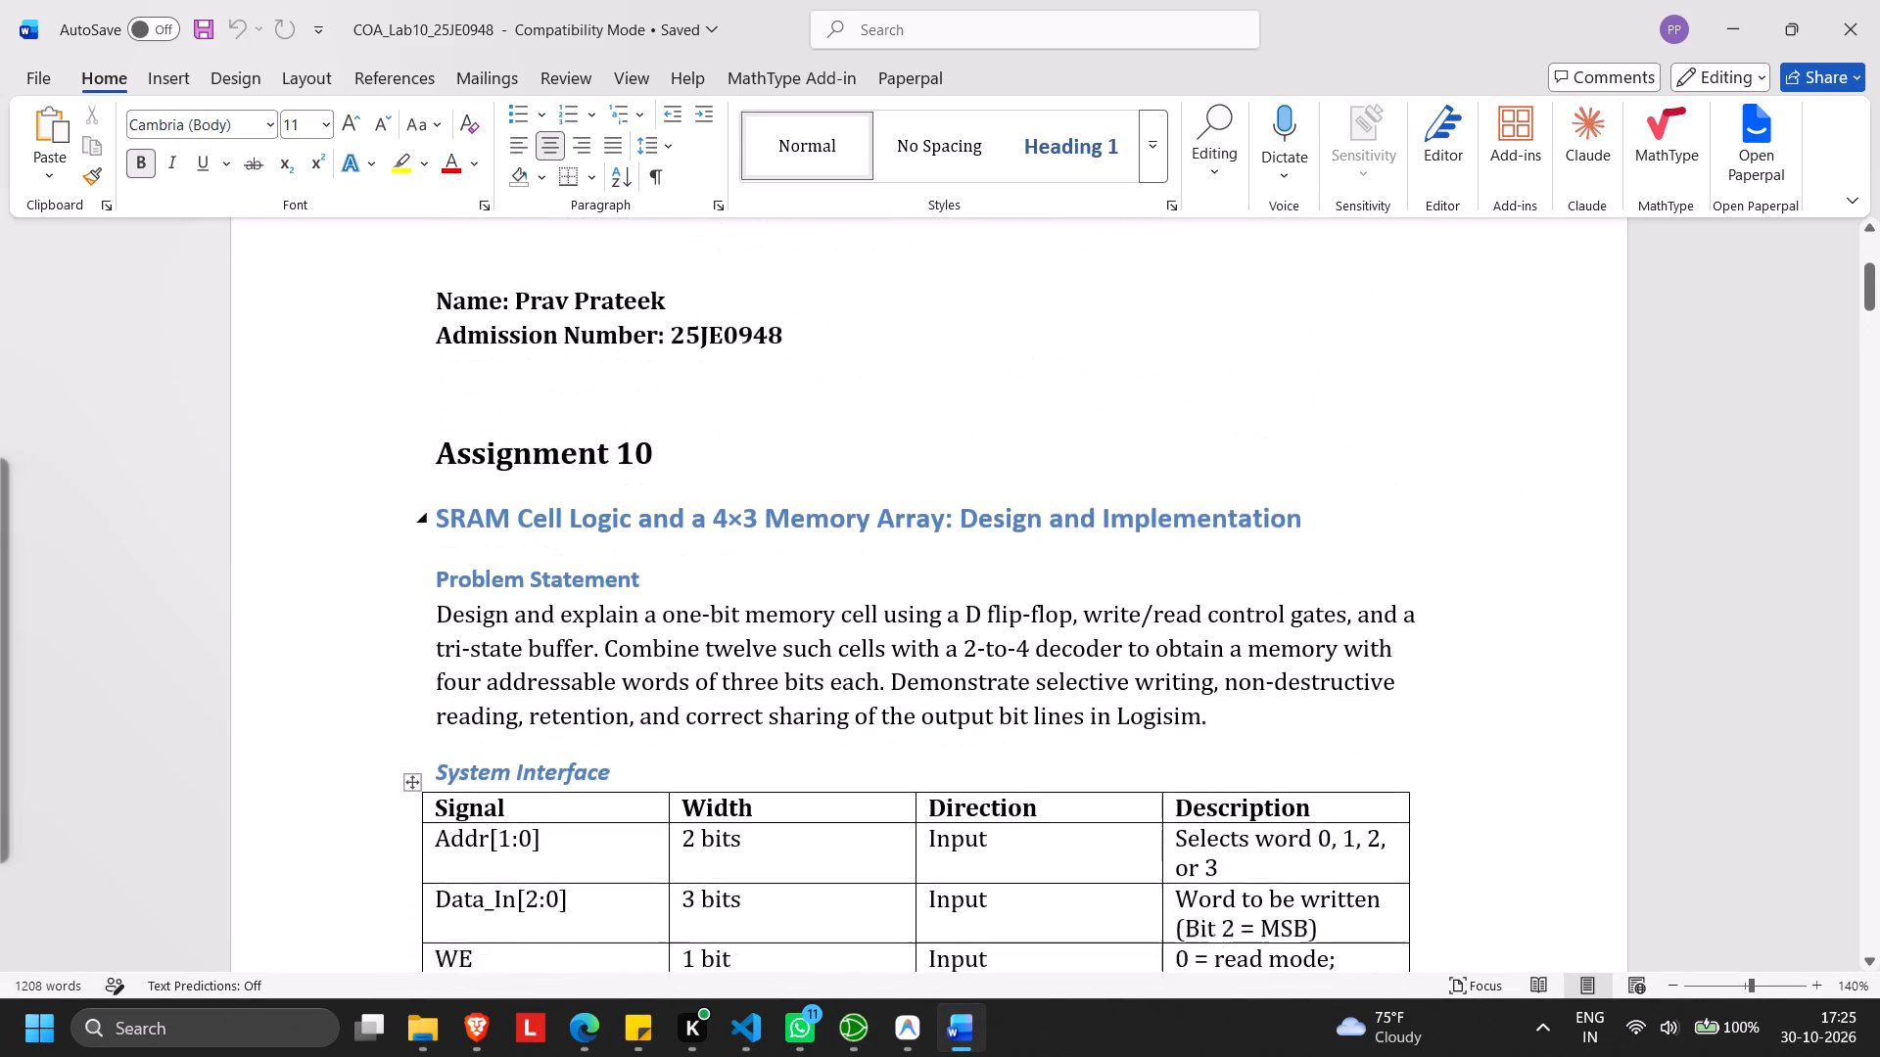
scroll(1159, 498, down, 1)
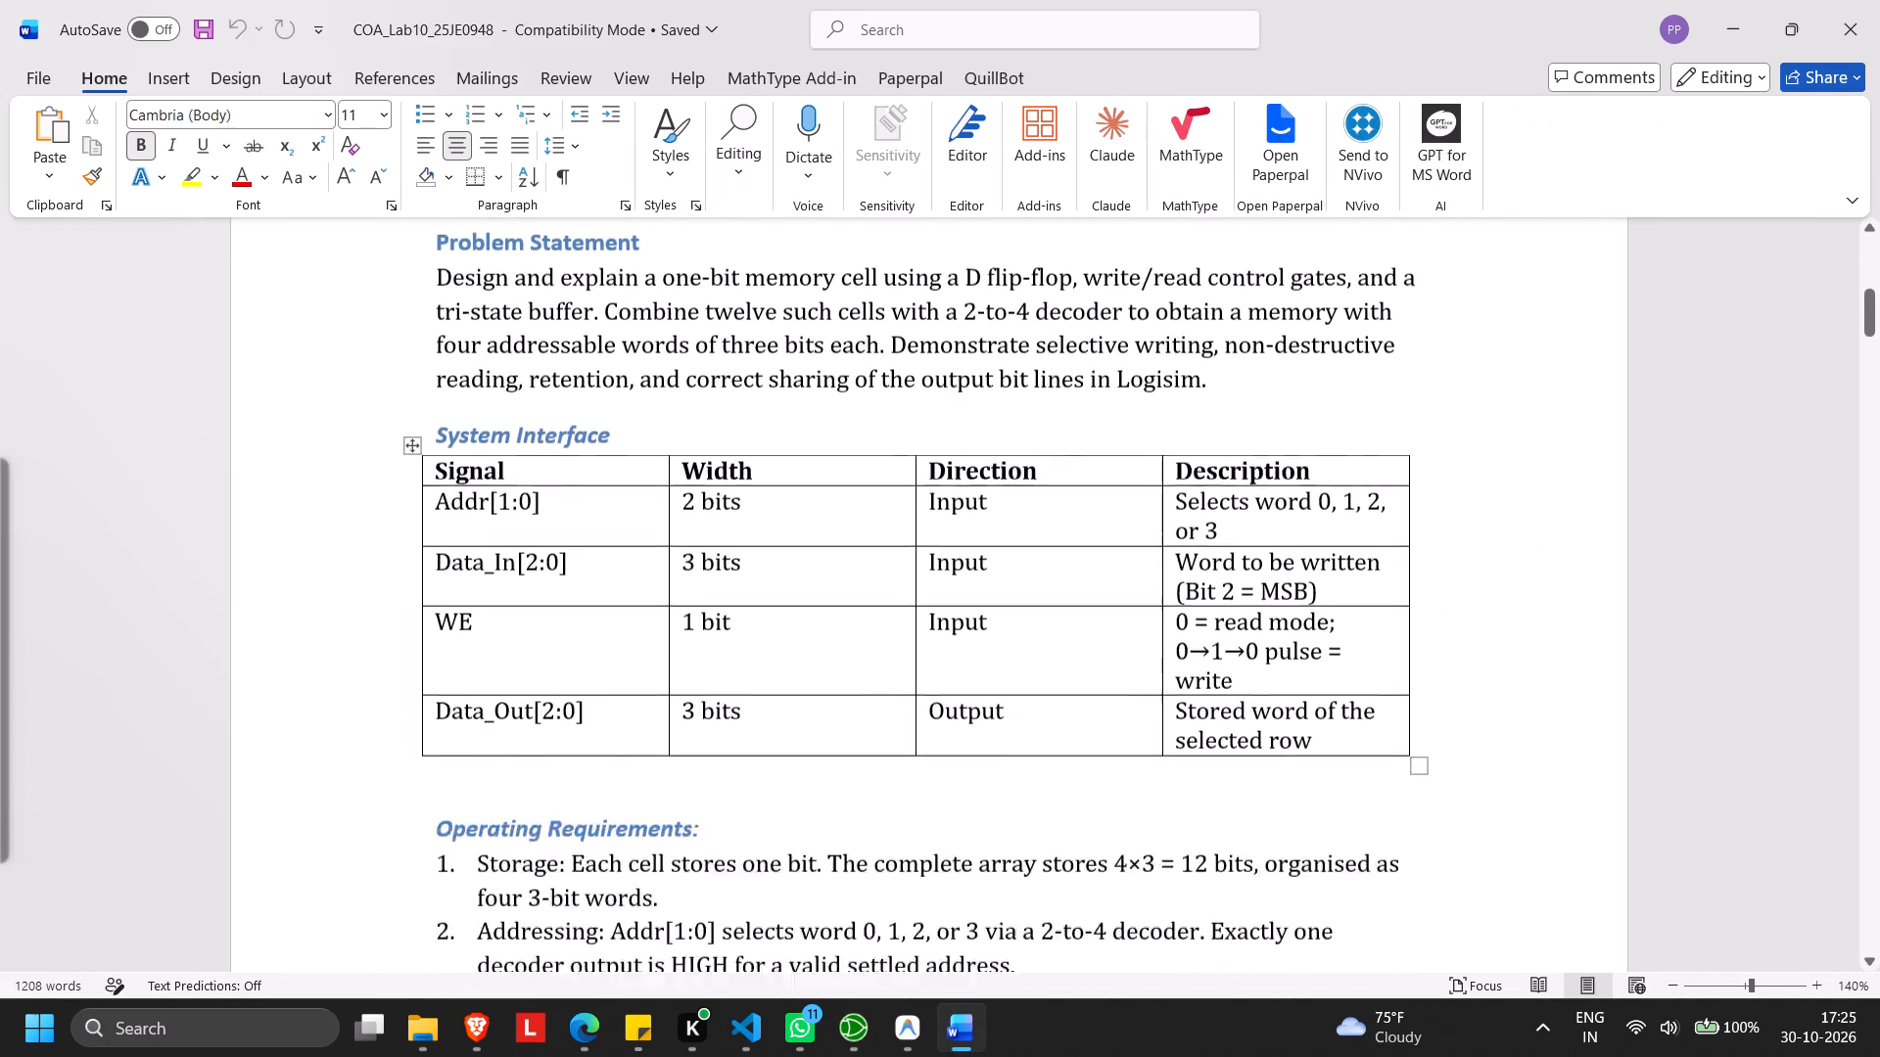
Examine the report's Part A on the one-bit memory cell, including the control equations, cell behaviour table and circuit diagram.
scroll(1159, 498, down, 5)
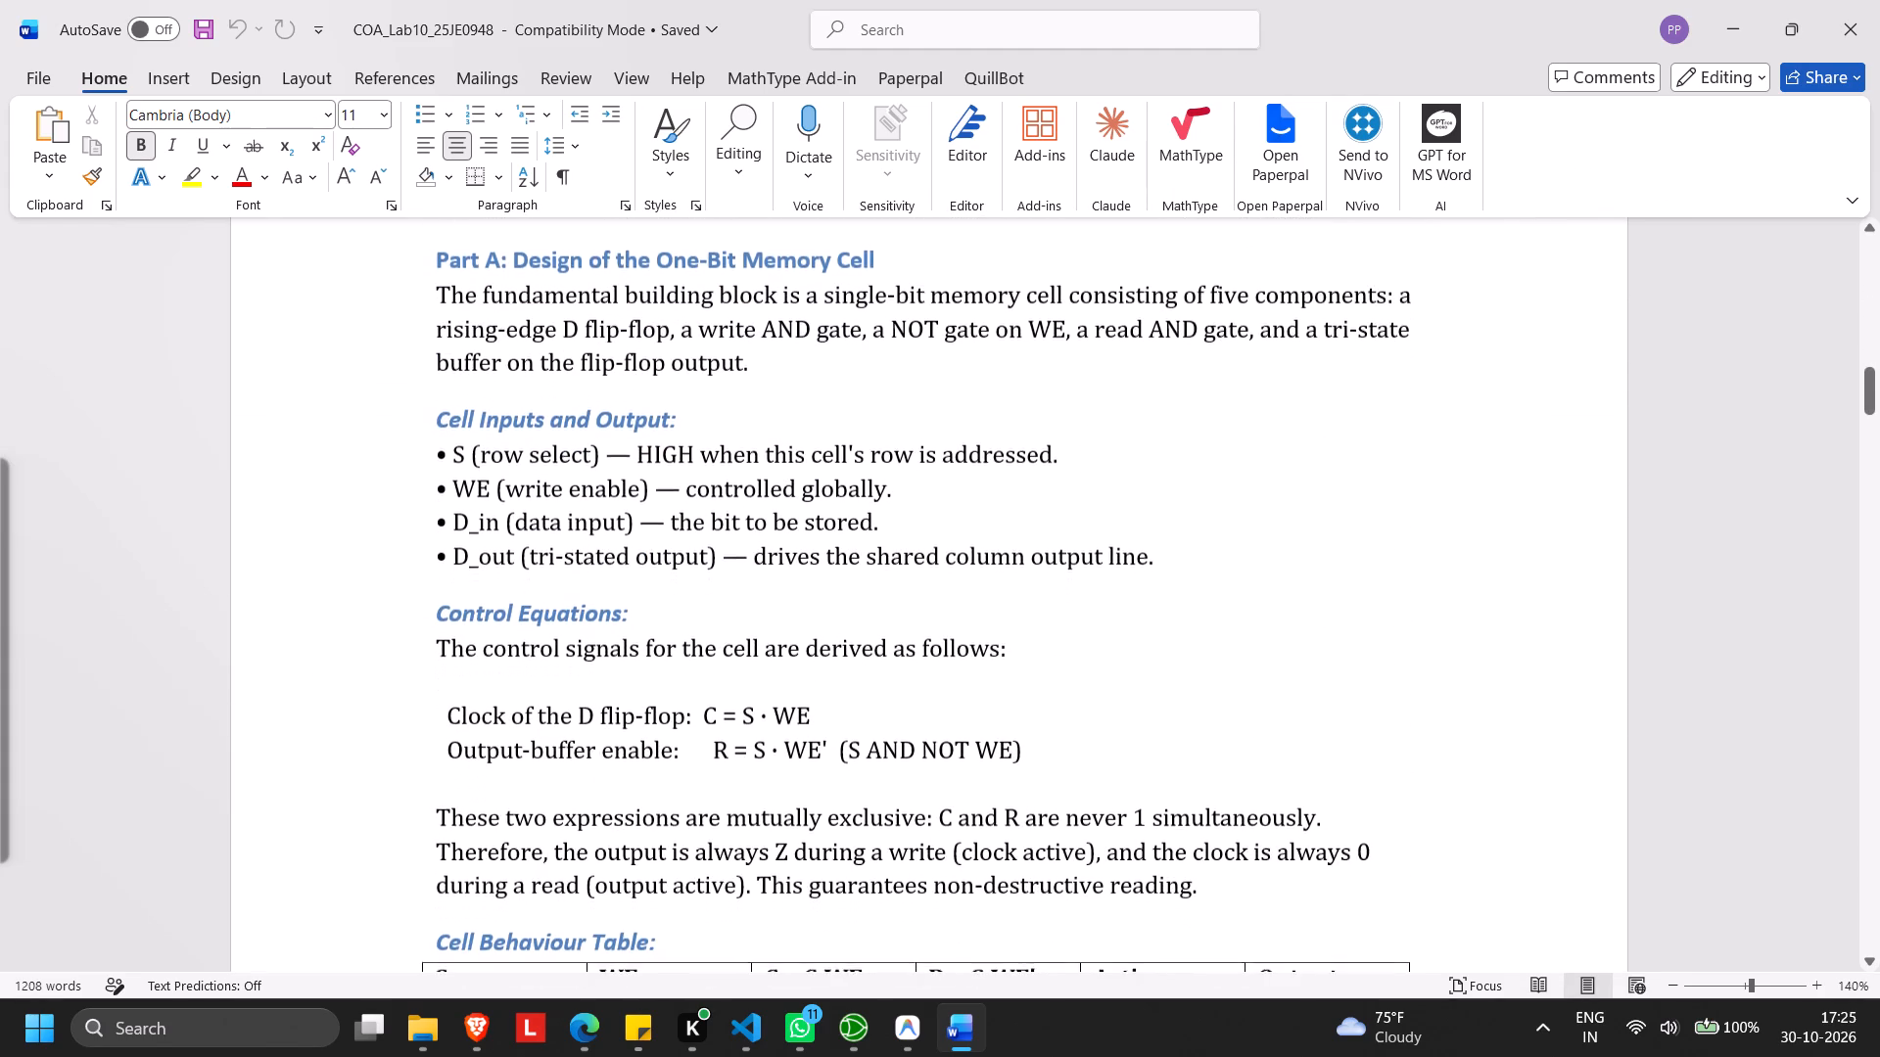
scroll(1159, 498, down, 1)
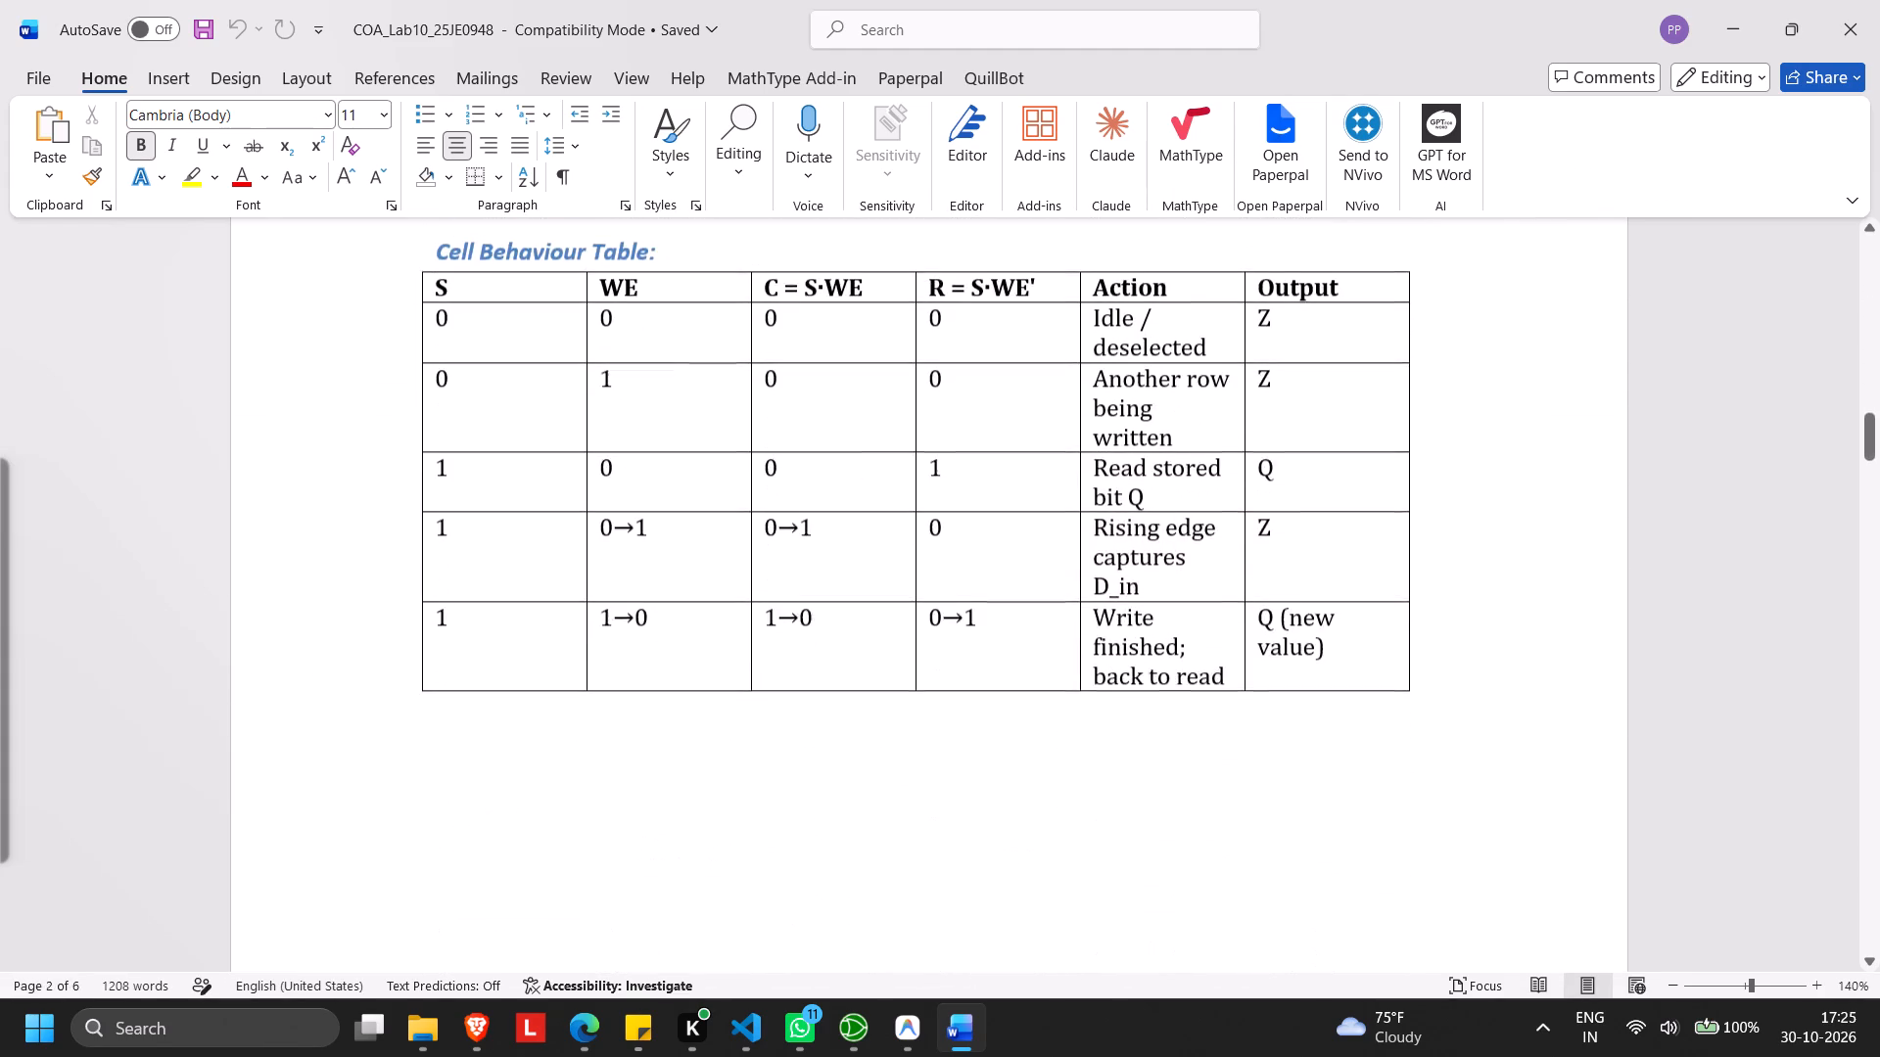
scroll(1159, 498, down, 3)
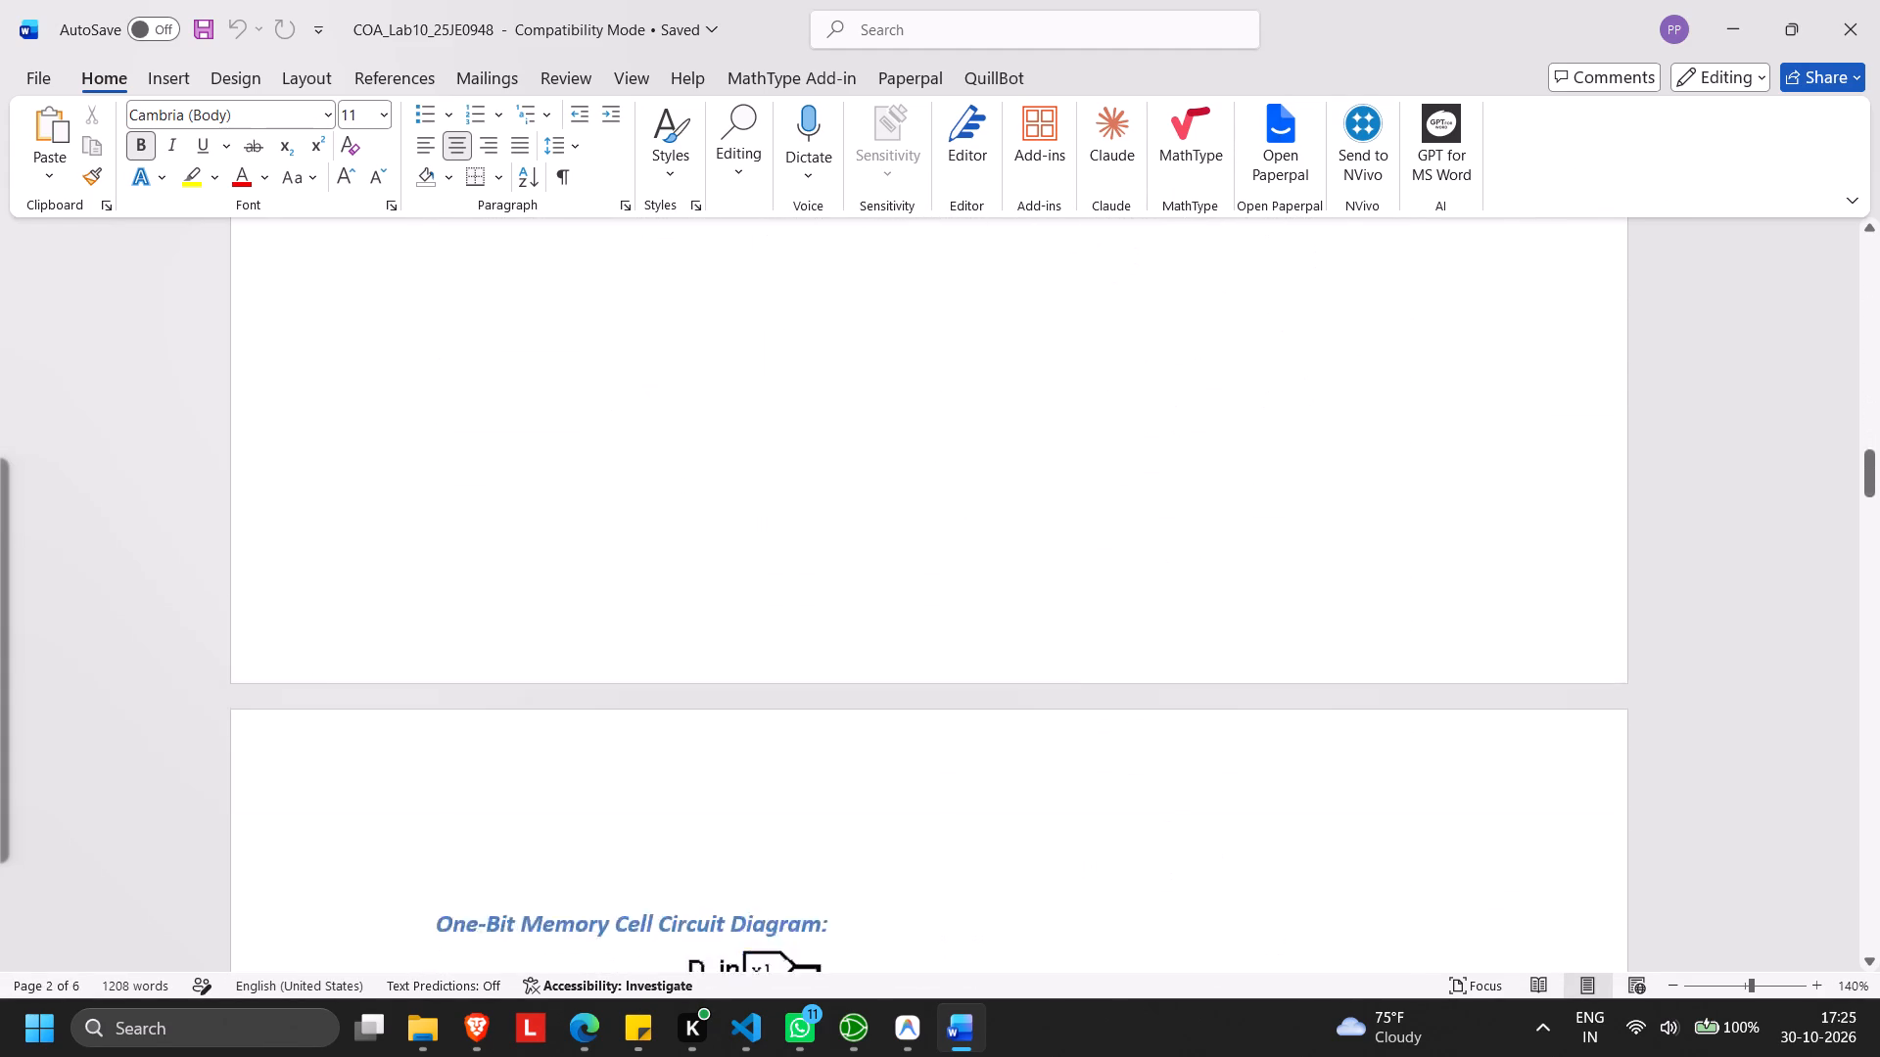
scroll(1159, 498, down, 2)
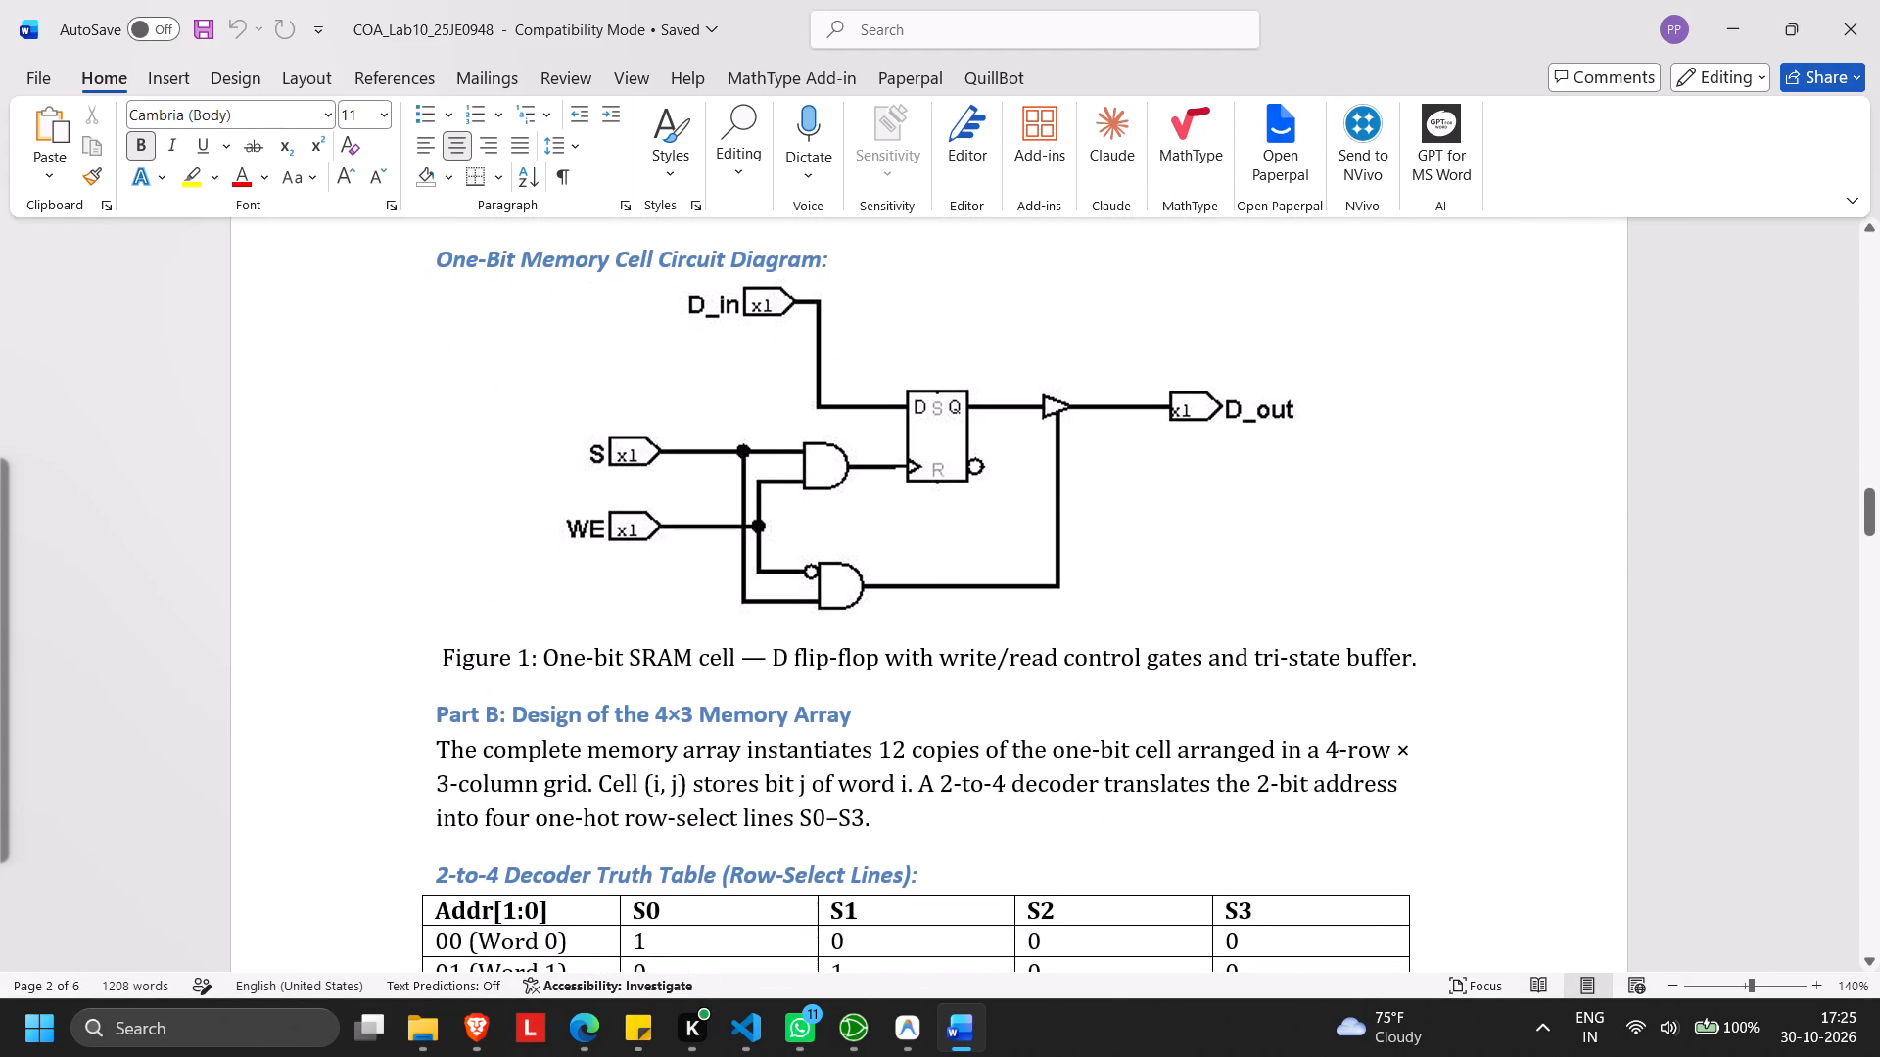
Examine the report's Part B on the 4×3 memory array, from the wiring, bus safety and timing rules through to the document's end.
scroll(1159, 498, down, 3)
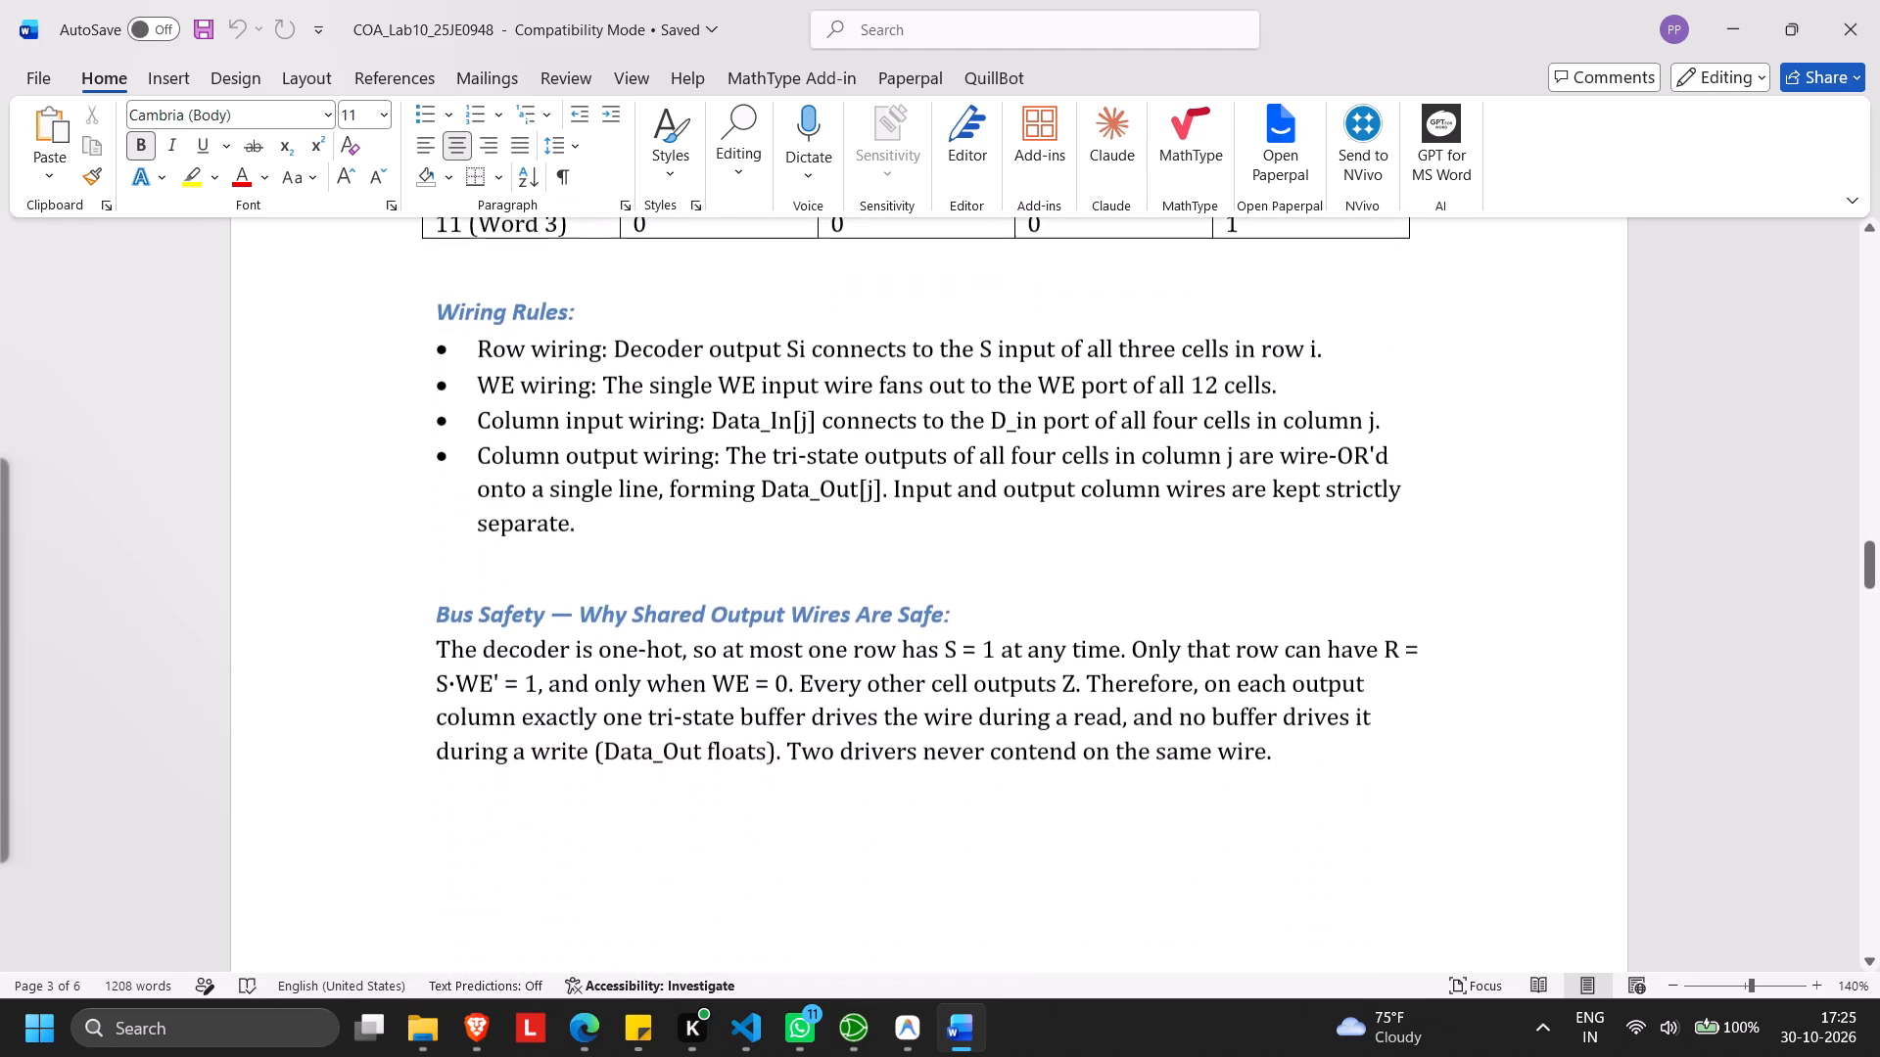
scroll(1159, 498, down, 3)
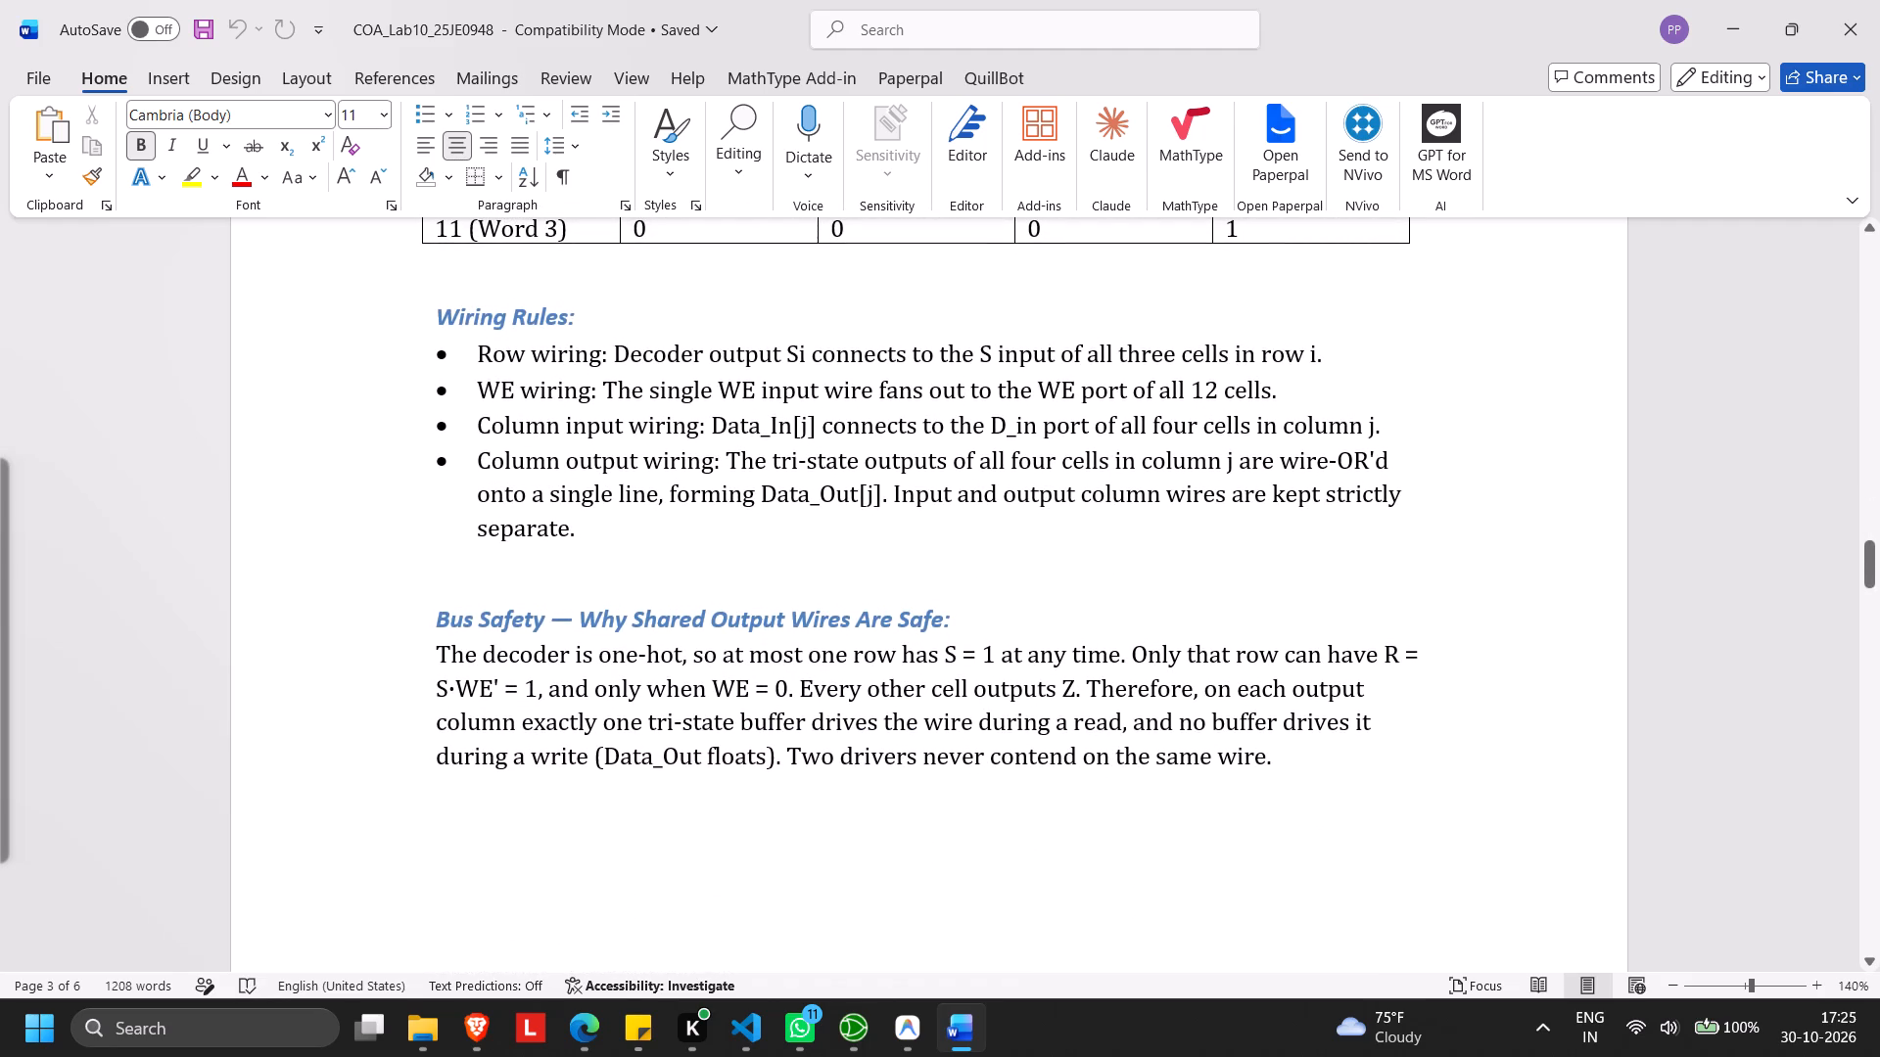
scroll(1159, 498, down, 7)
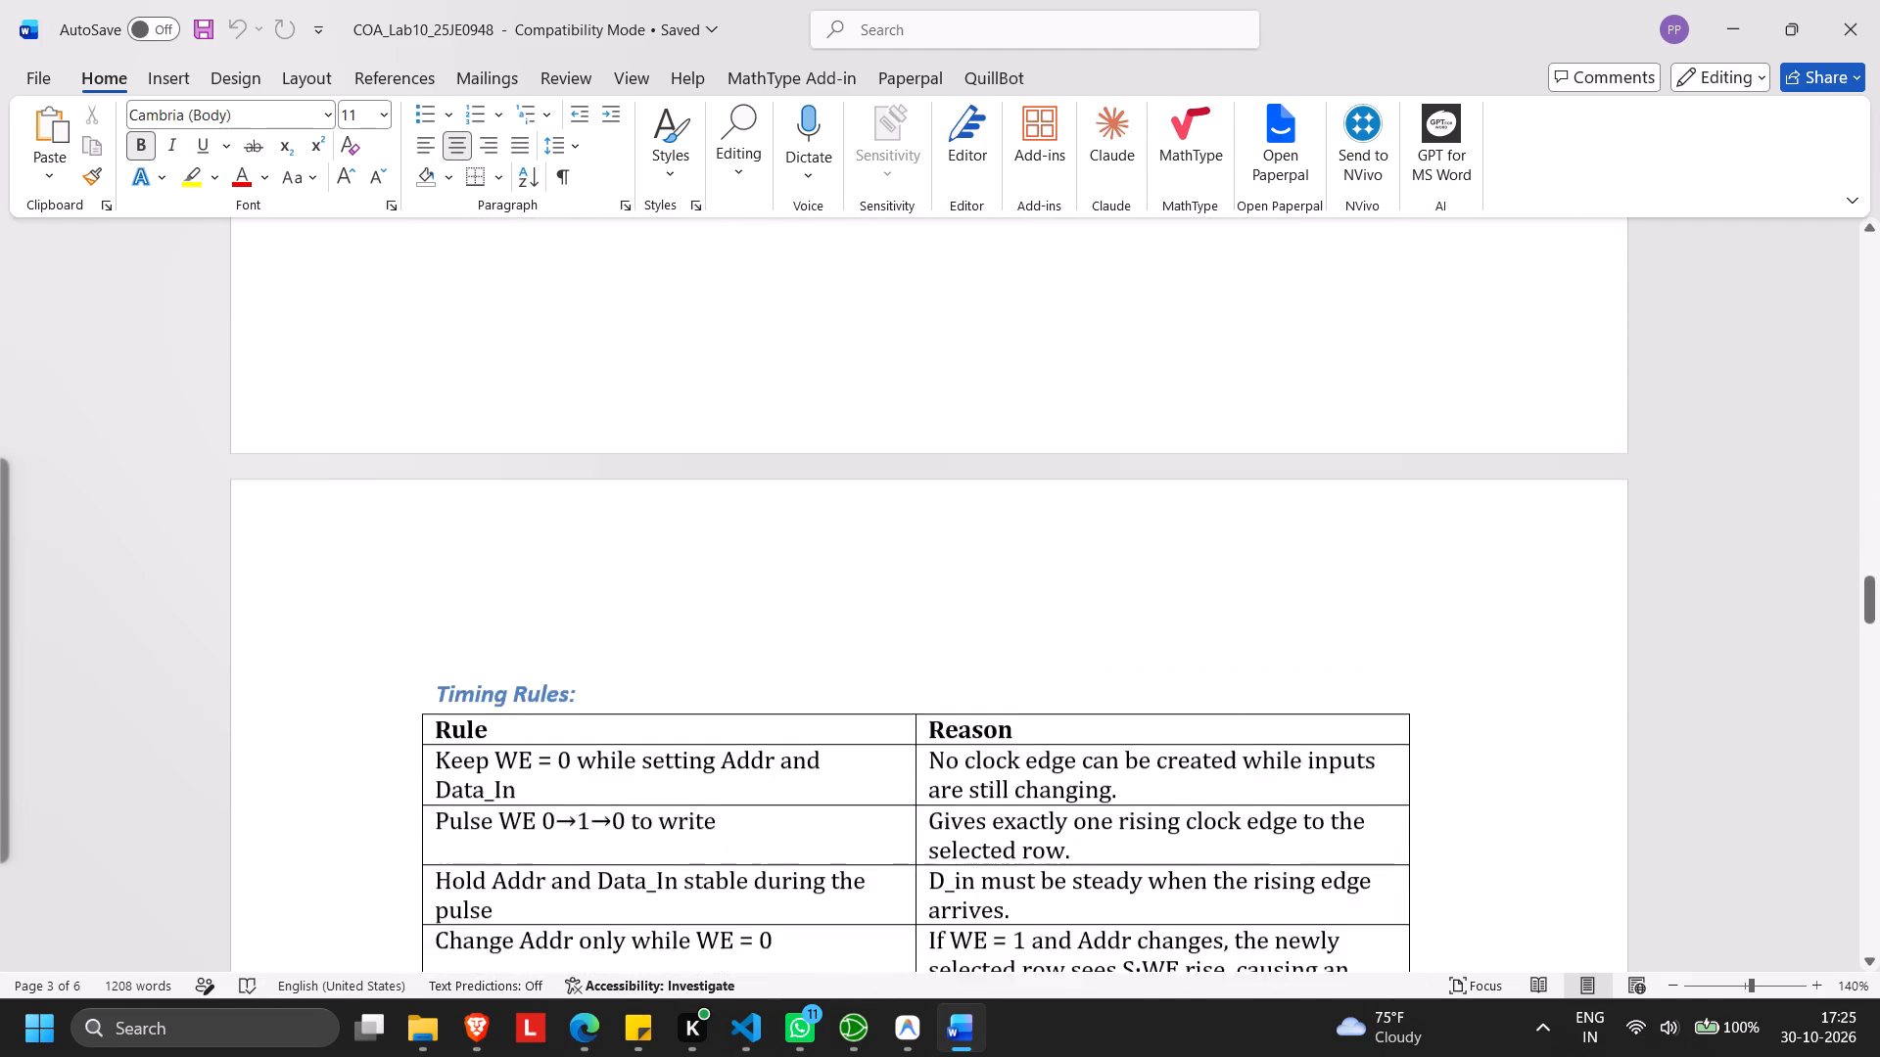
scroll(1159, 498, down, 9)
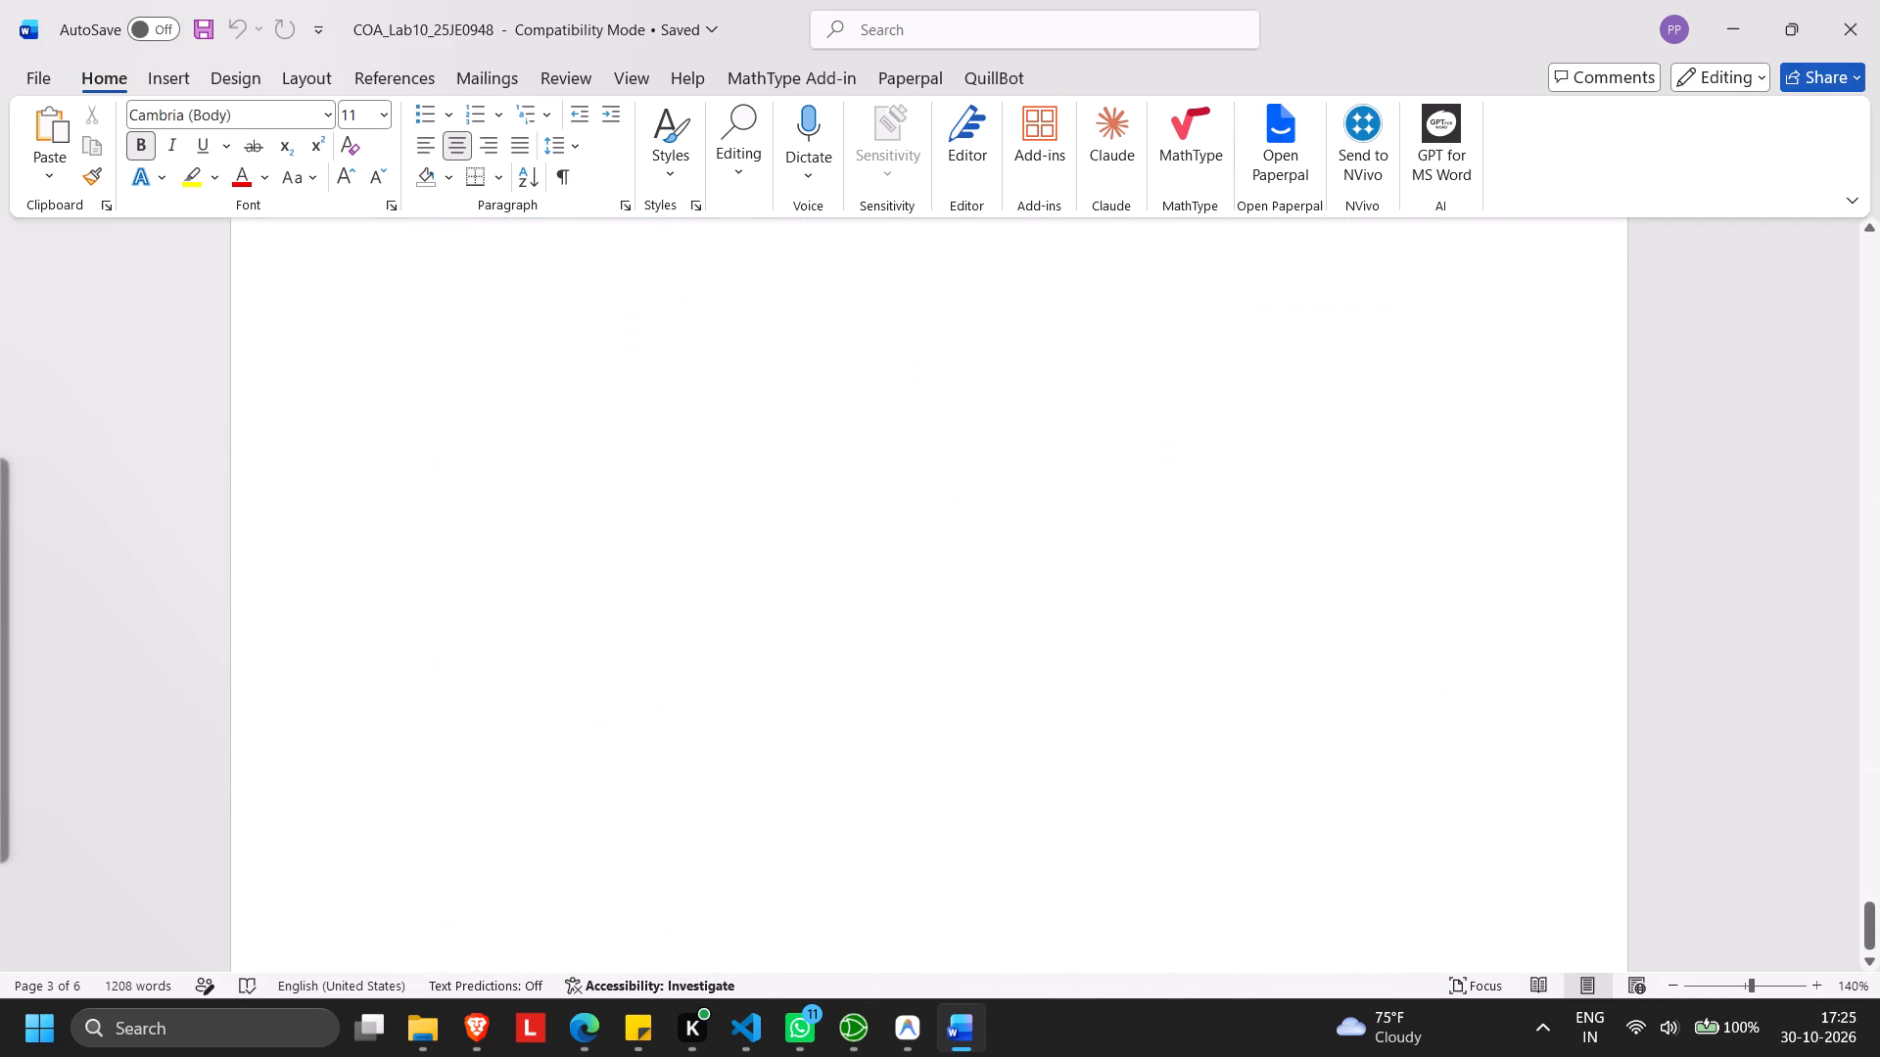
scroll(1159, 498, down, 1)
Re-examine the report from the title block through the Operating Requirements and Part A's control equations and cell behaviour table.
scroll(1159, 498, up, 20)
scroll(1159, 498, up, 20)
scroll(1159, 498, up, 20)
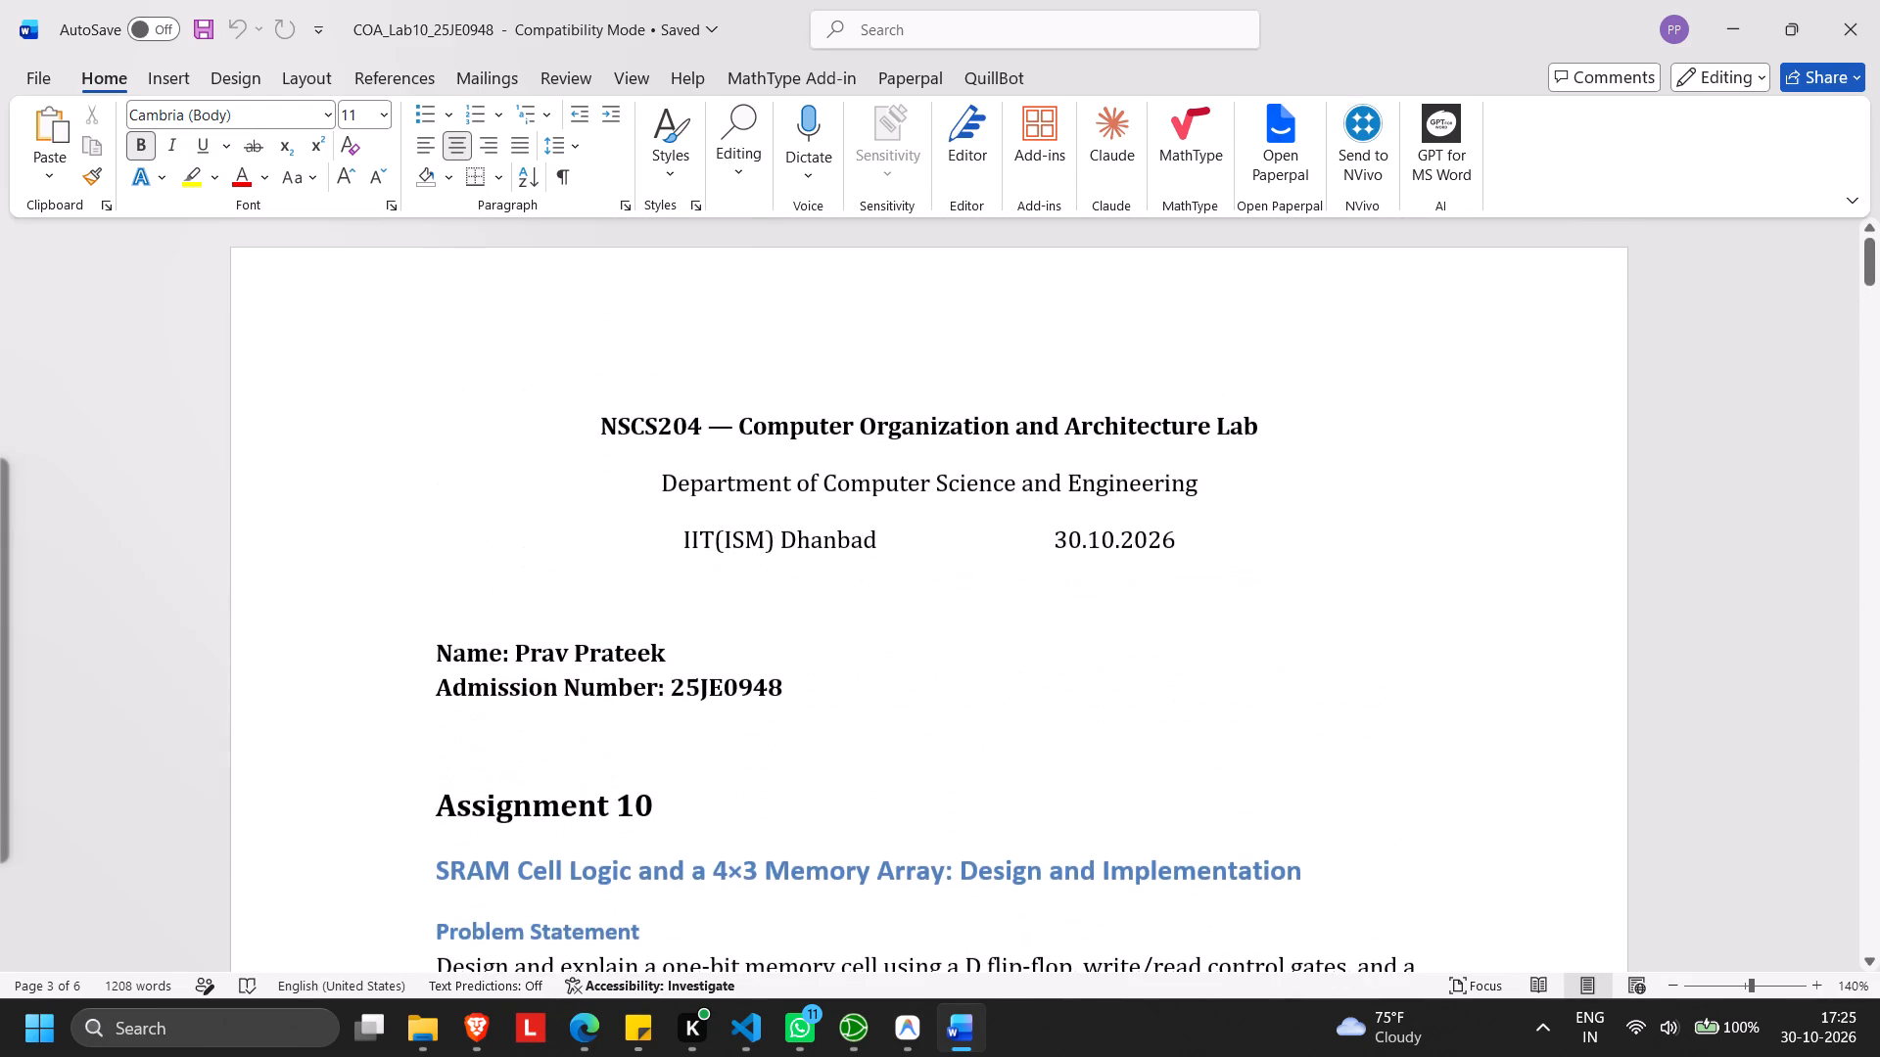
scroll(1080, 623, down, 4)
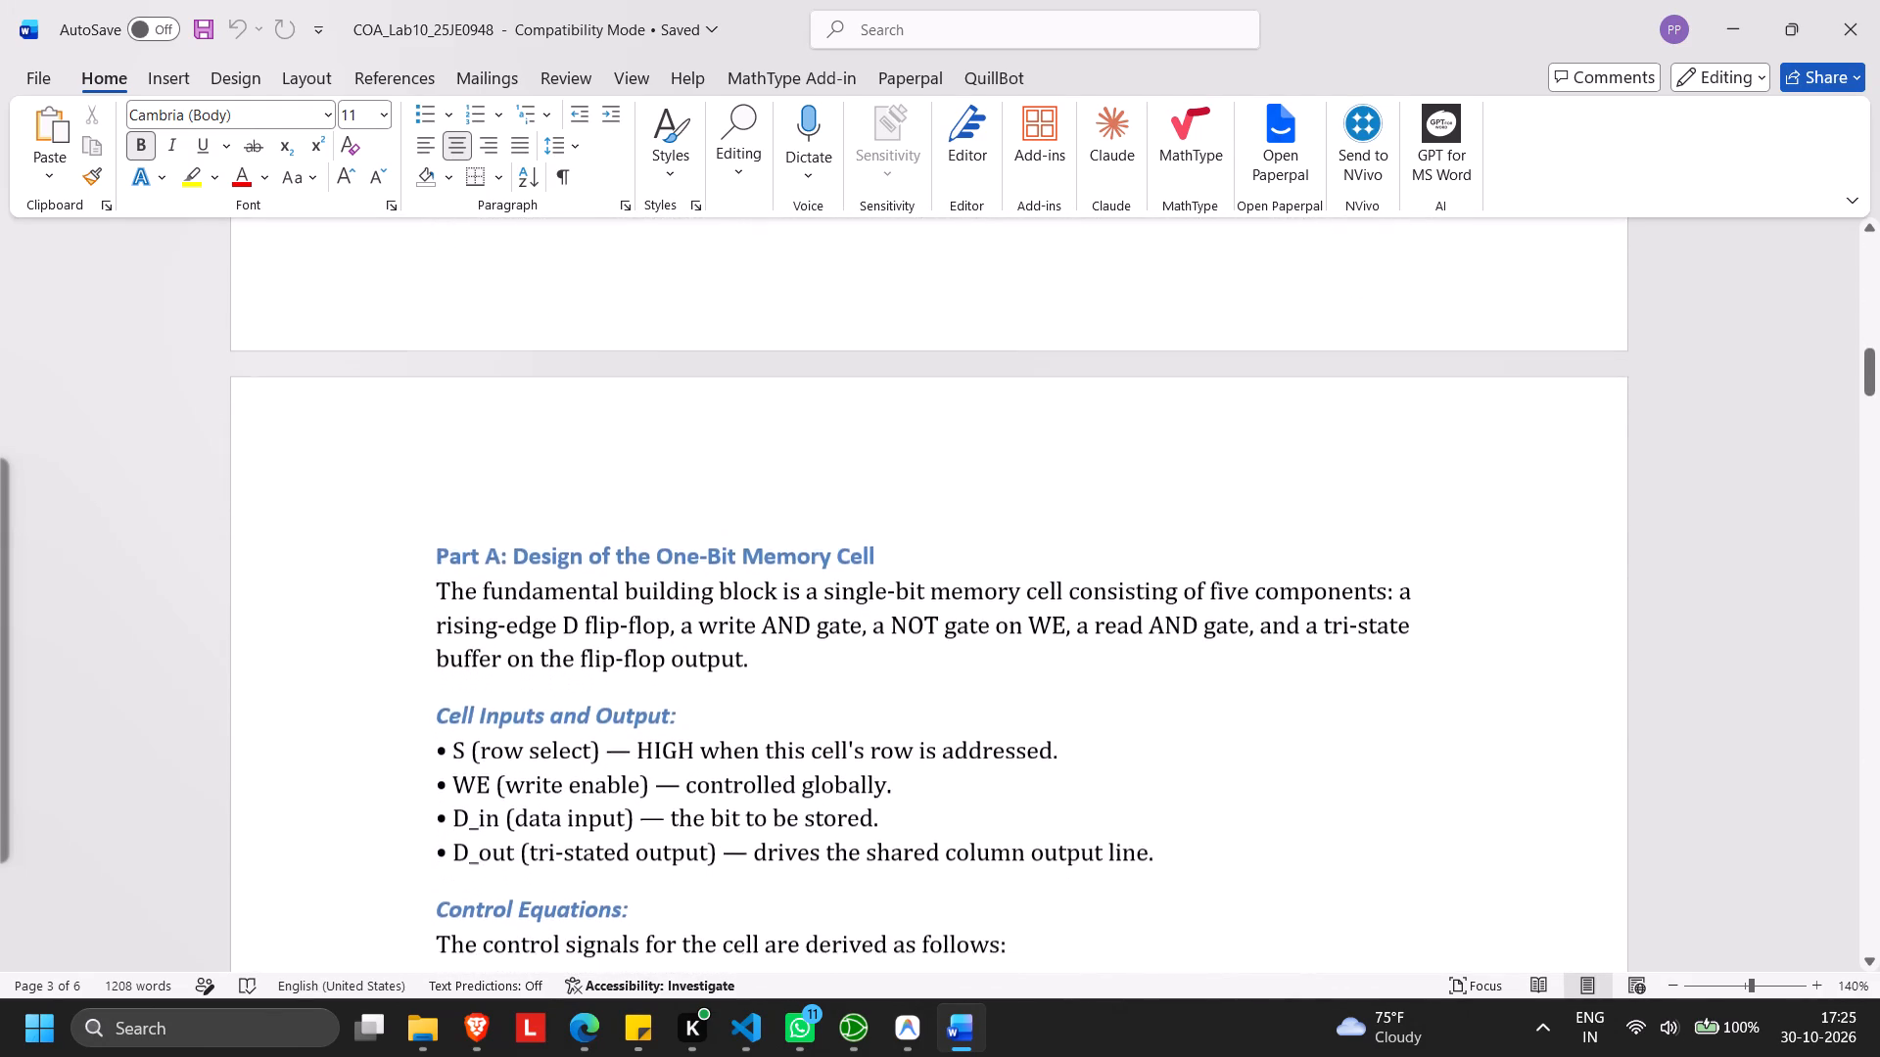
scroll(1080, 623, down, 2)
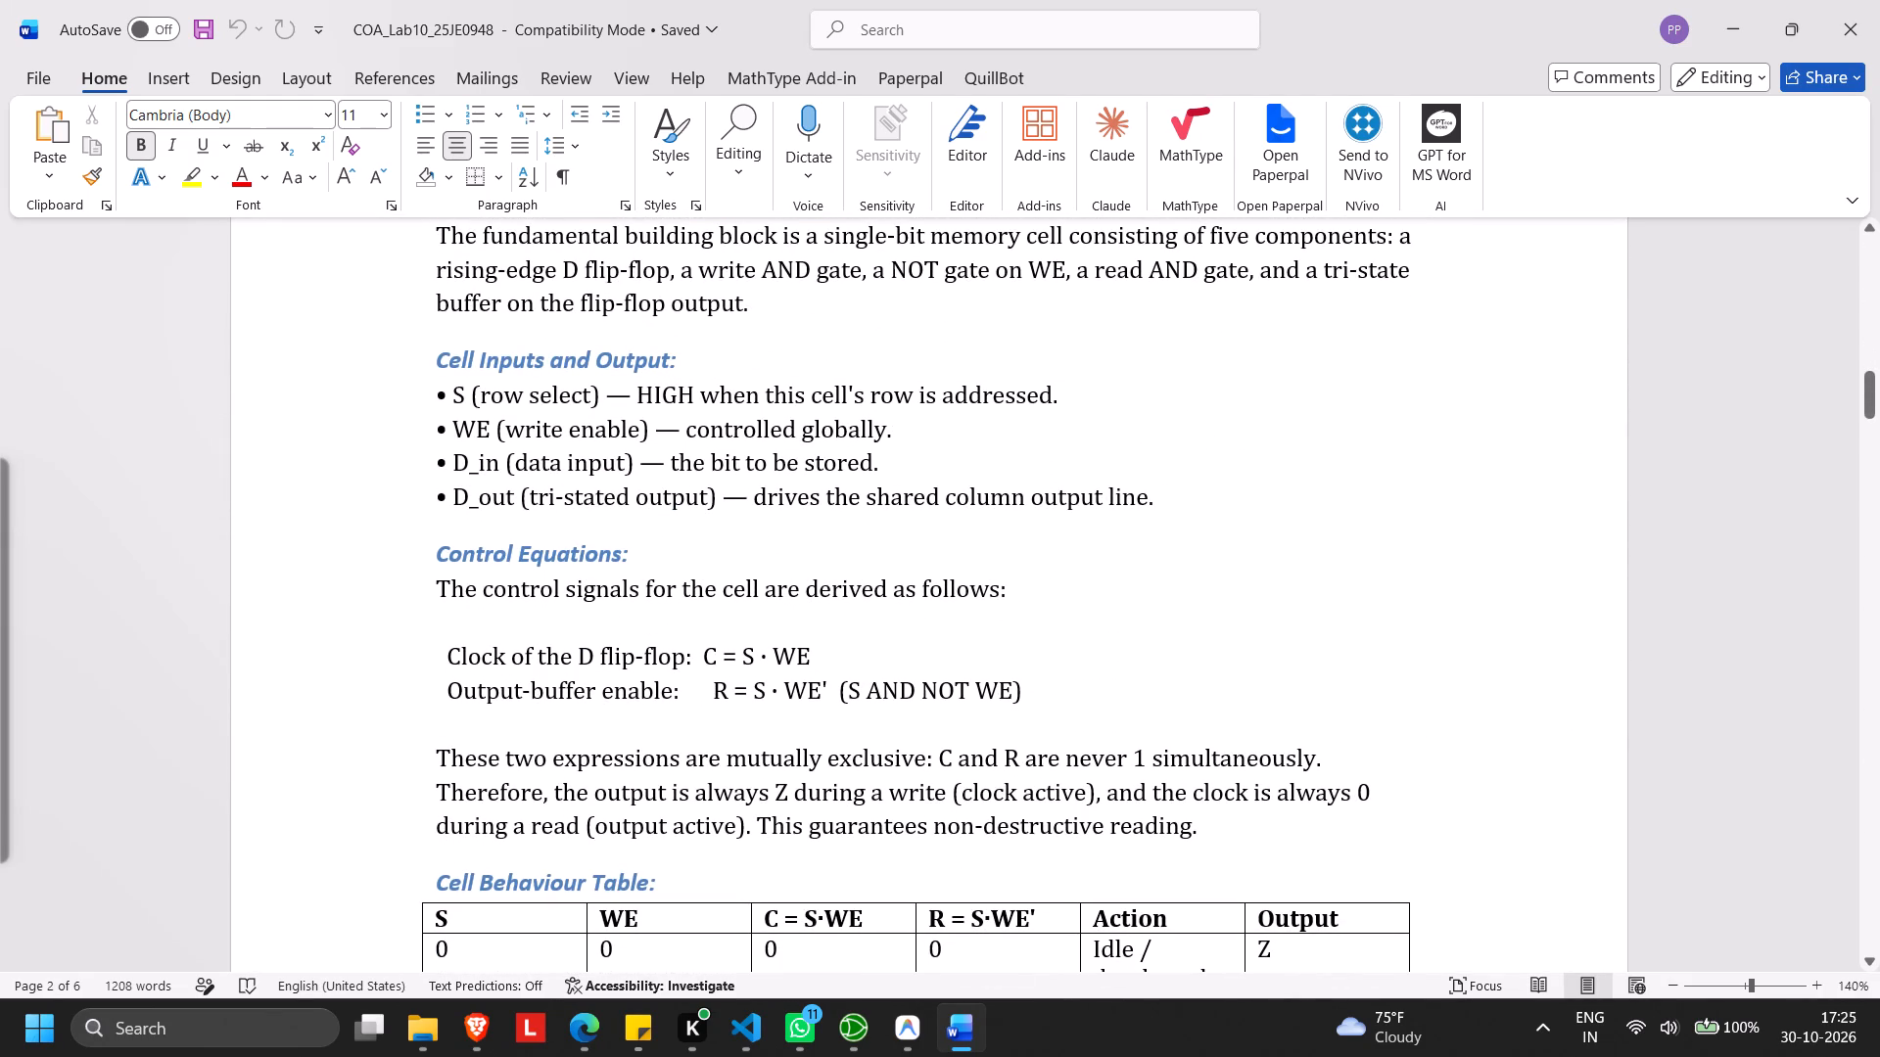
scroll(1080, 623, up, 3)
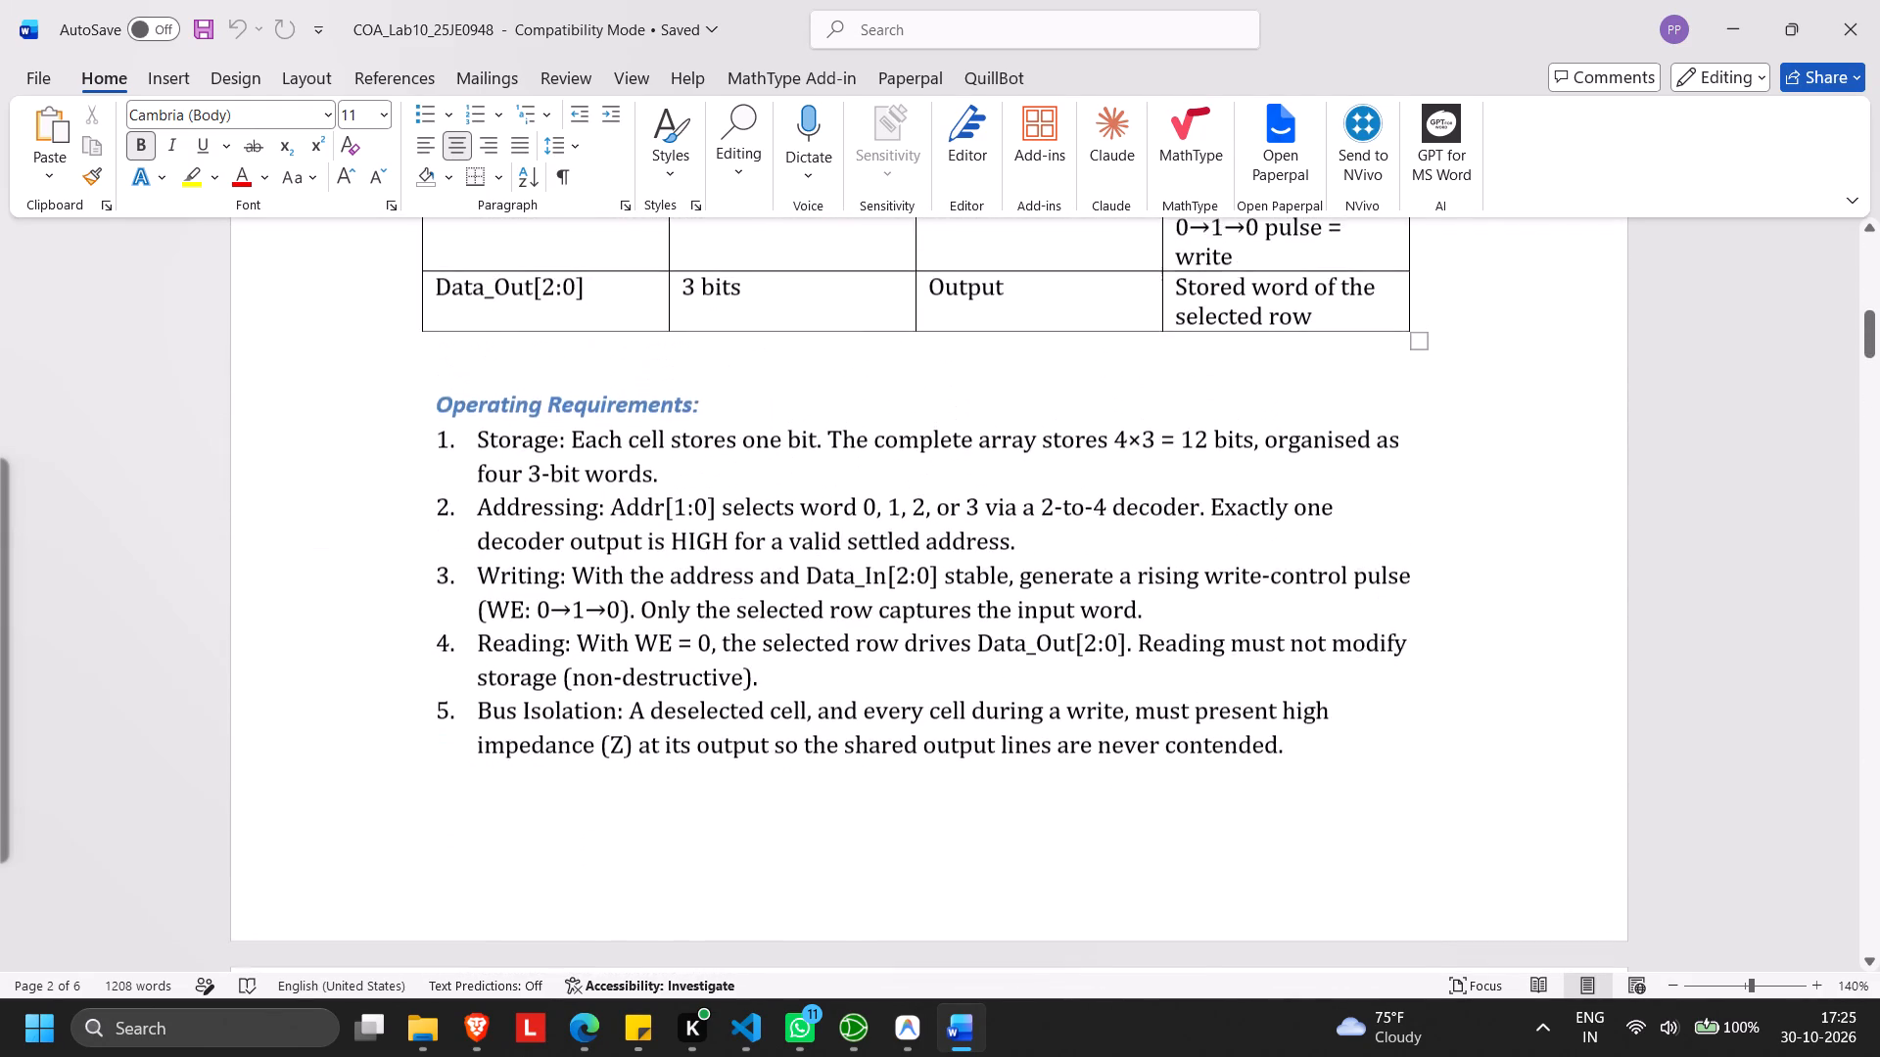
scroll(1080, 623, down, 3)
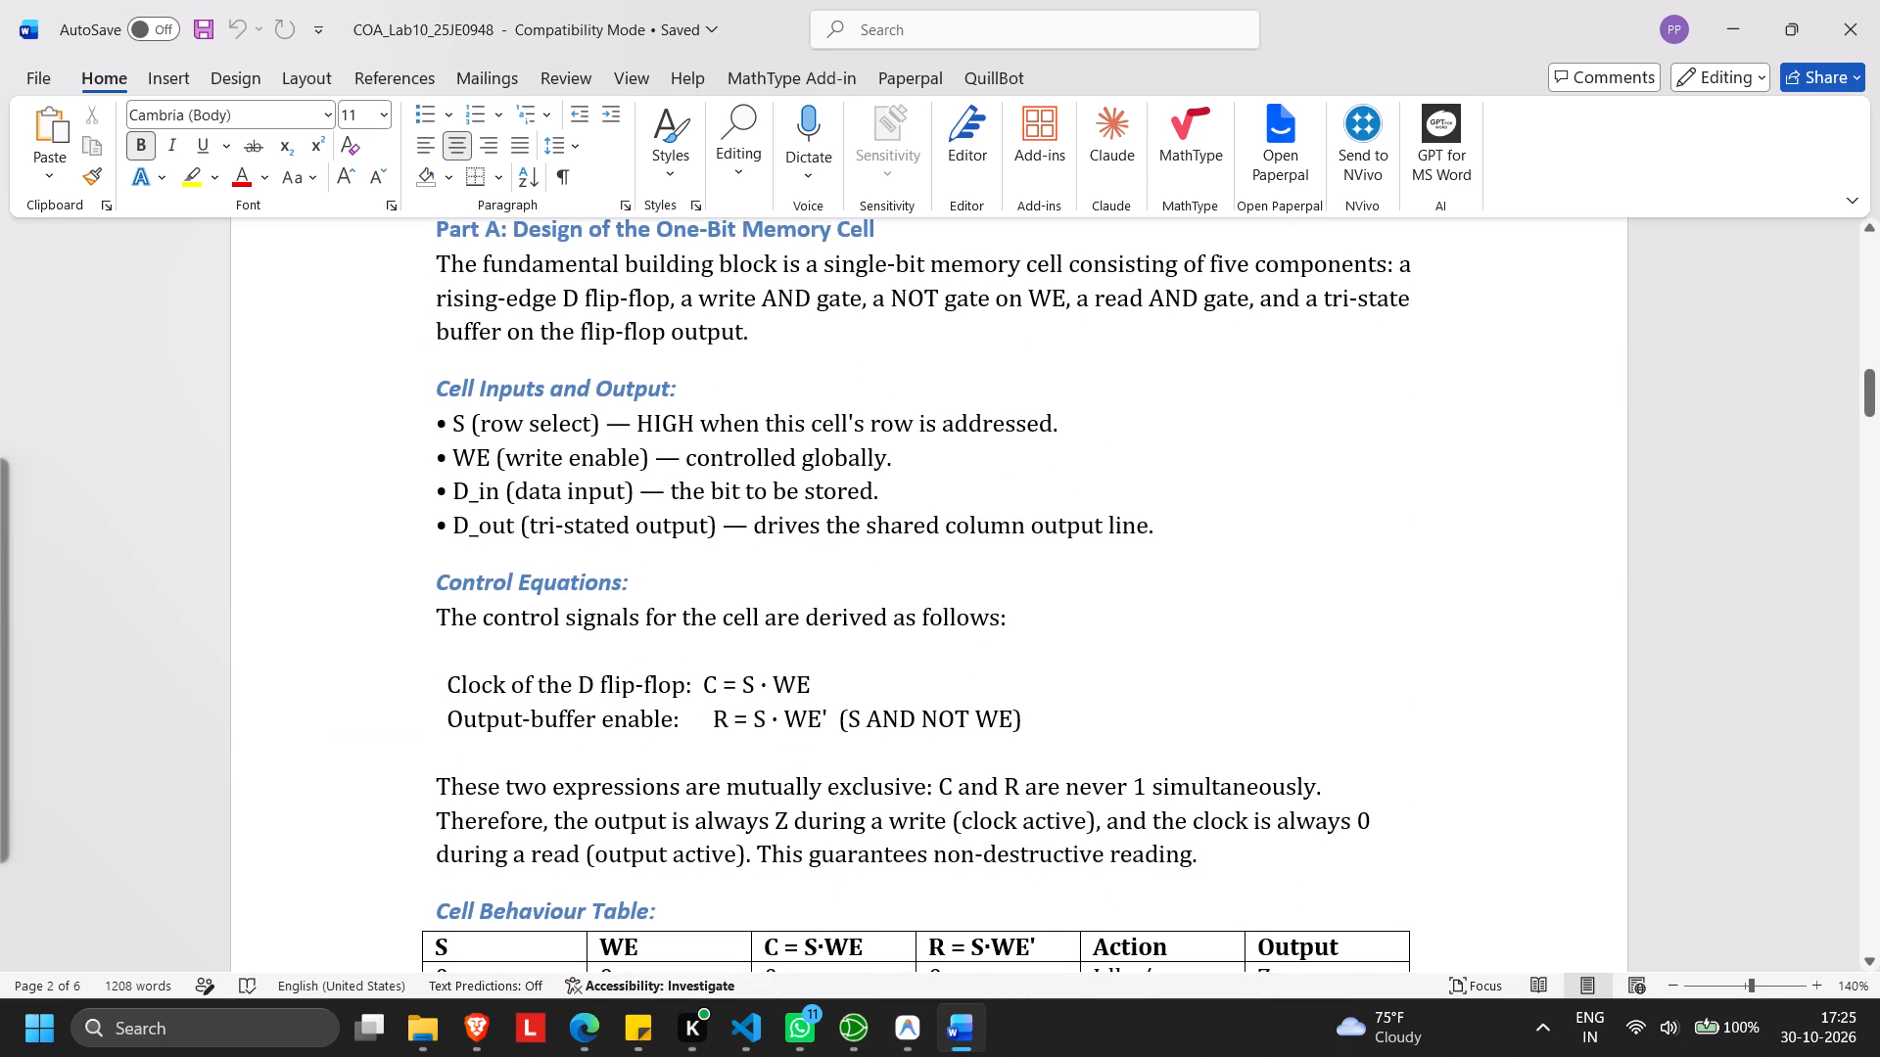
scroll(1060, 664, up, 1)
scroll(1060, 664, down, 2)
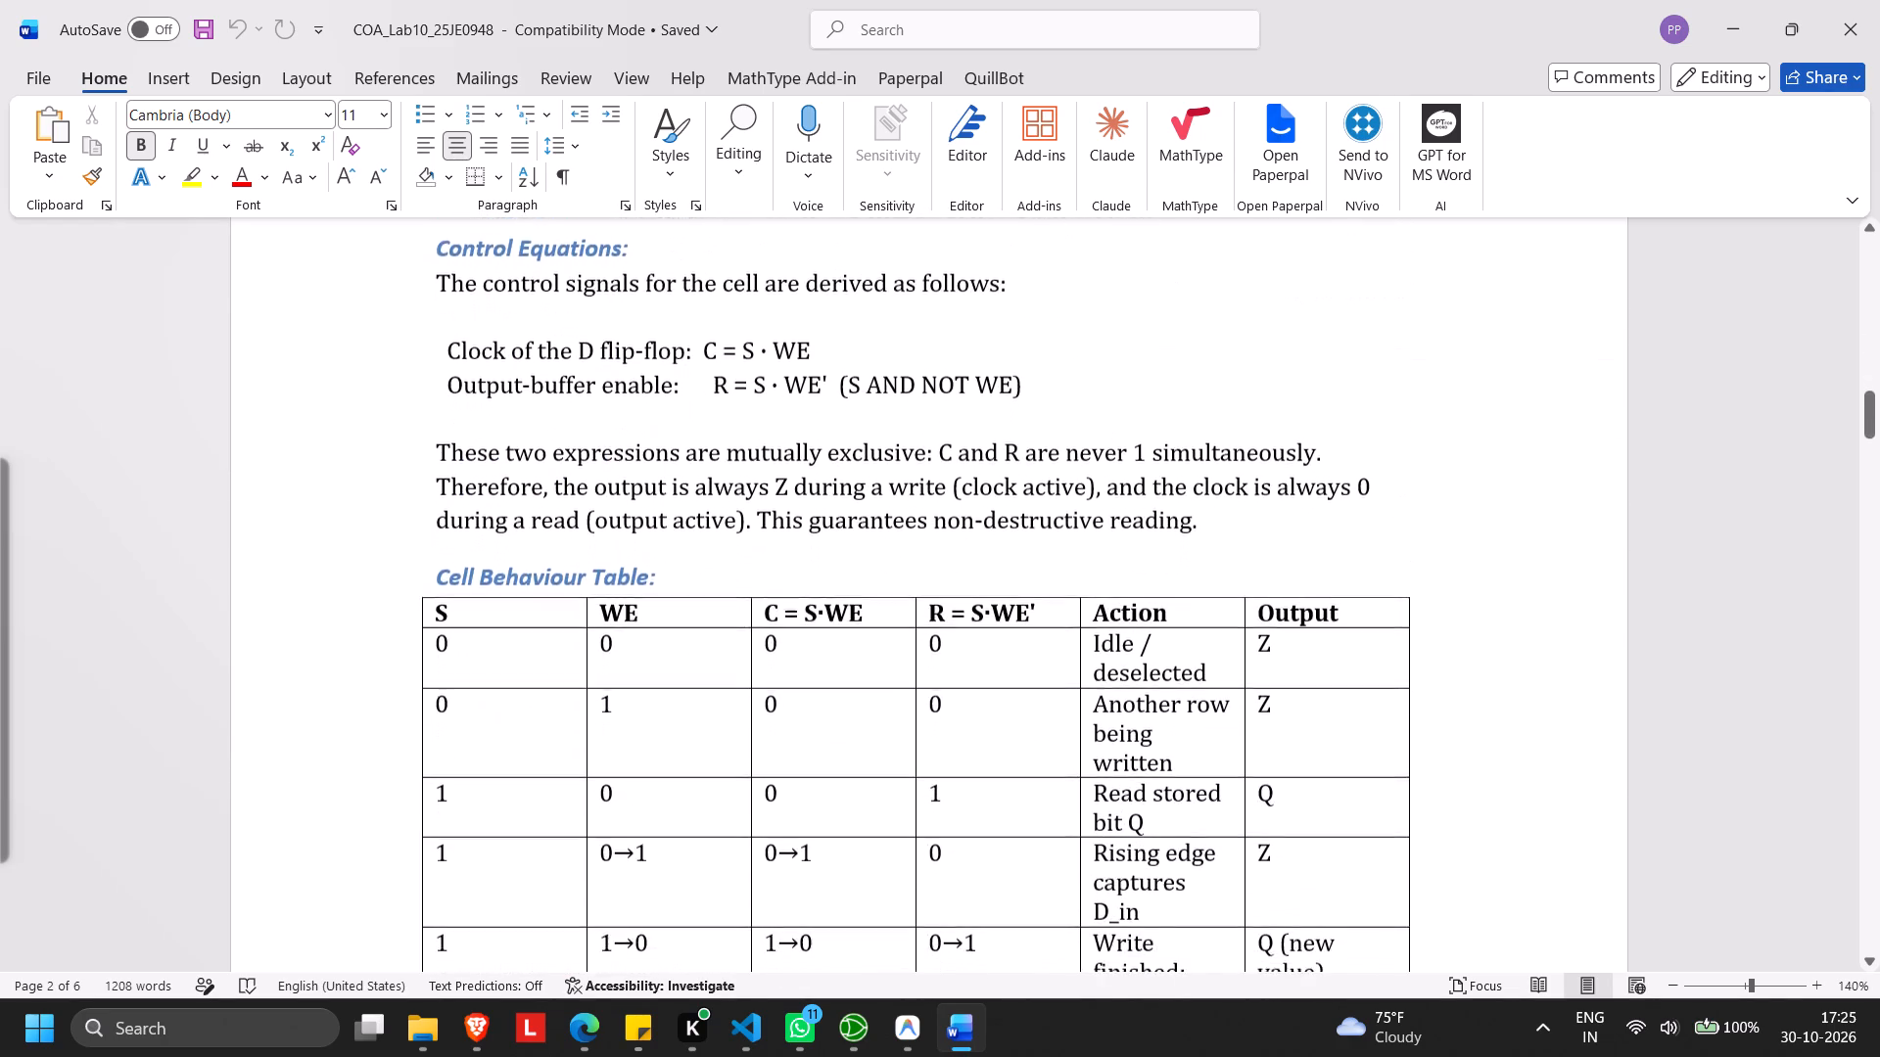
scroll(1060, 664, down, 4)
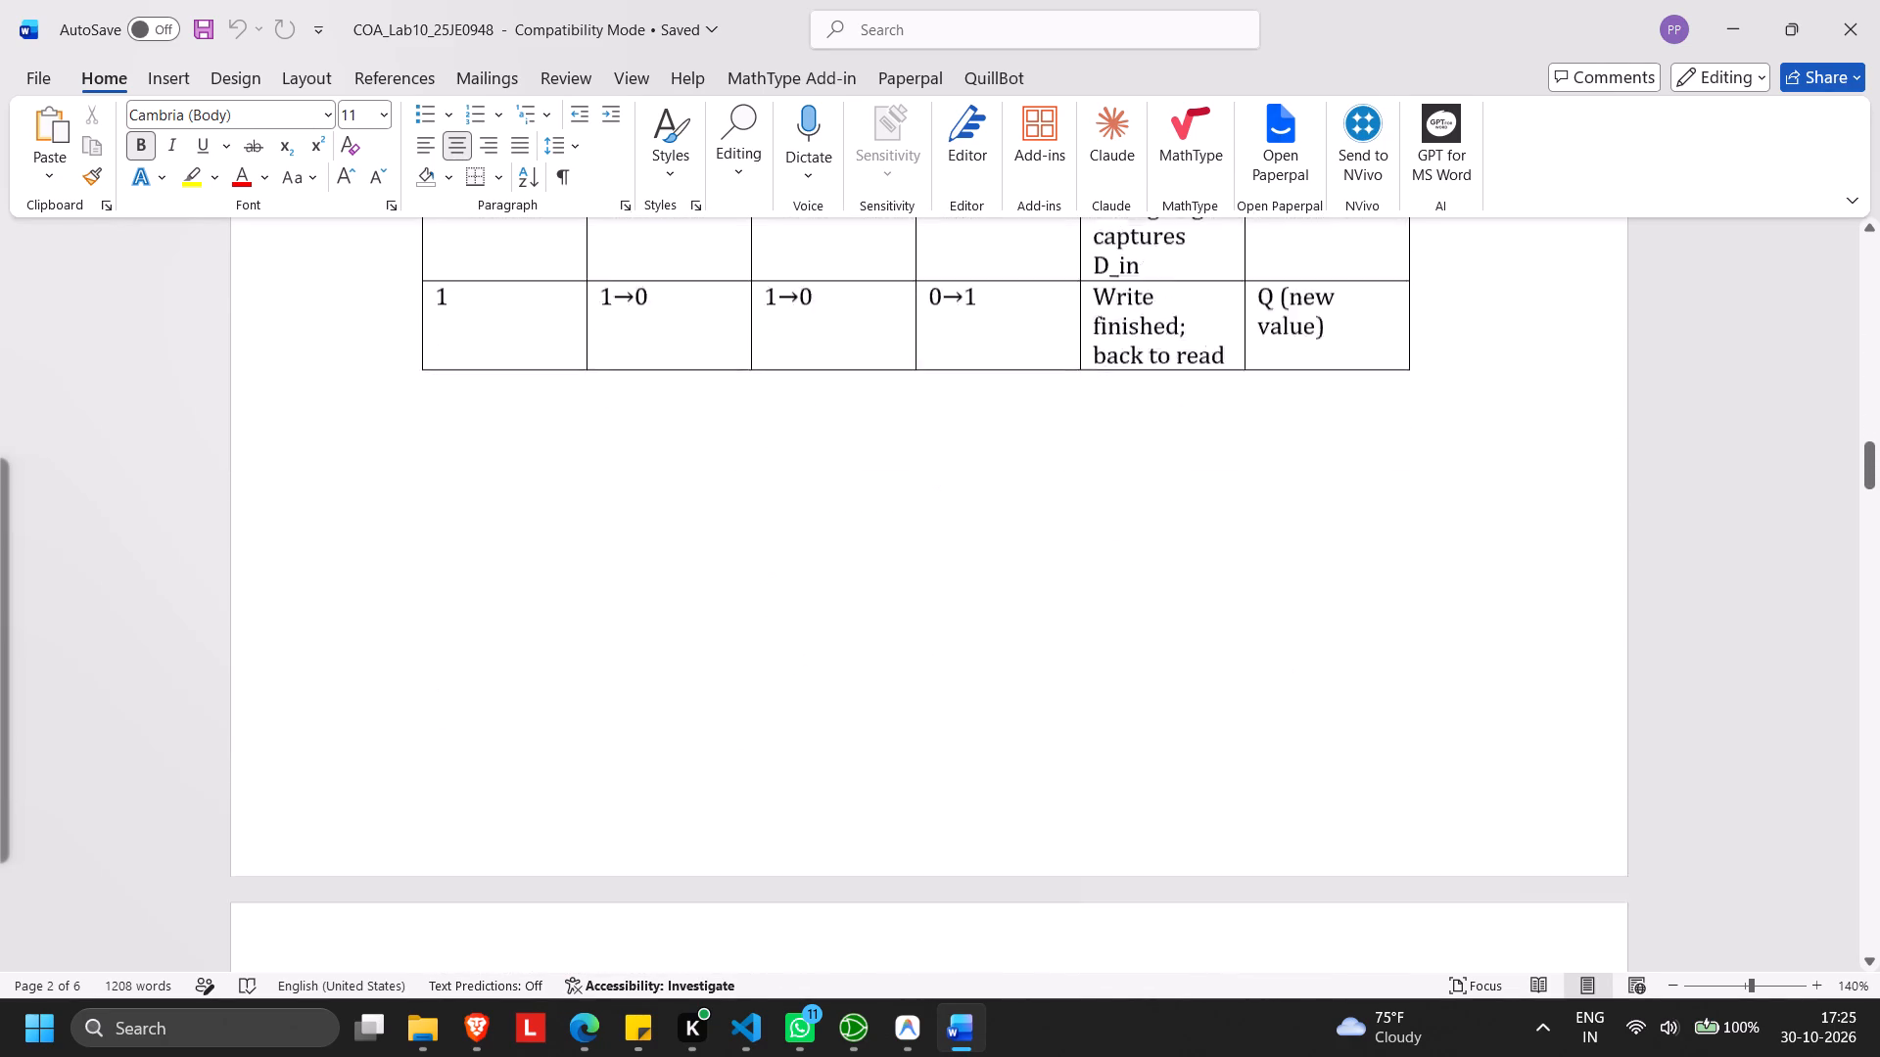
scroll(1060, 664, down, 2)
scroll(1060, 664, up, 4)
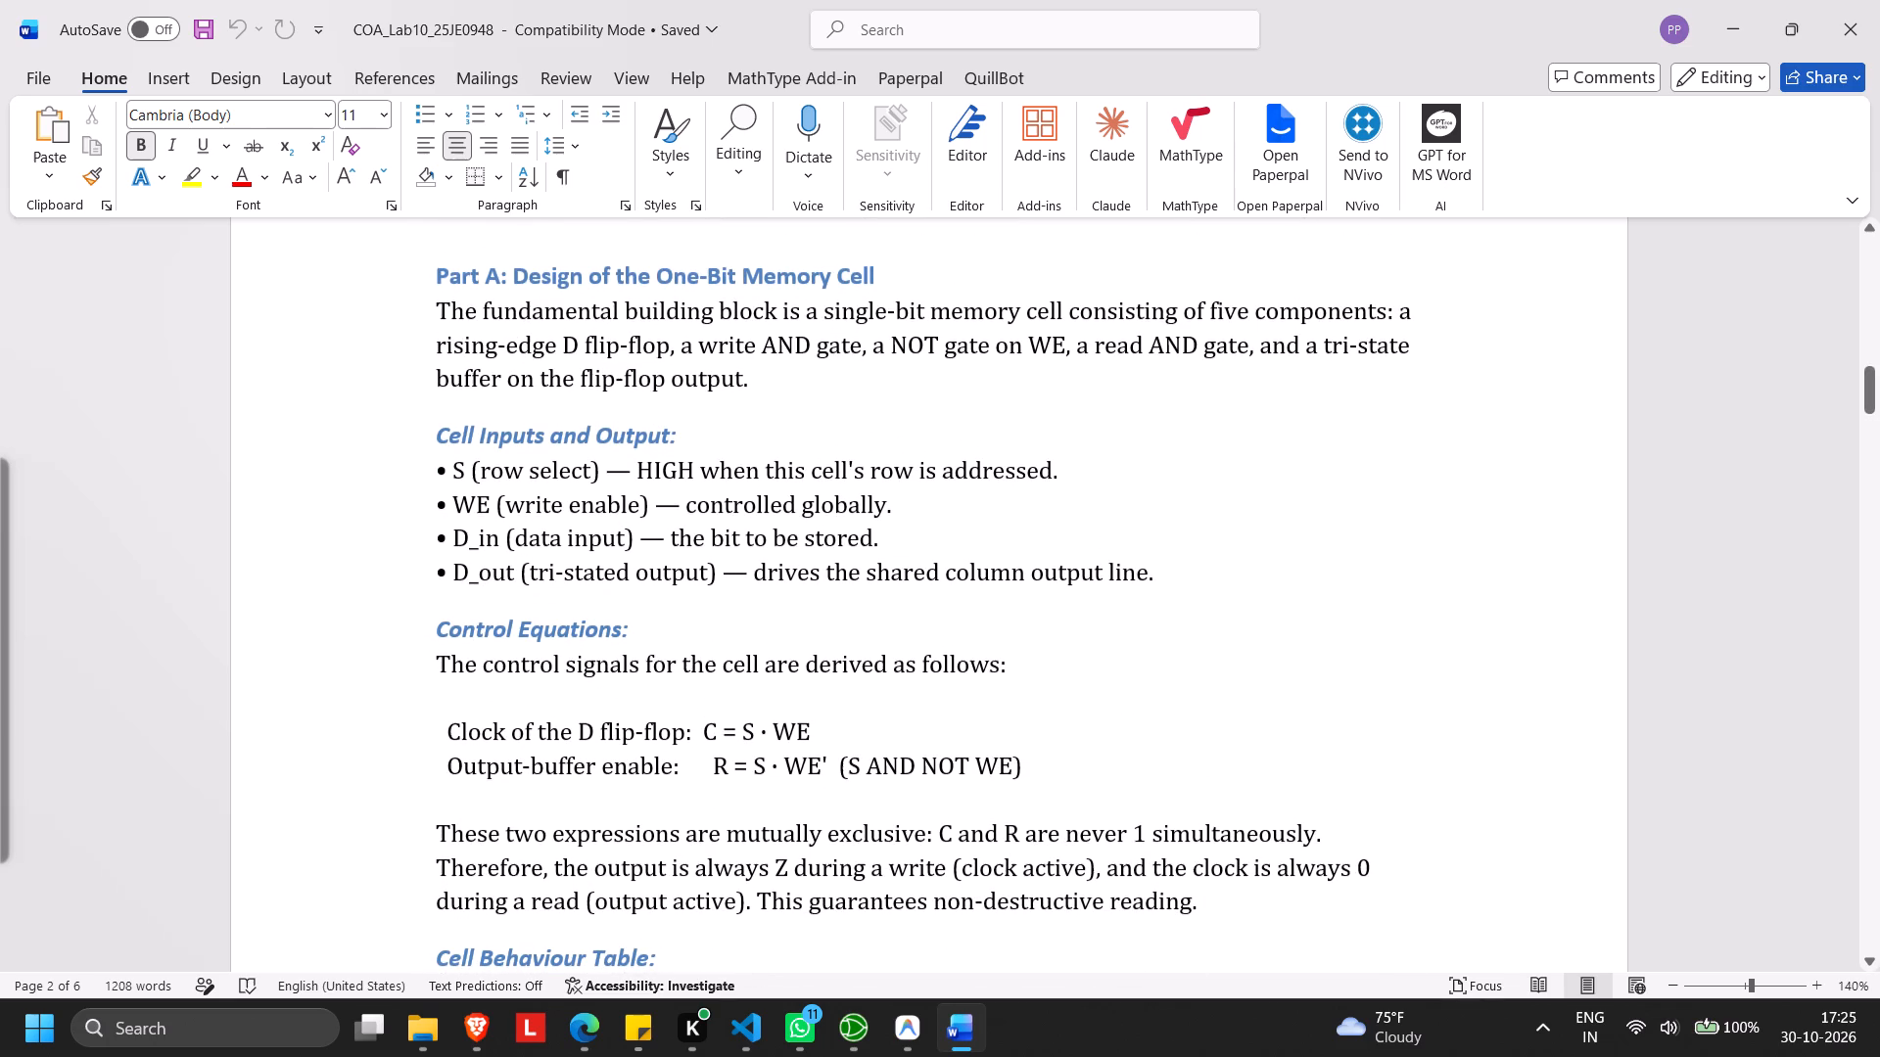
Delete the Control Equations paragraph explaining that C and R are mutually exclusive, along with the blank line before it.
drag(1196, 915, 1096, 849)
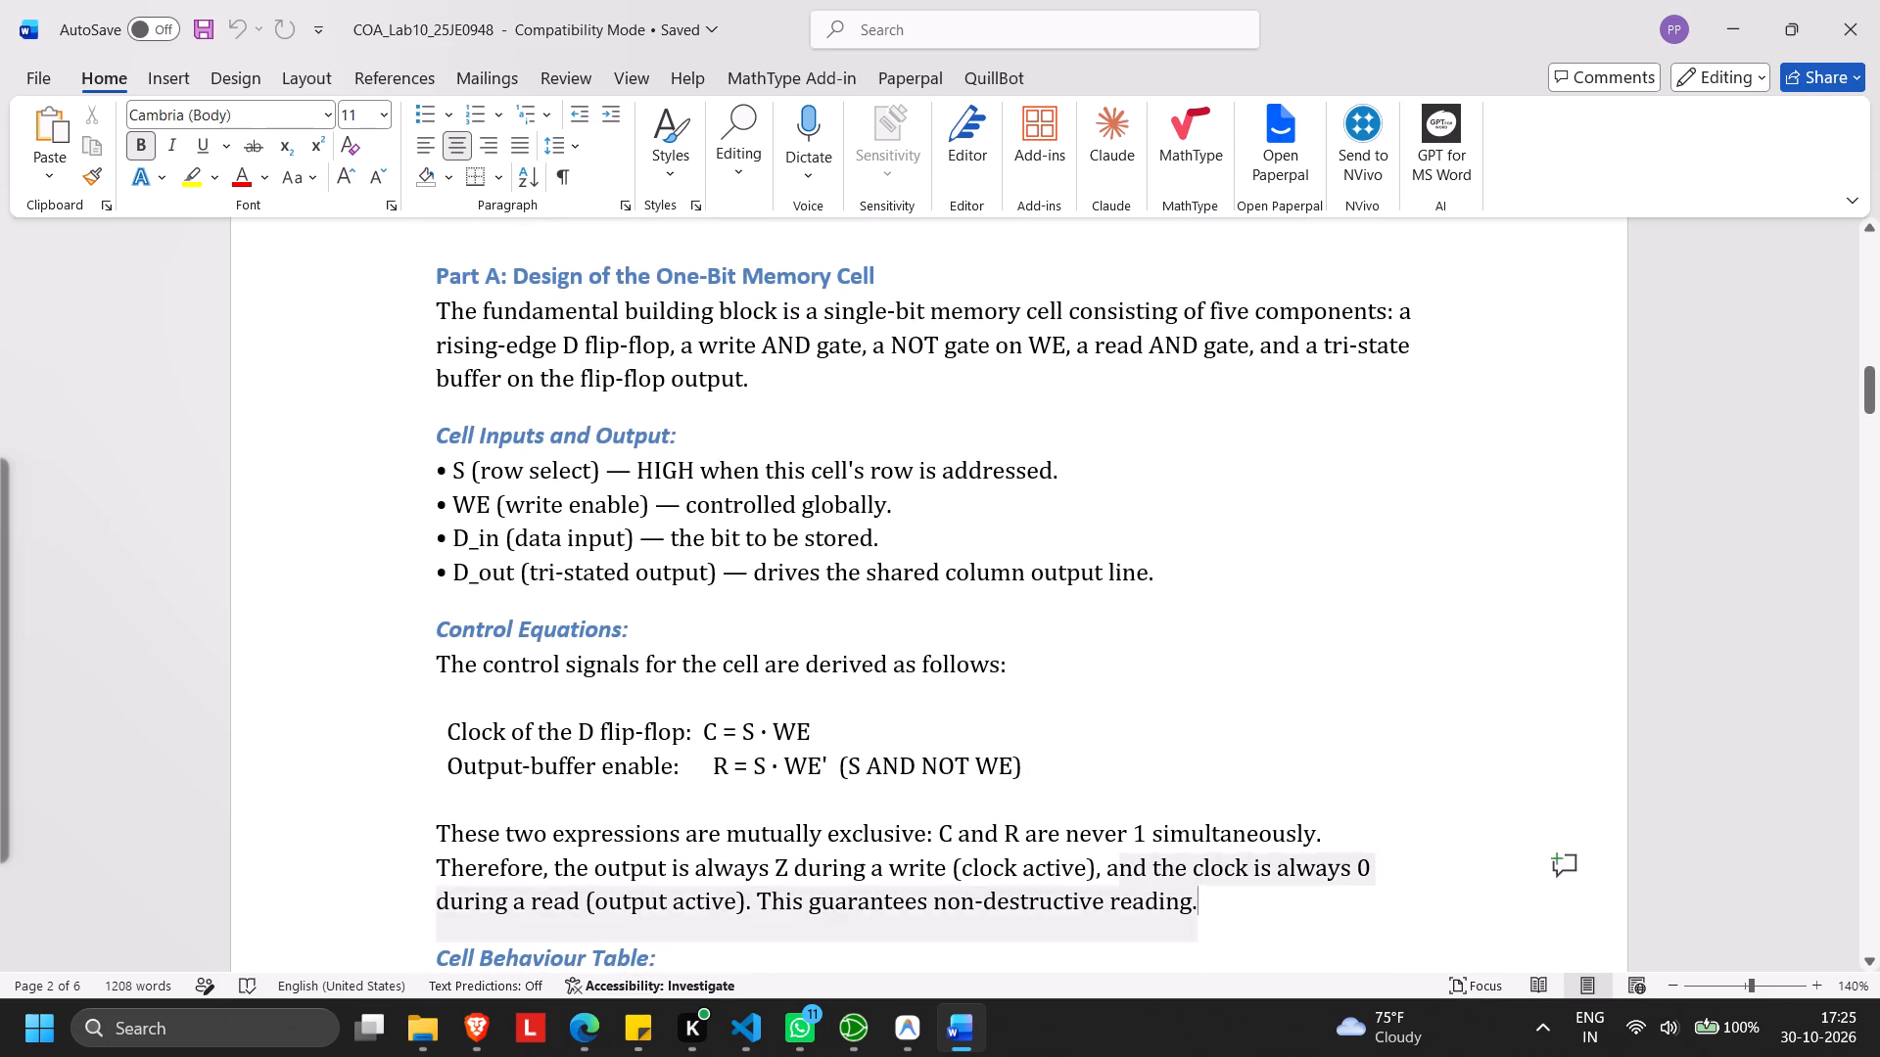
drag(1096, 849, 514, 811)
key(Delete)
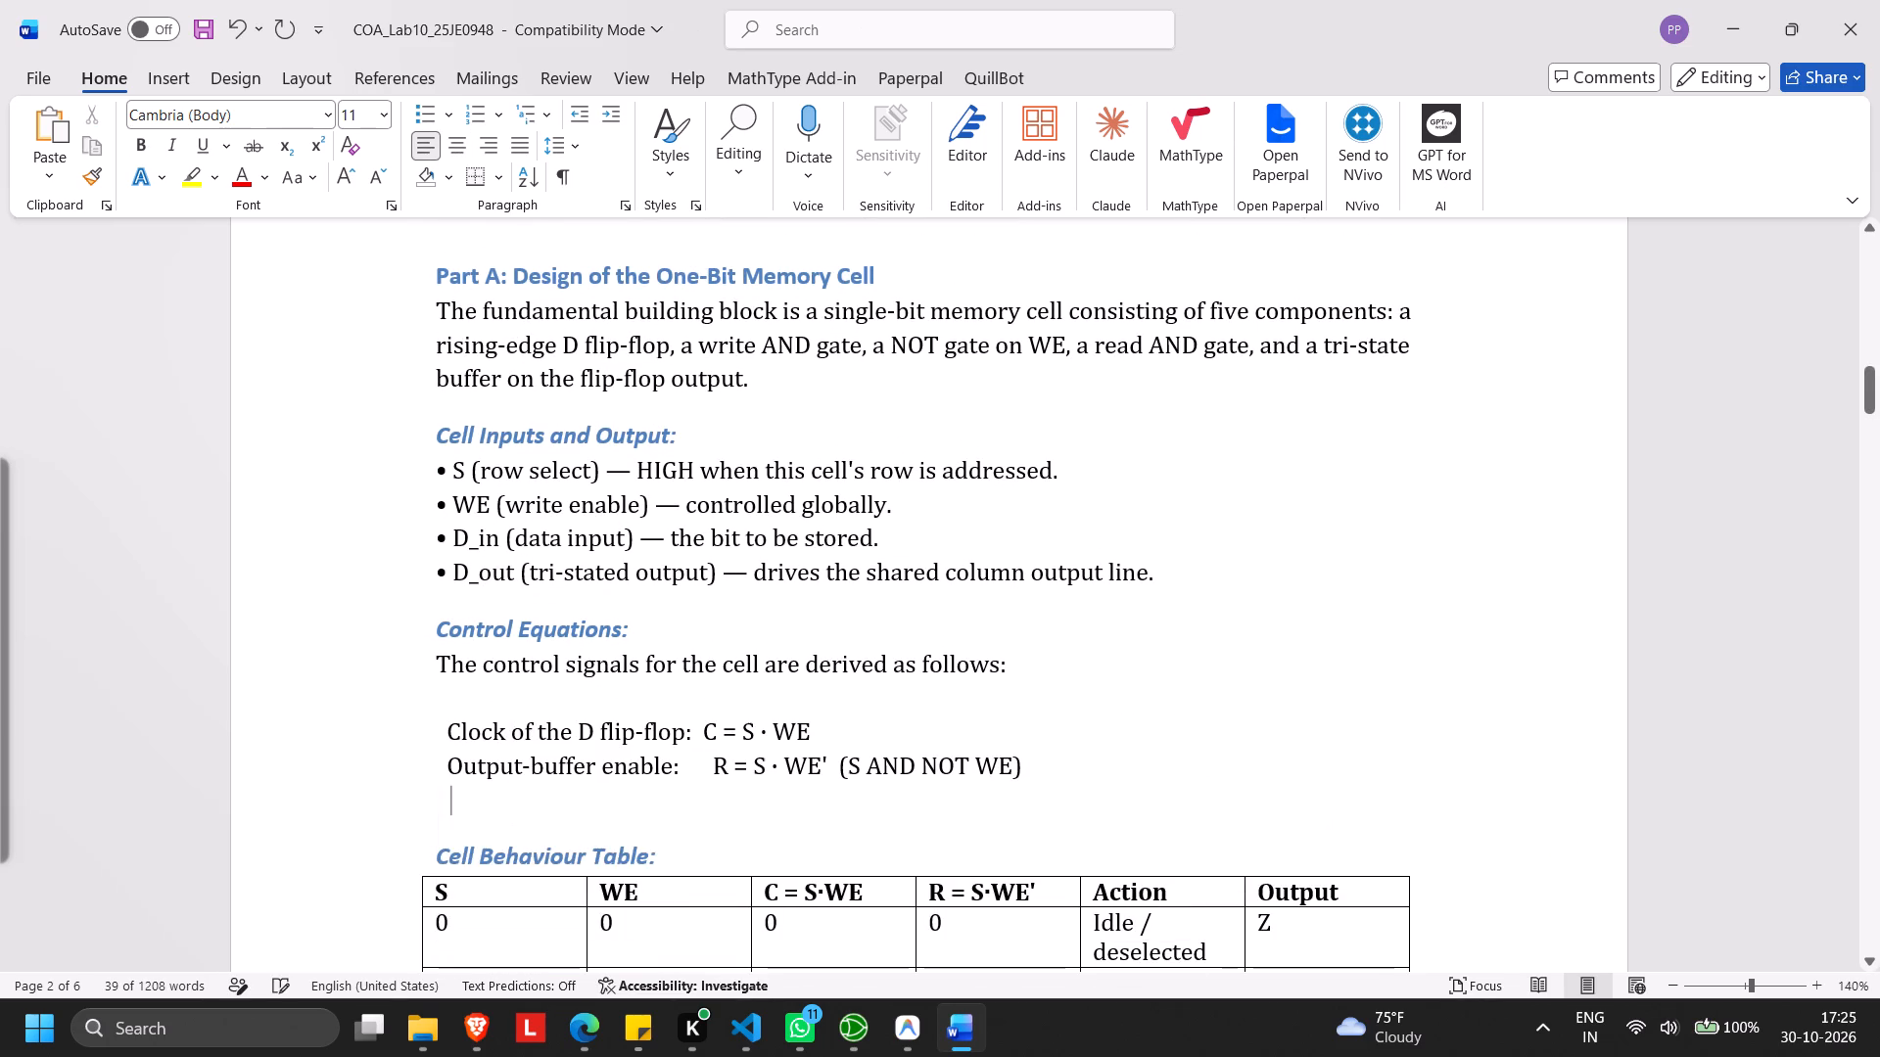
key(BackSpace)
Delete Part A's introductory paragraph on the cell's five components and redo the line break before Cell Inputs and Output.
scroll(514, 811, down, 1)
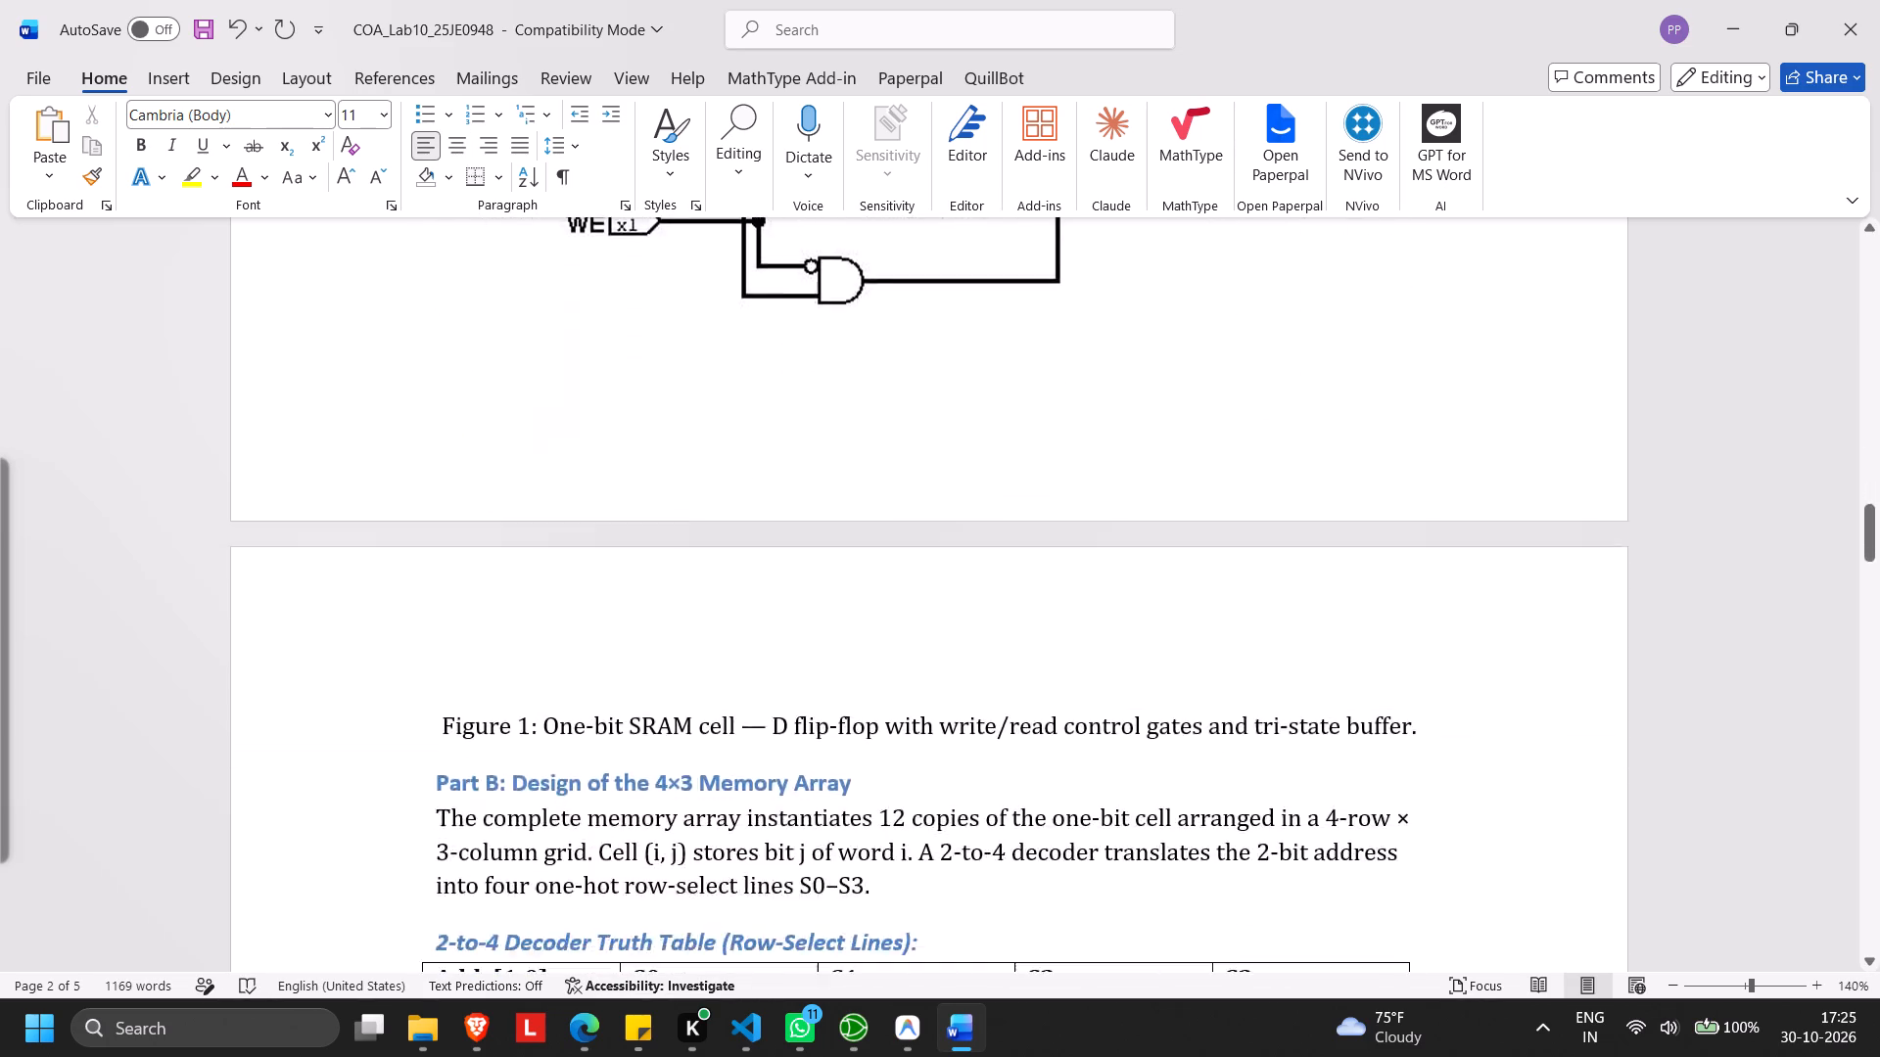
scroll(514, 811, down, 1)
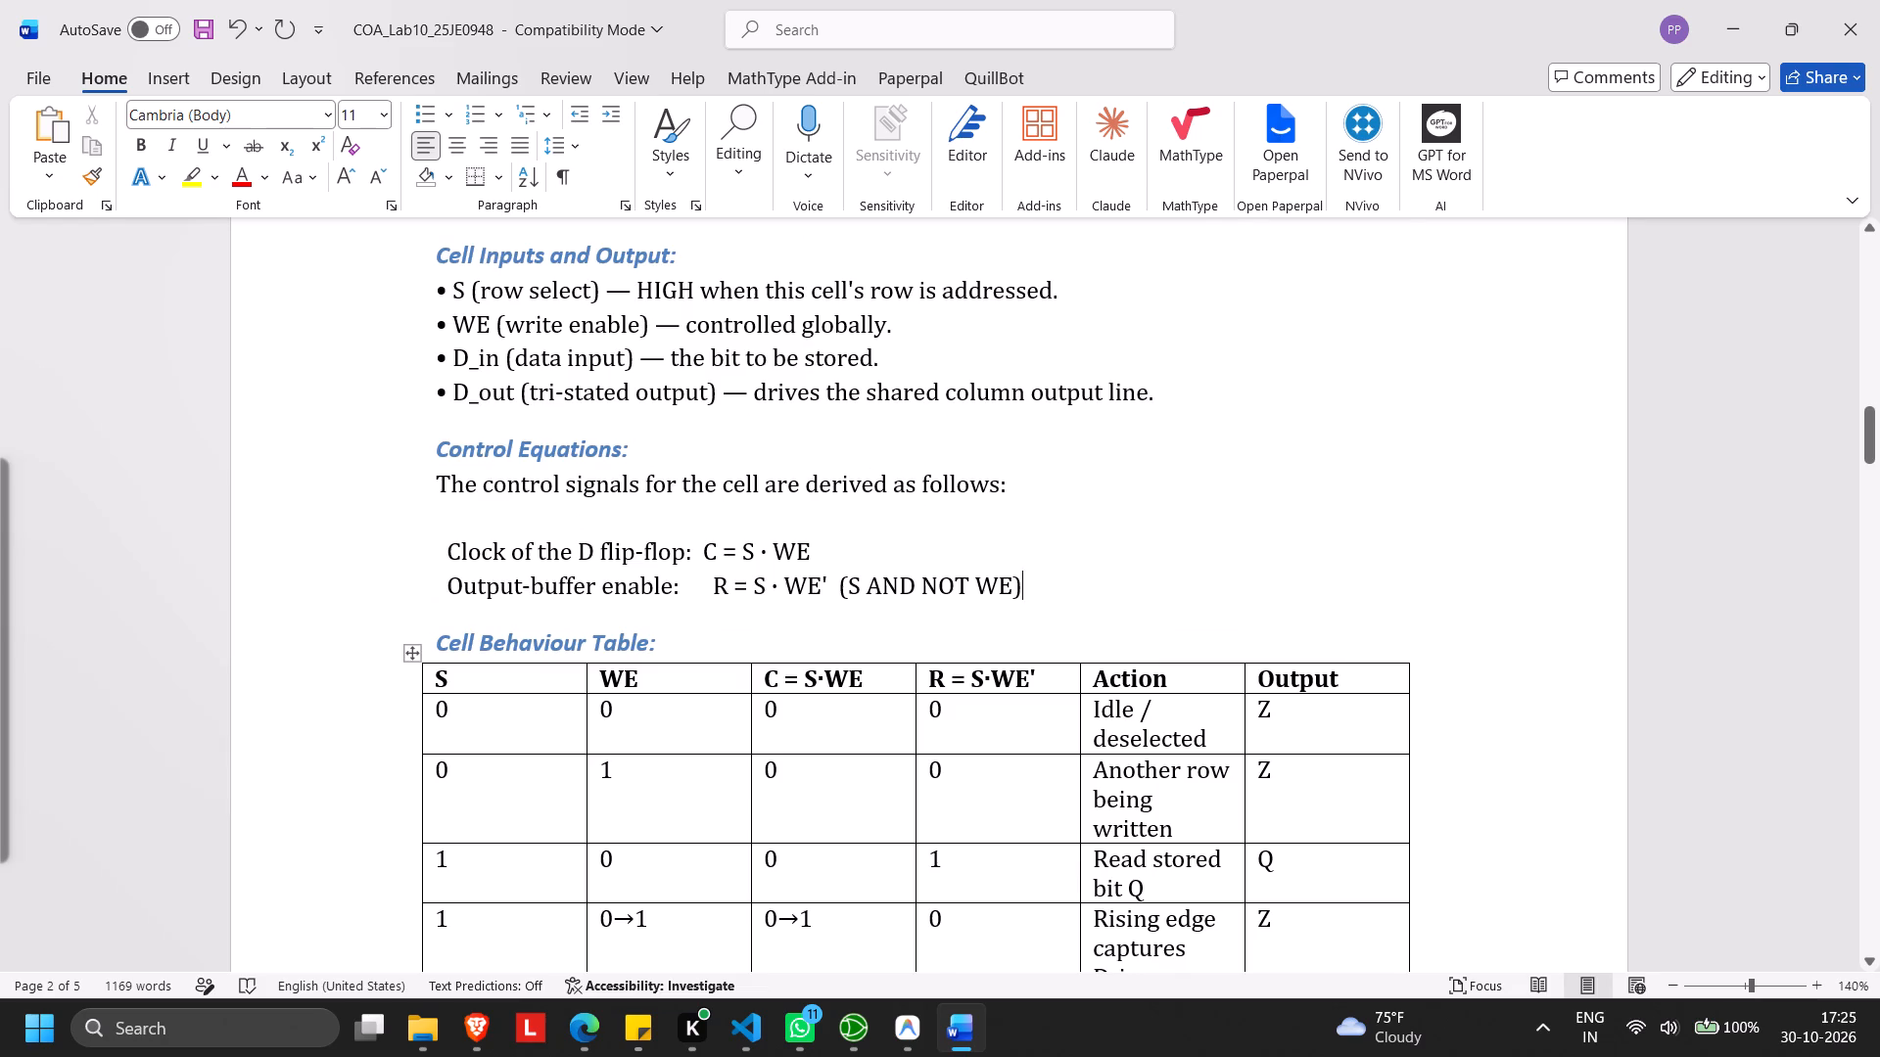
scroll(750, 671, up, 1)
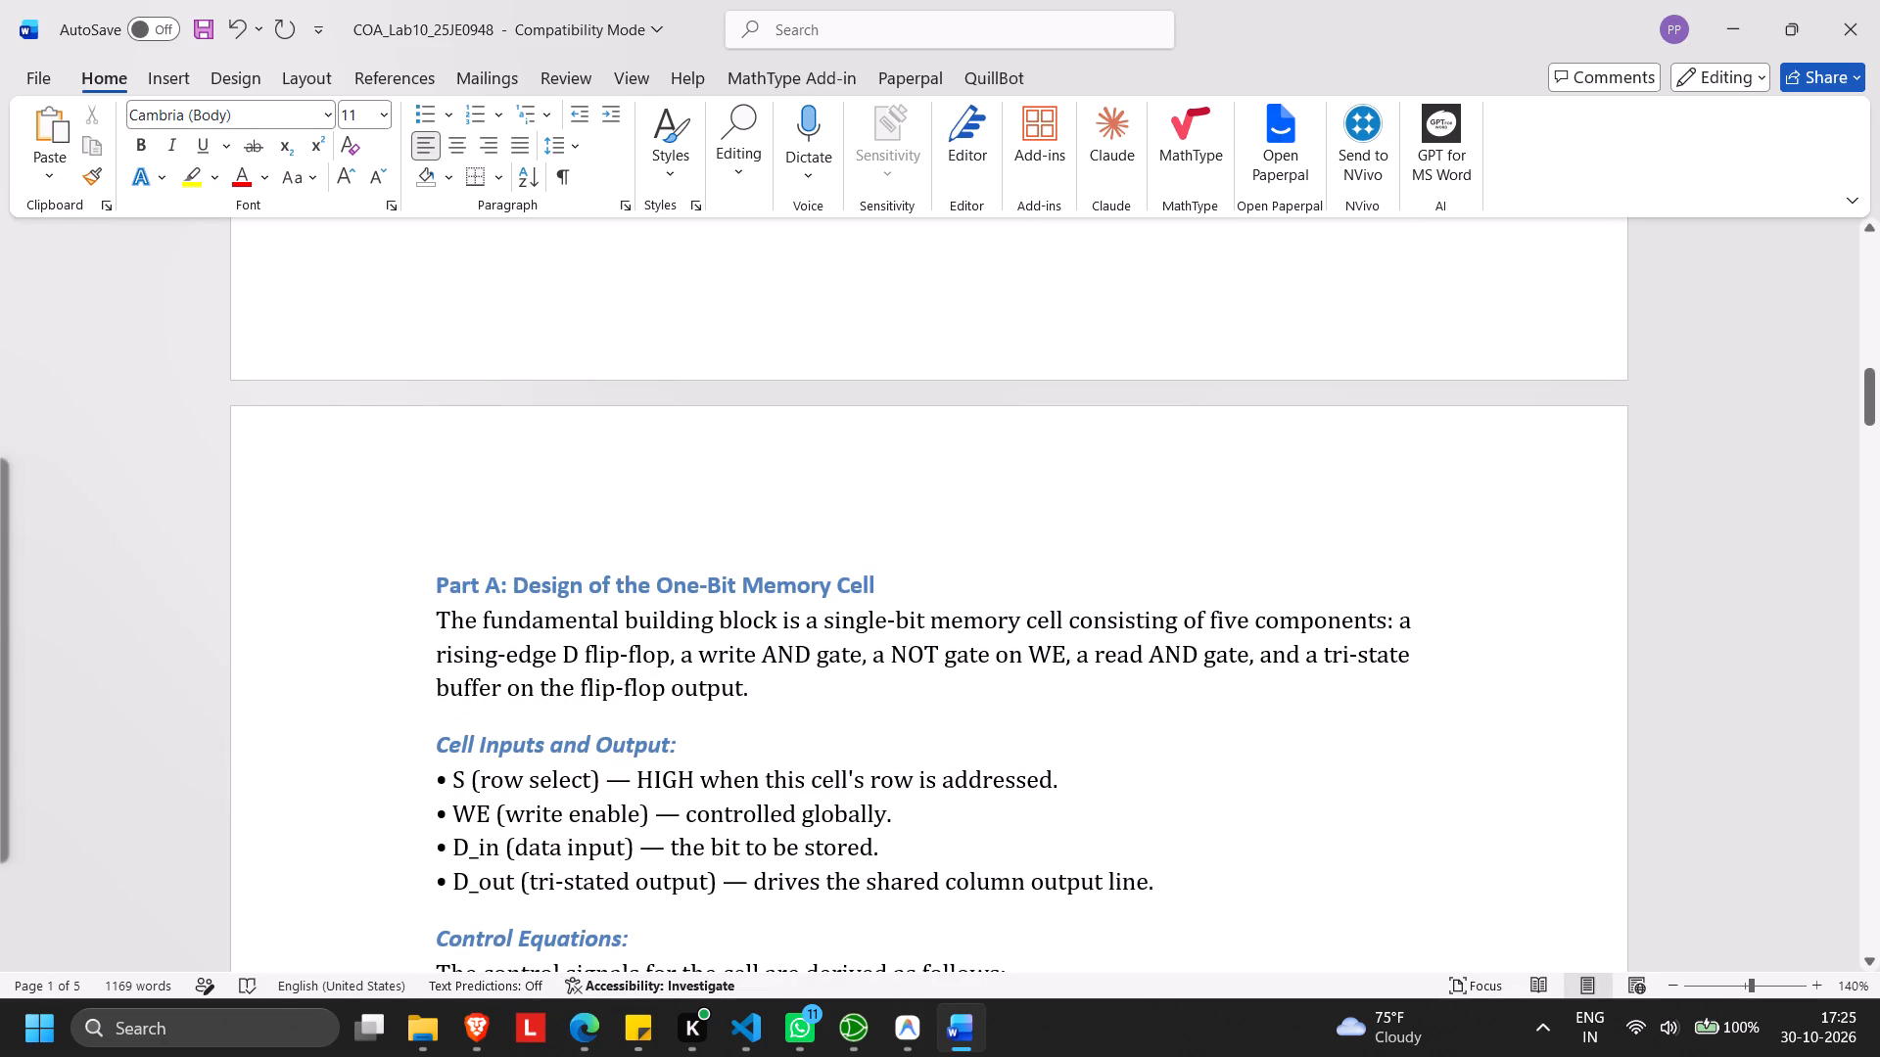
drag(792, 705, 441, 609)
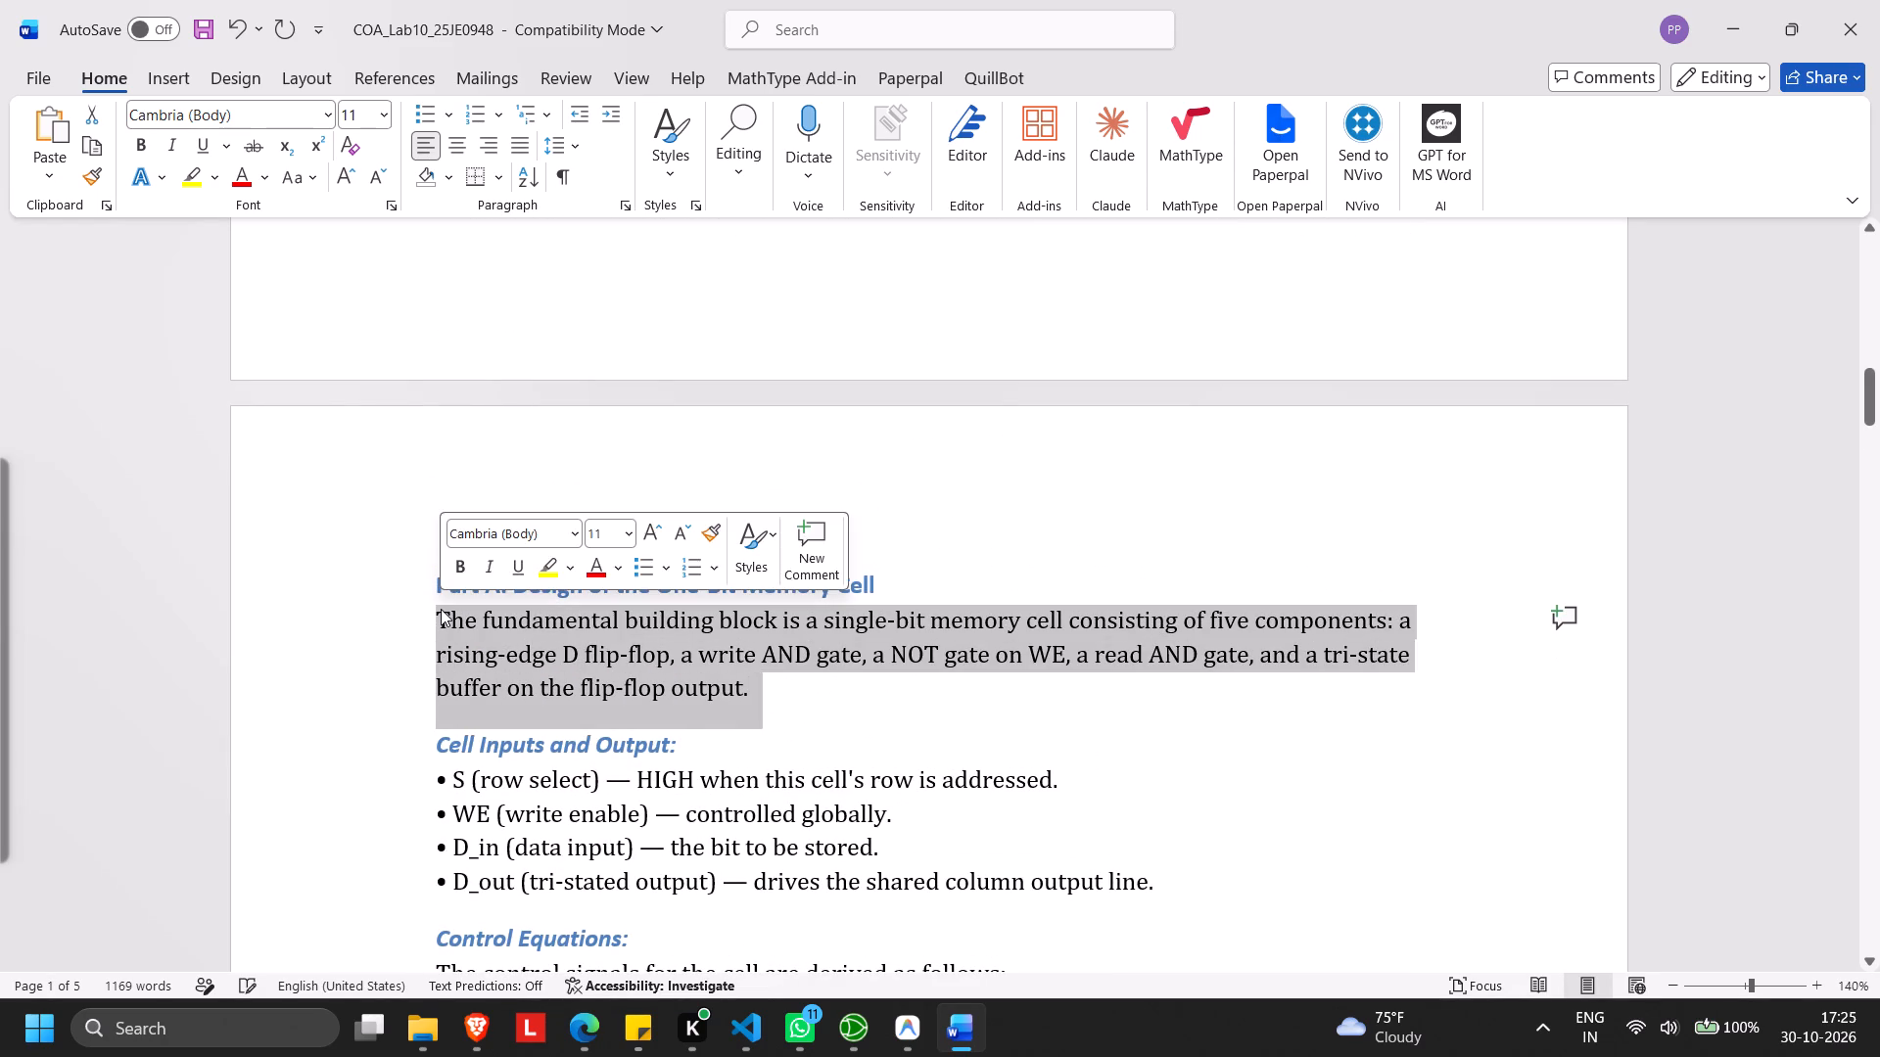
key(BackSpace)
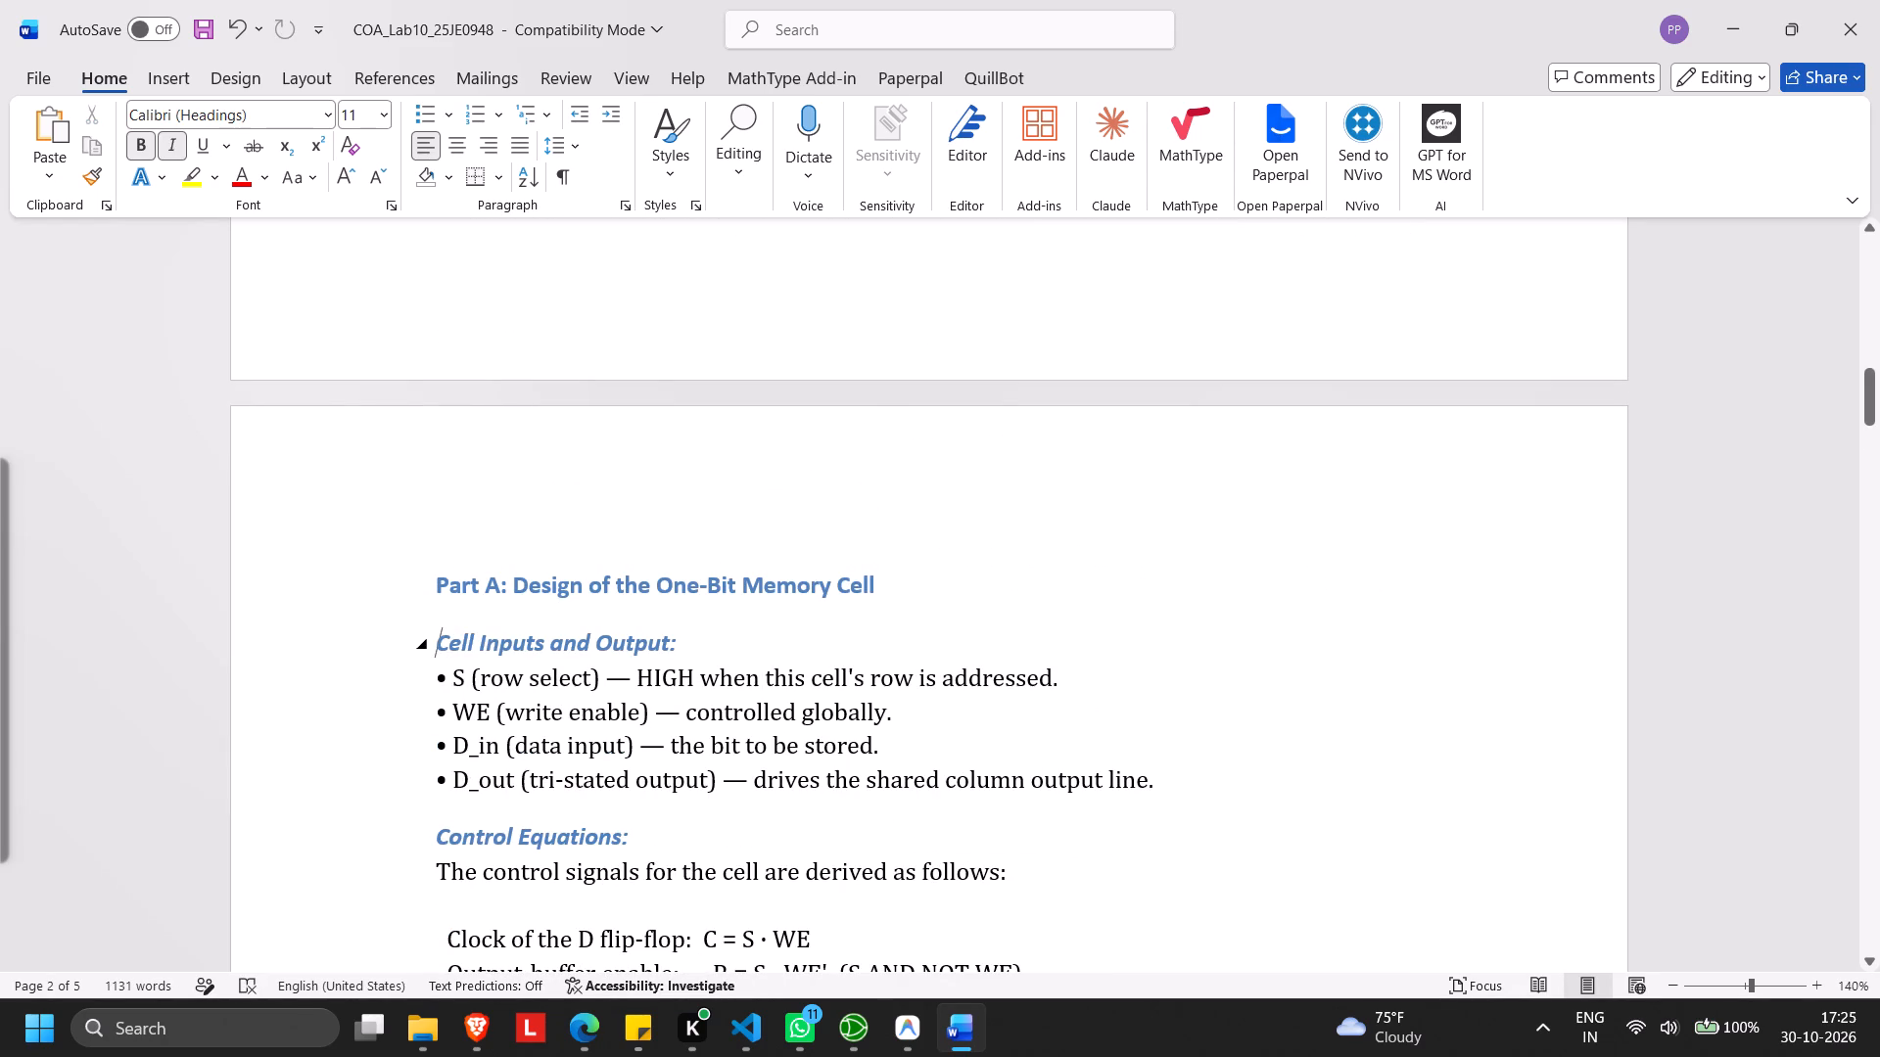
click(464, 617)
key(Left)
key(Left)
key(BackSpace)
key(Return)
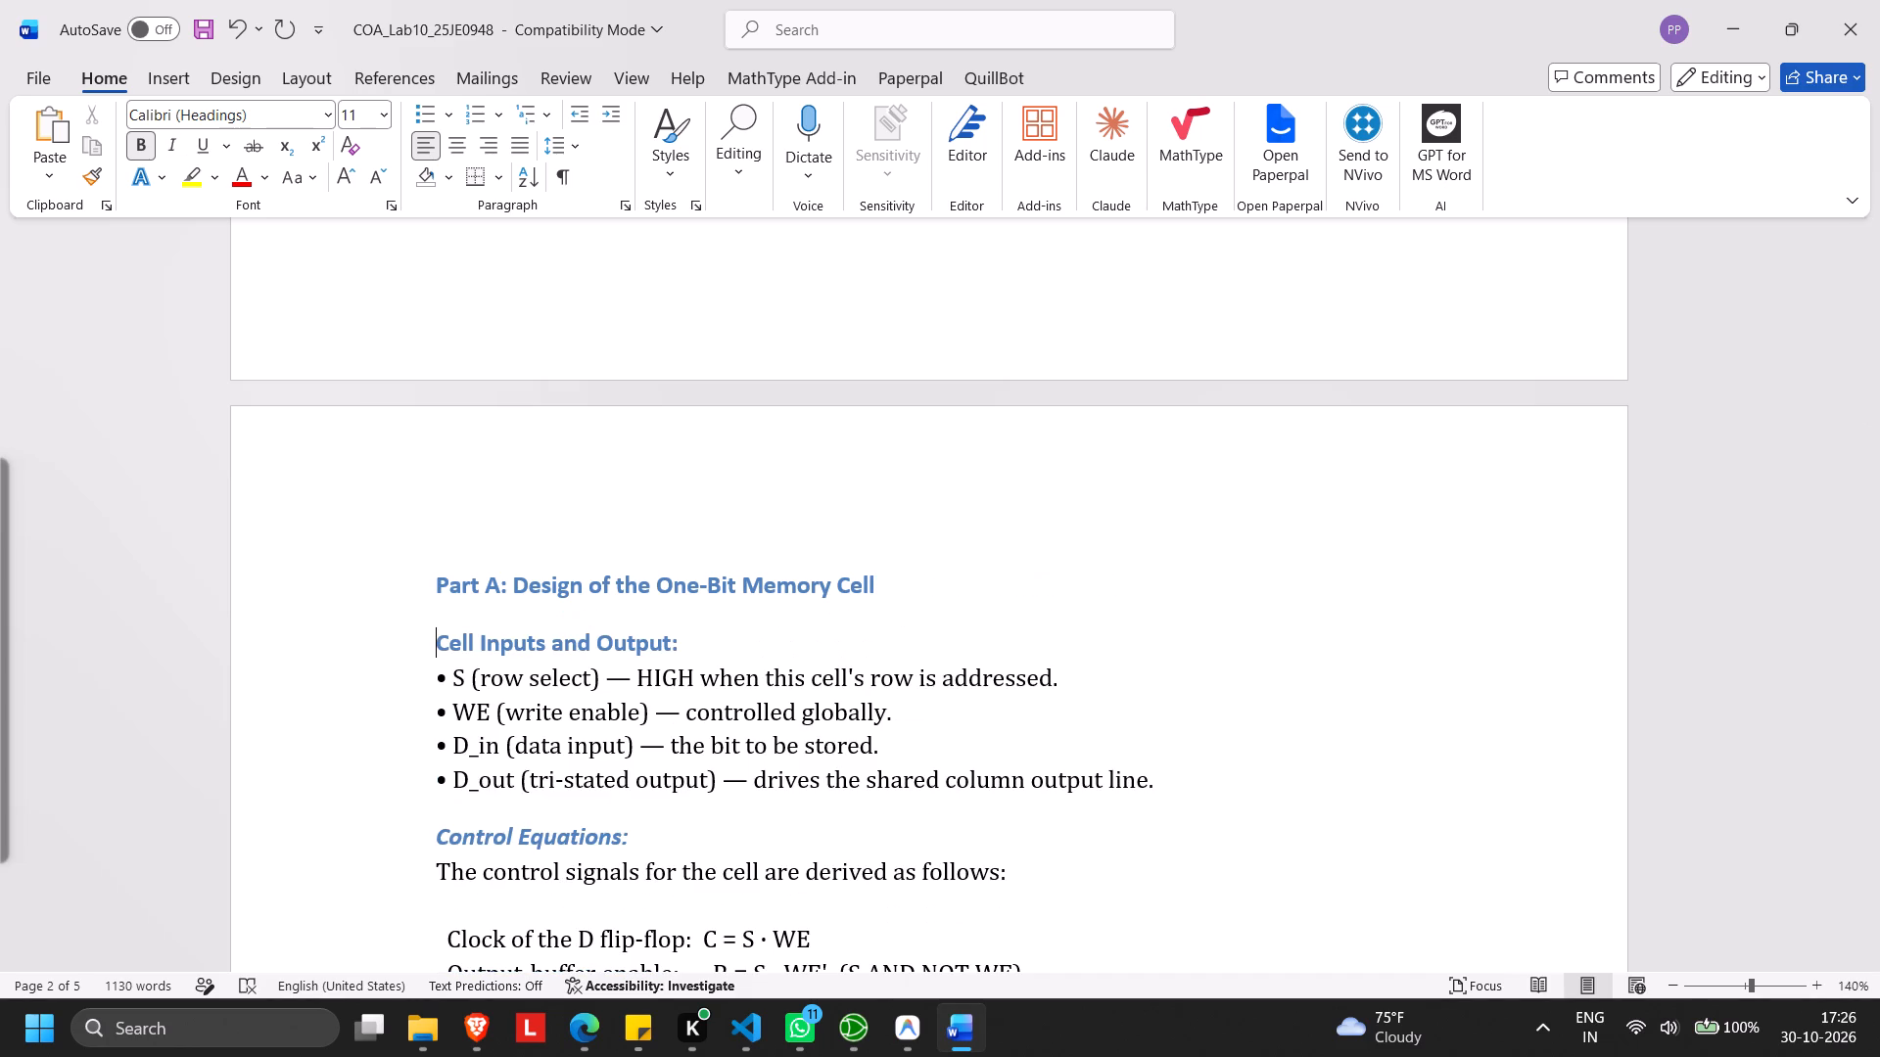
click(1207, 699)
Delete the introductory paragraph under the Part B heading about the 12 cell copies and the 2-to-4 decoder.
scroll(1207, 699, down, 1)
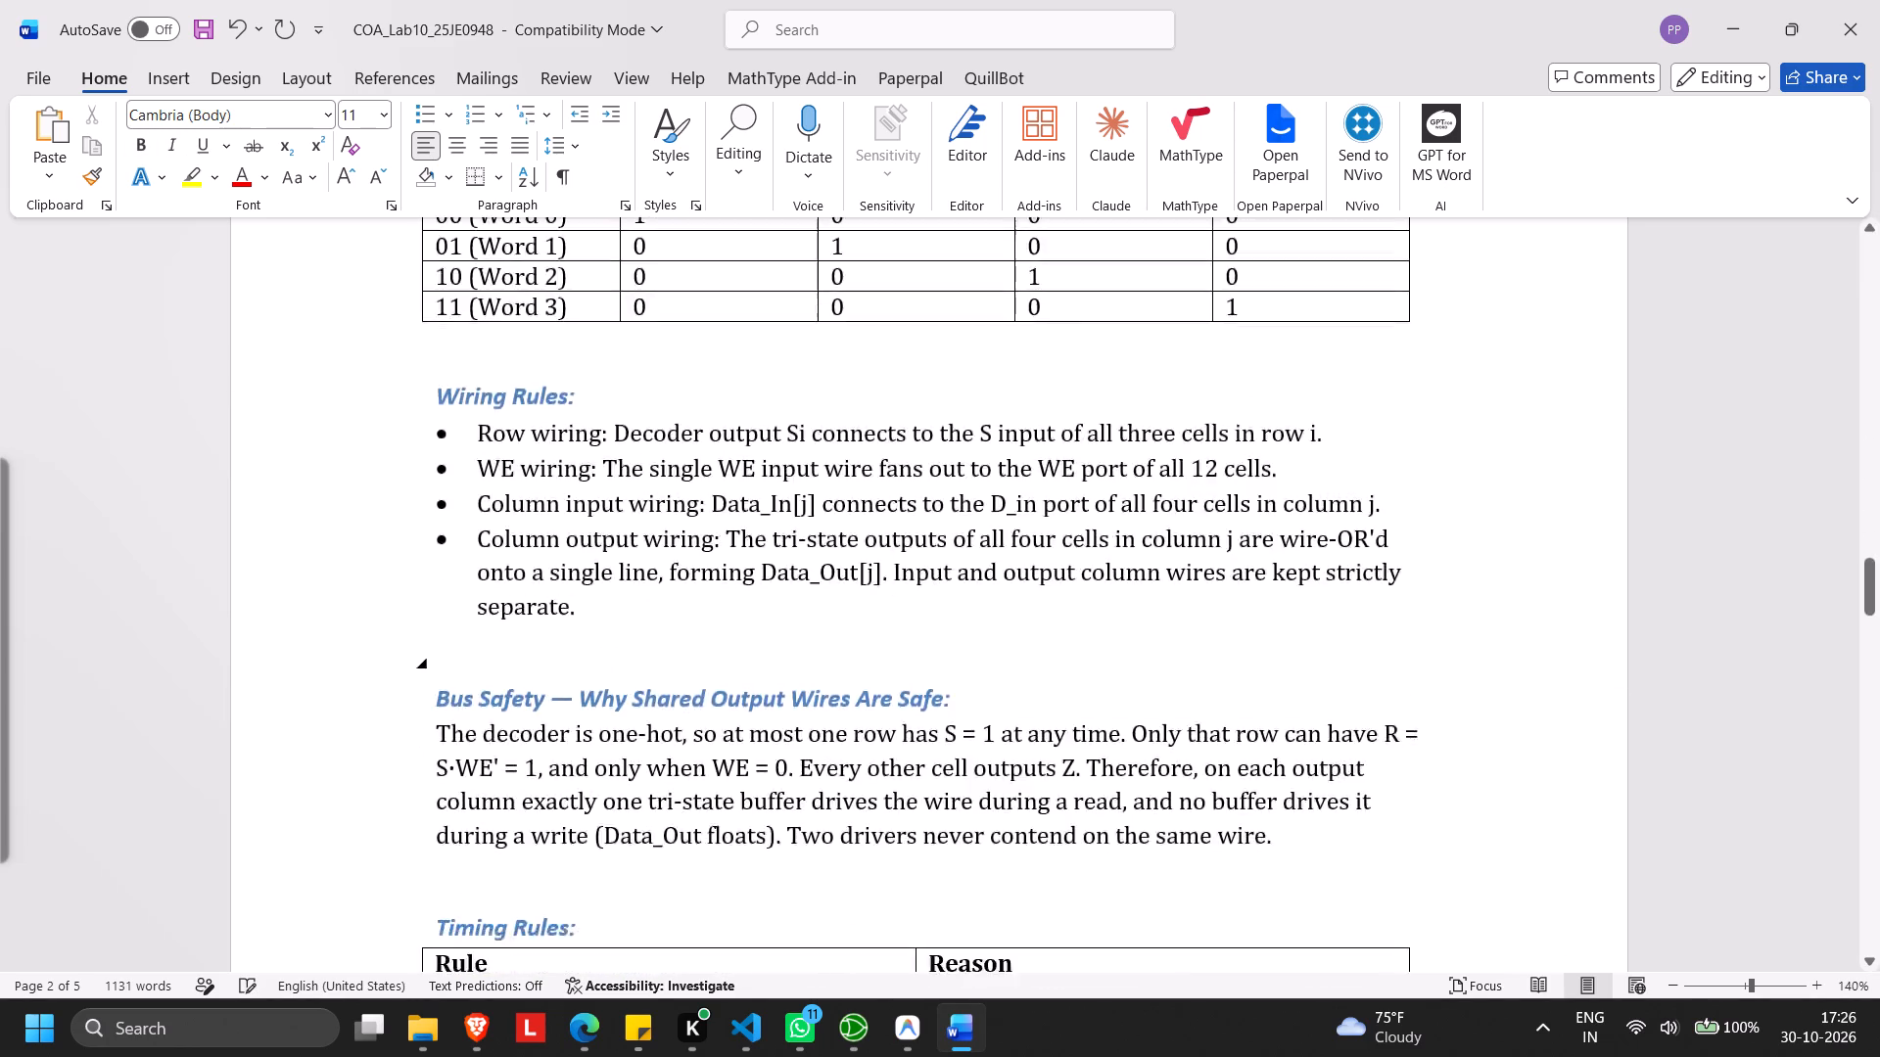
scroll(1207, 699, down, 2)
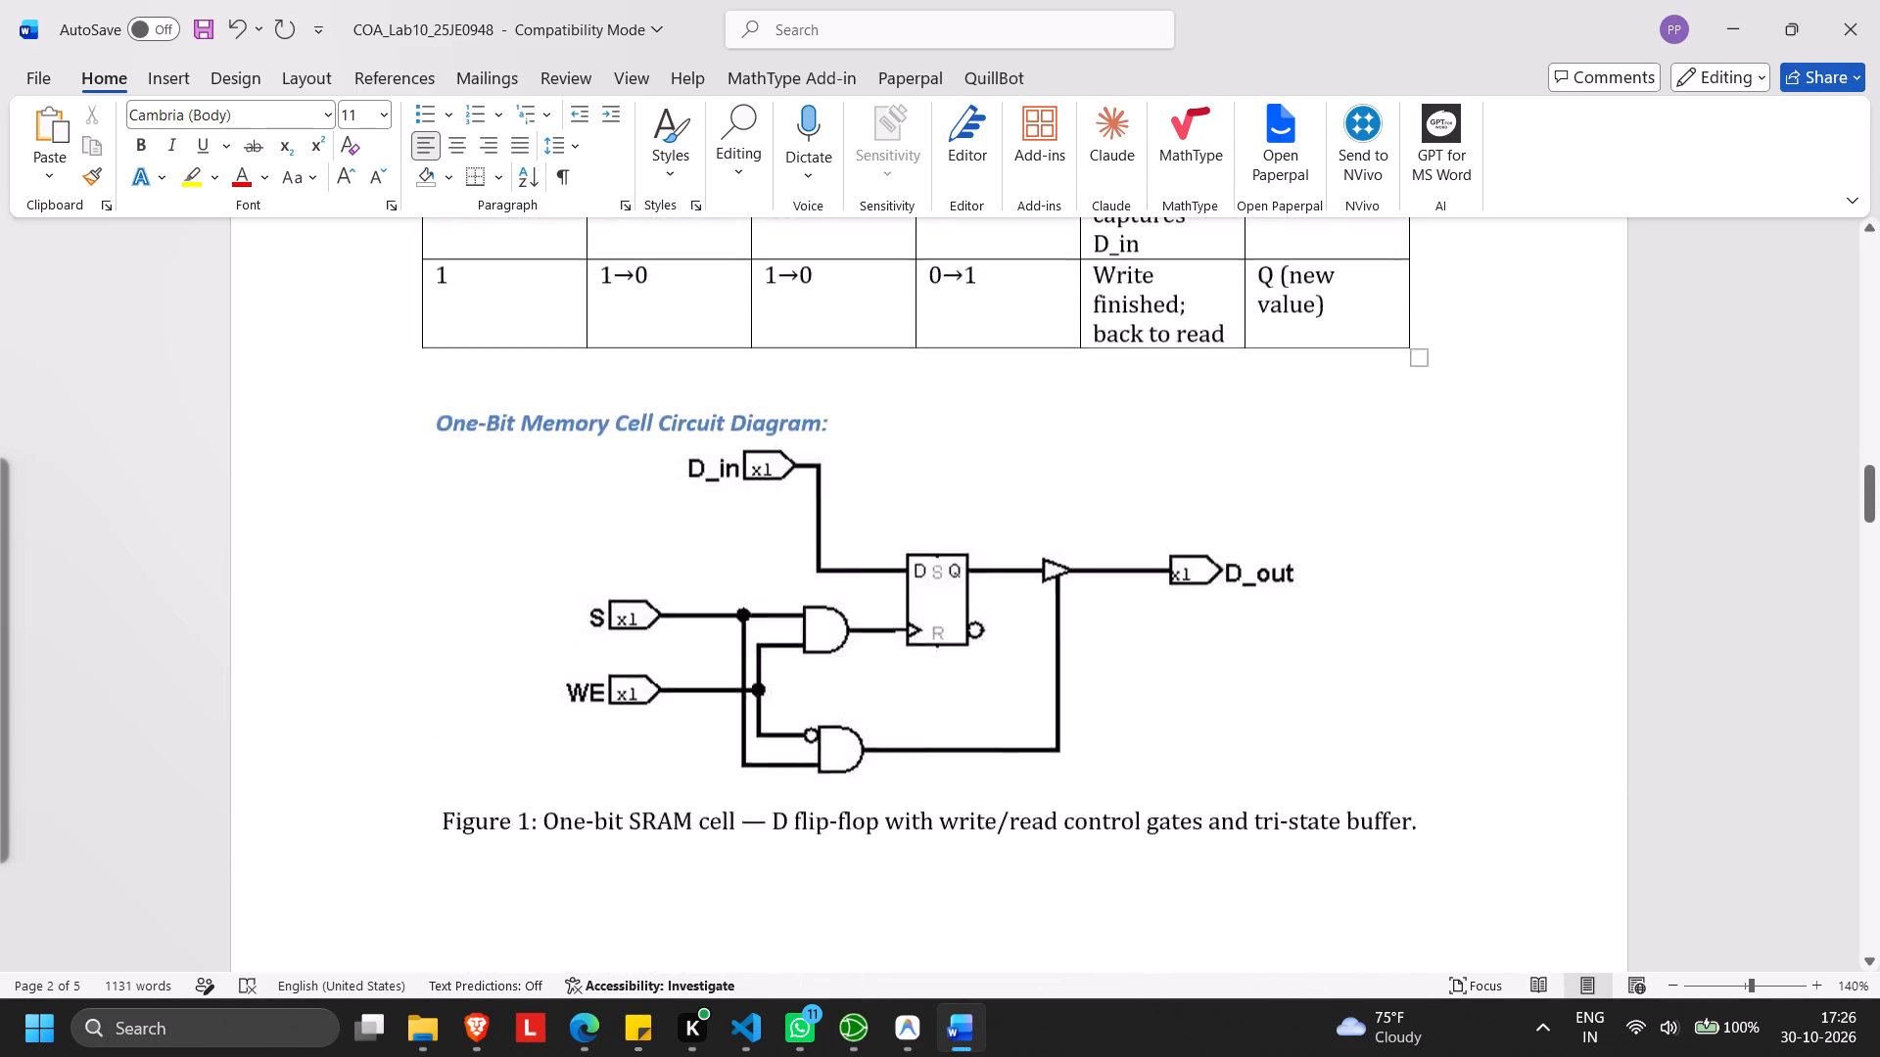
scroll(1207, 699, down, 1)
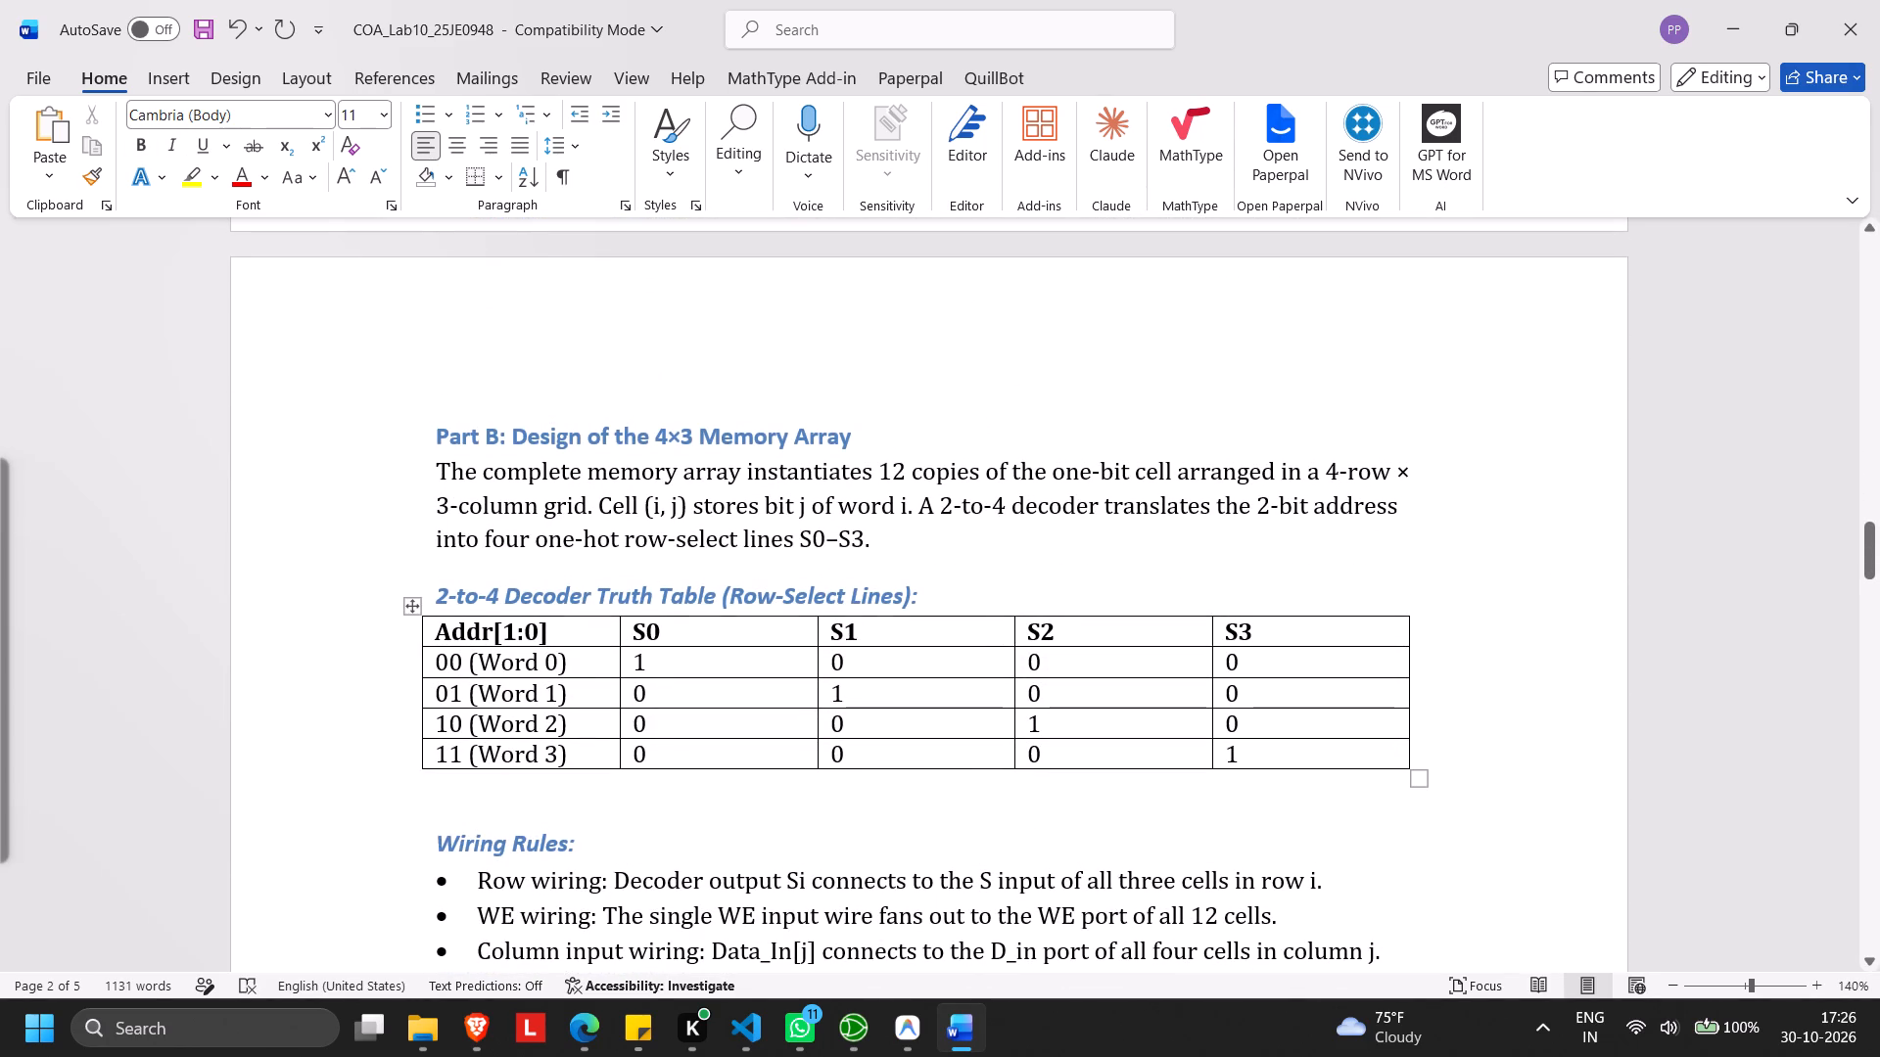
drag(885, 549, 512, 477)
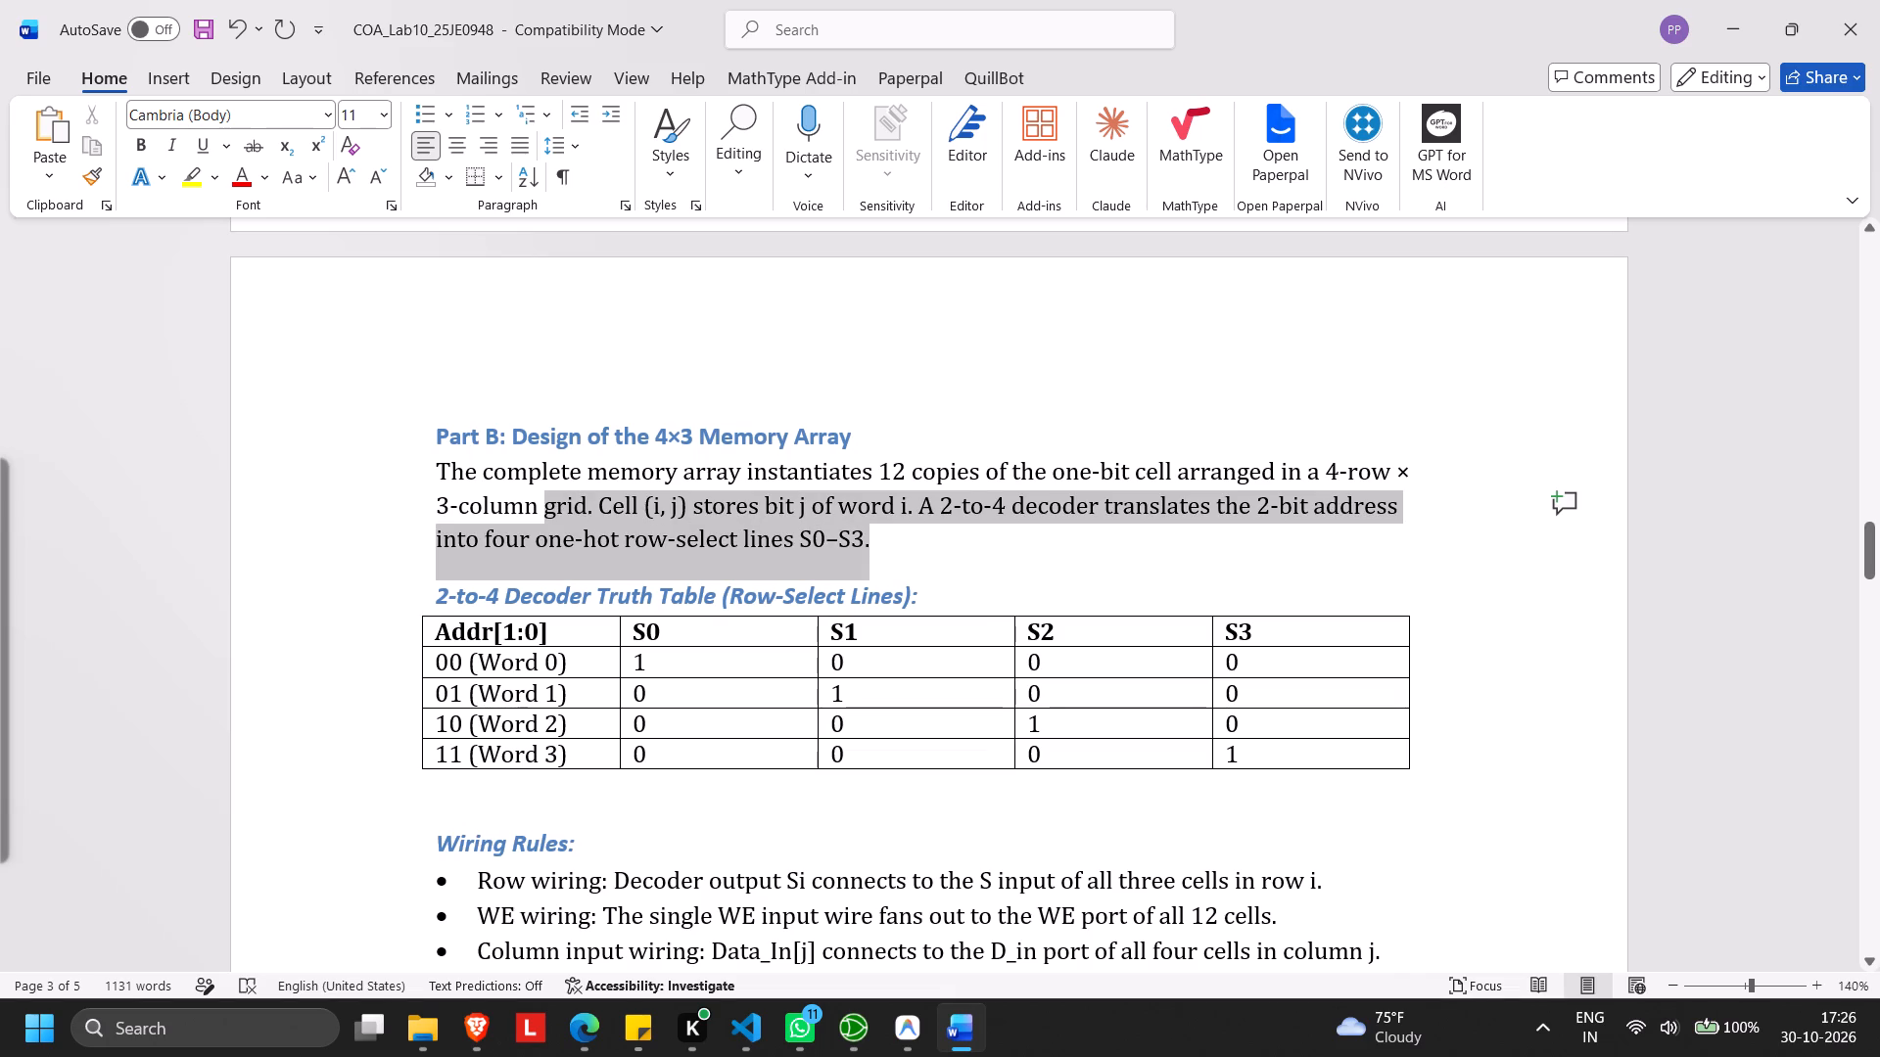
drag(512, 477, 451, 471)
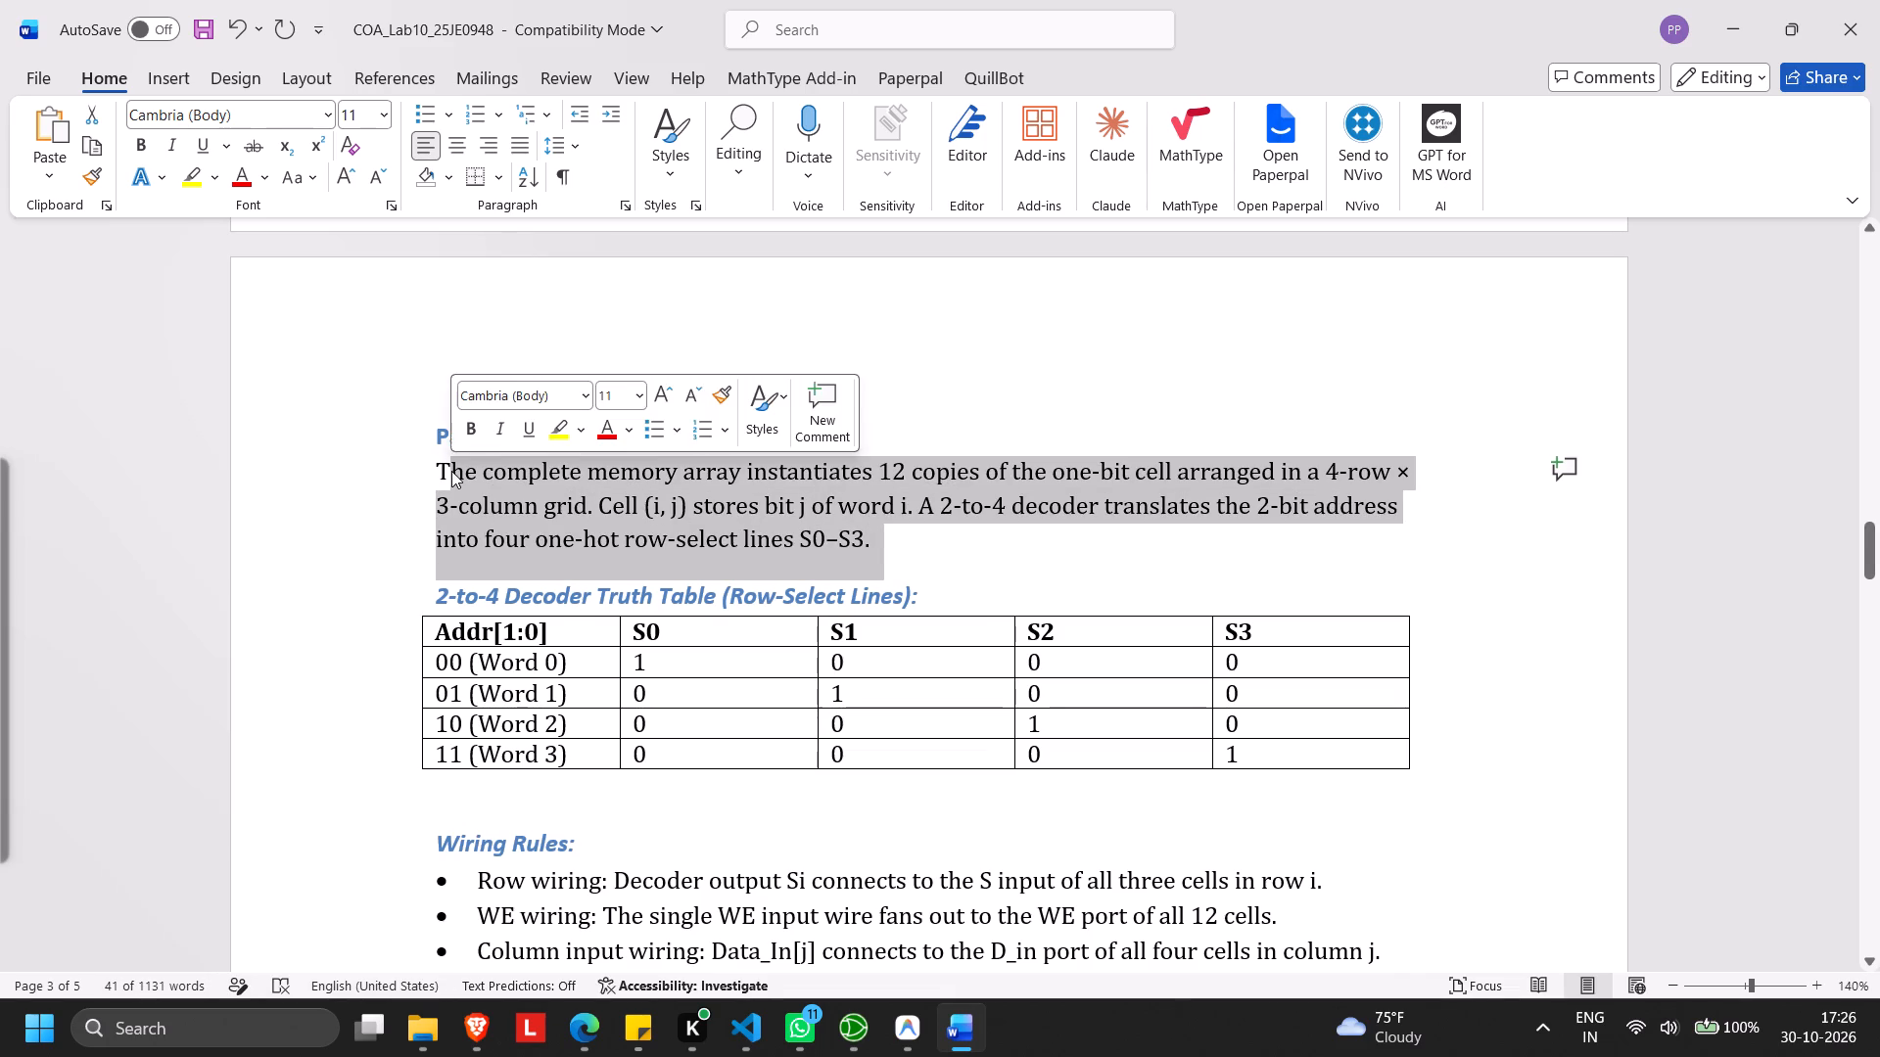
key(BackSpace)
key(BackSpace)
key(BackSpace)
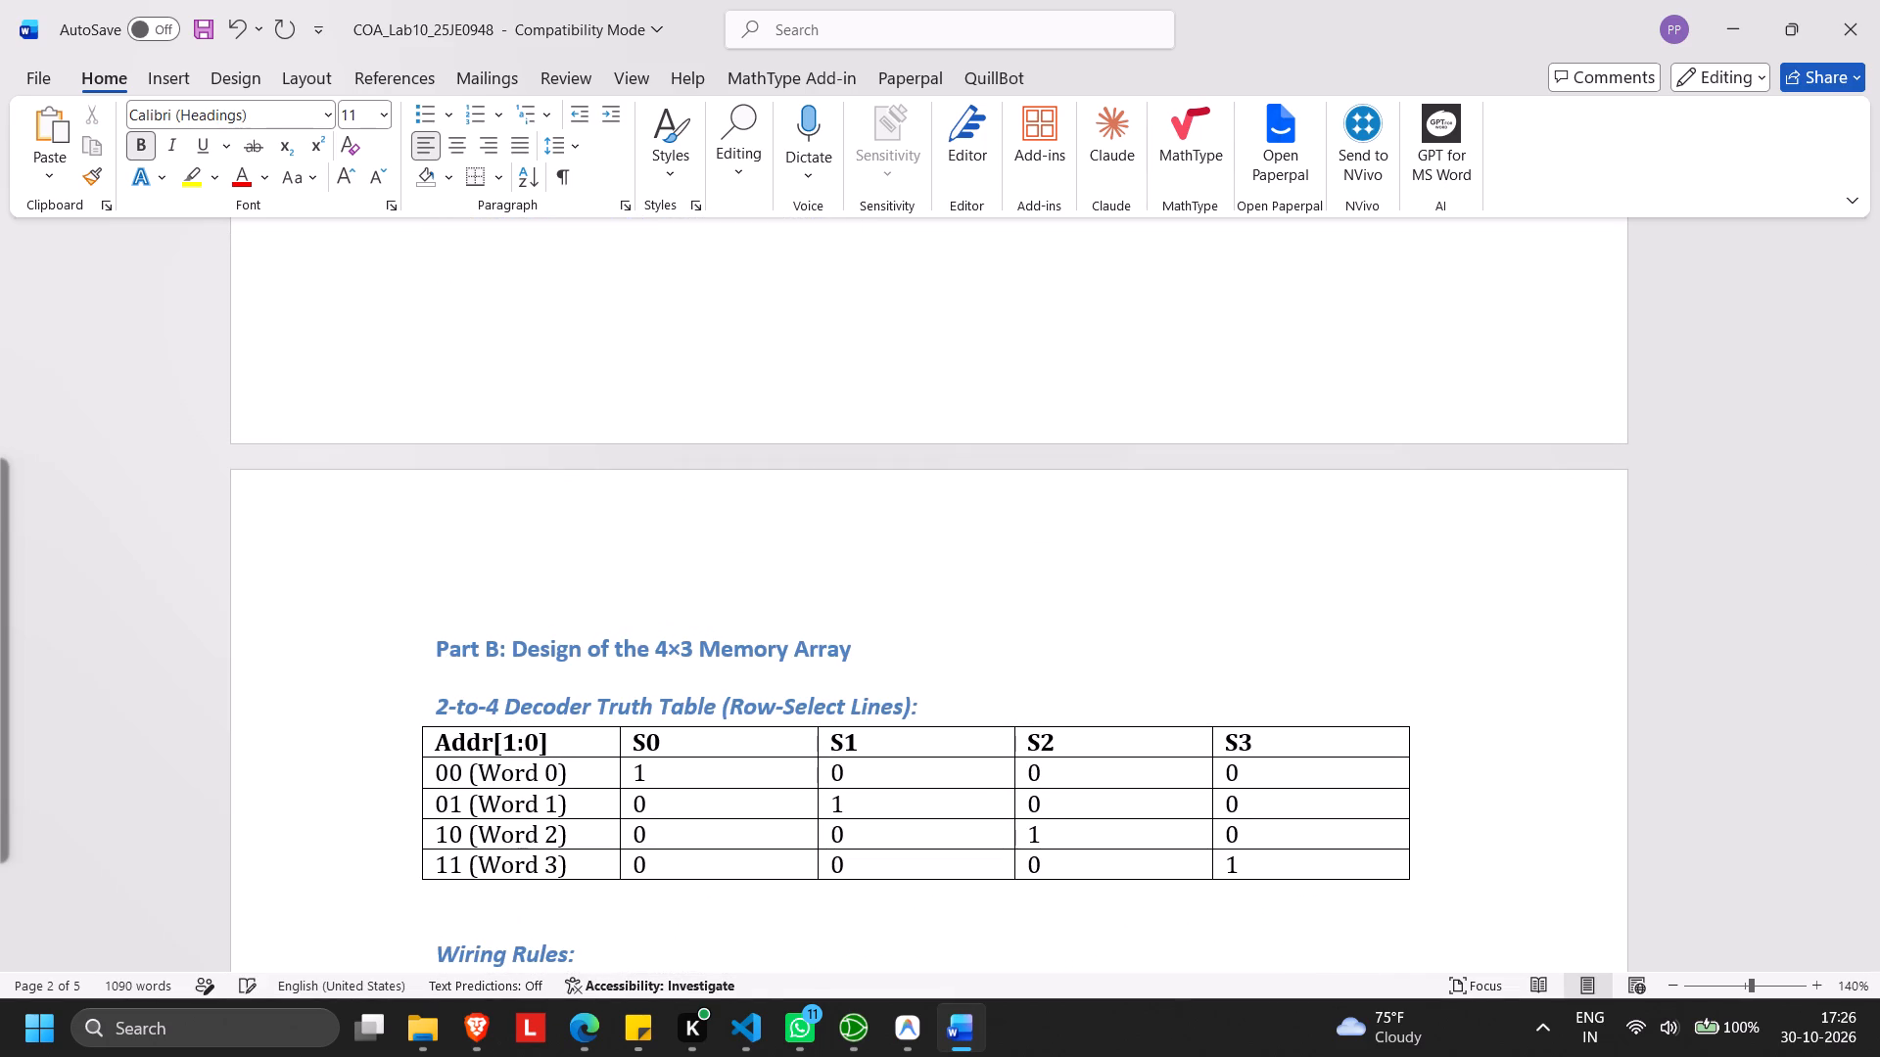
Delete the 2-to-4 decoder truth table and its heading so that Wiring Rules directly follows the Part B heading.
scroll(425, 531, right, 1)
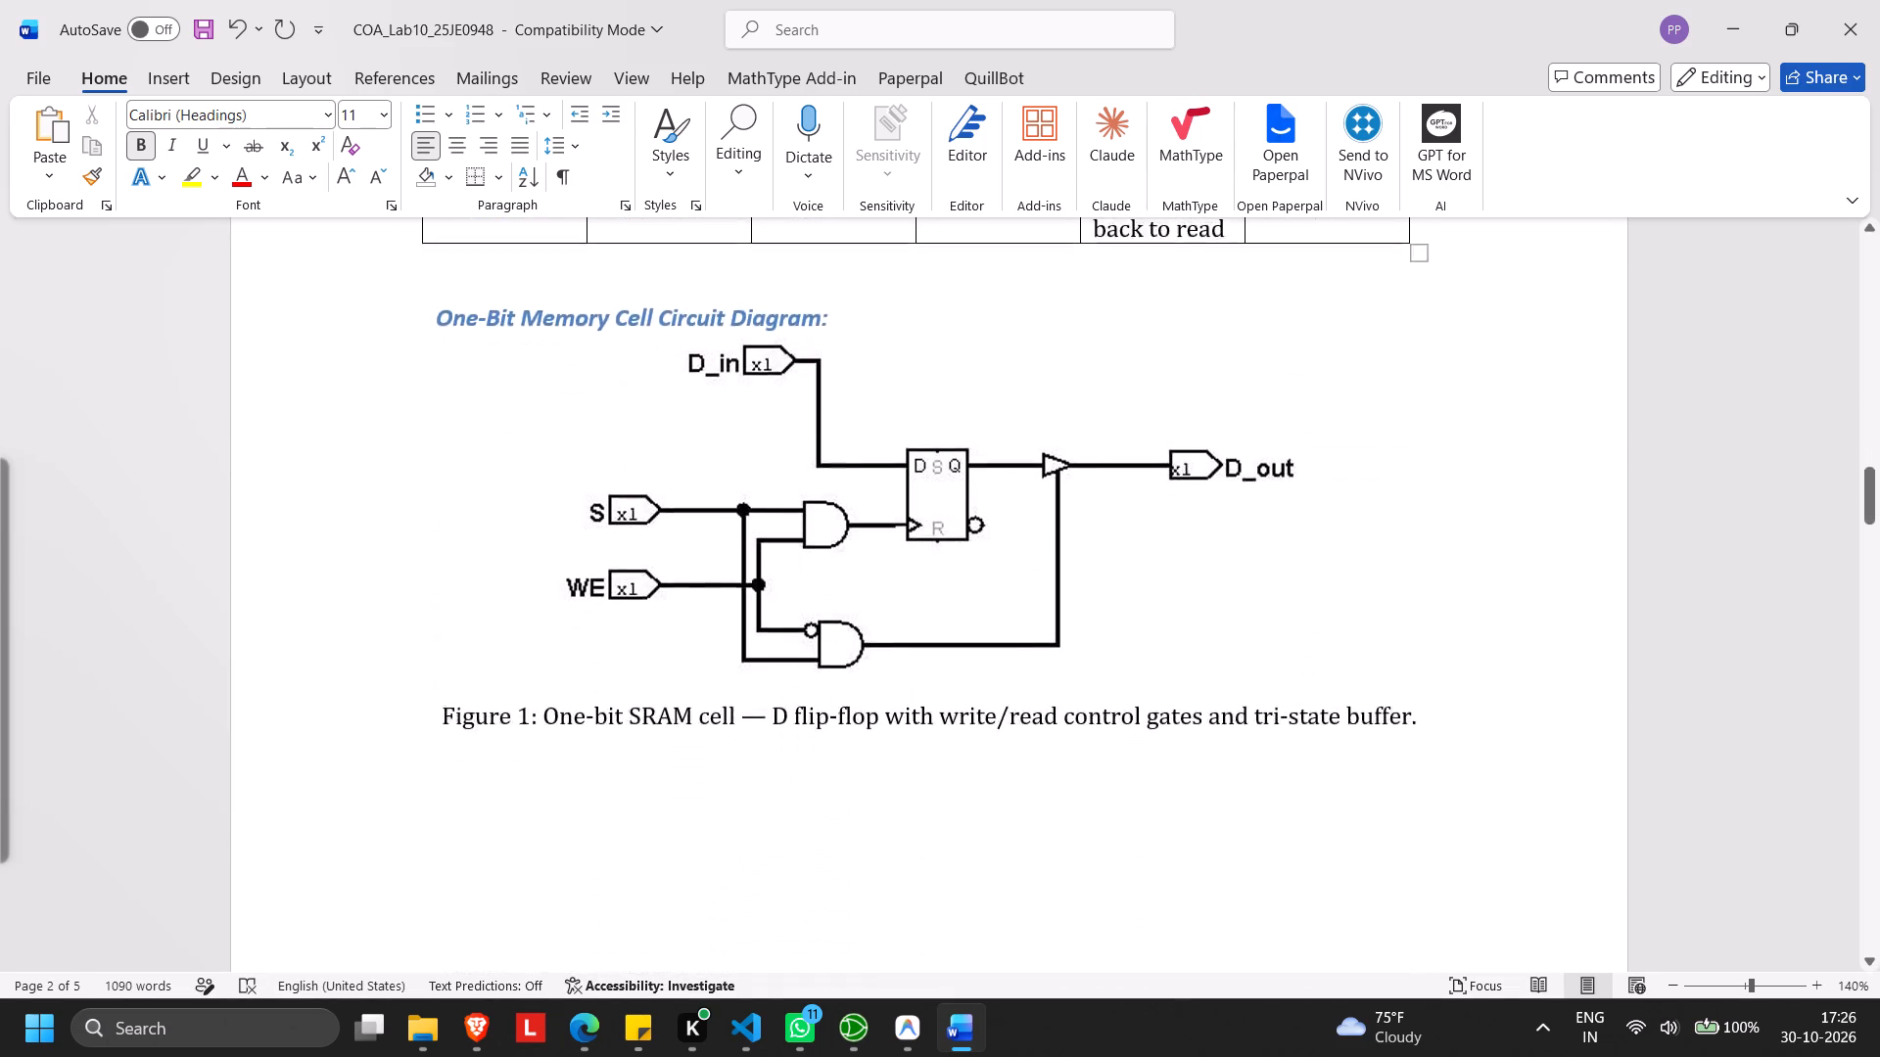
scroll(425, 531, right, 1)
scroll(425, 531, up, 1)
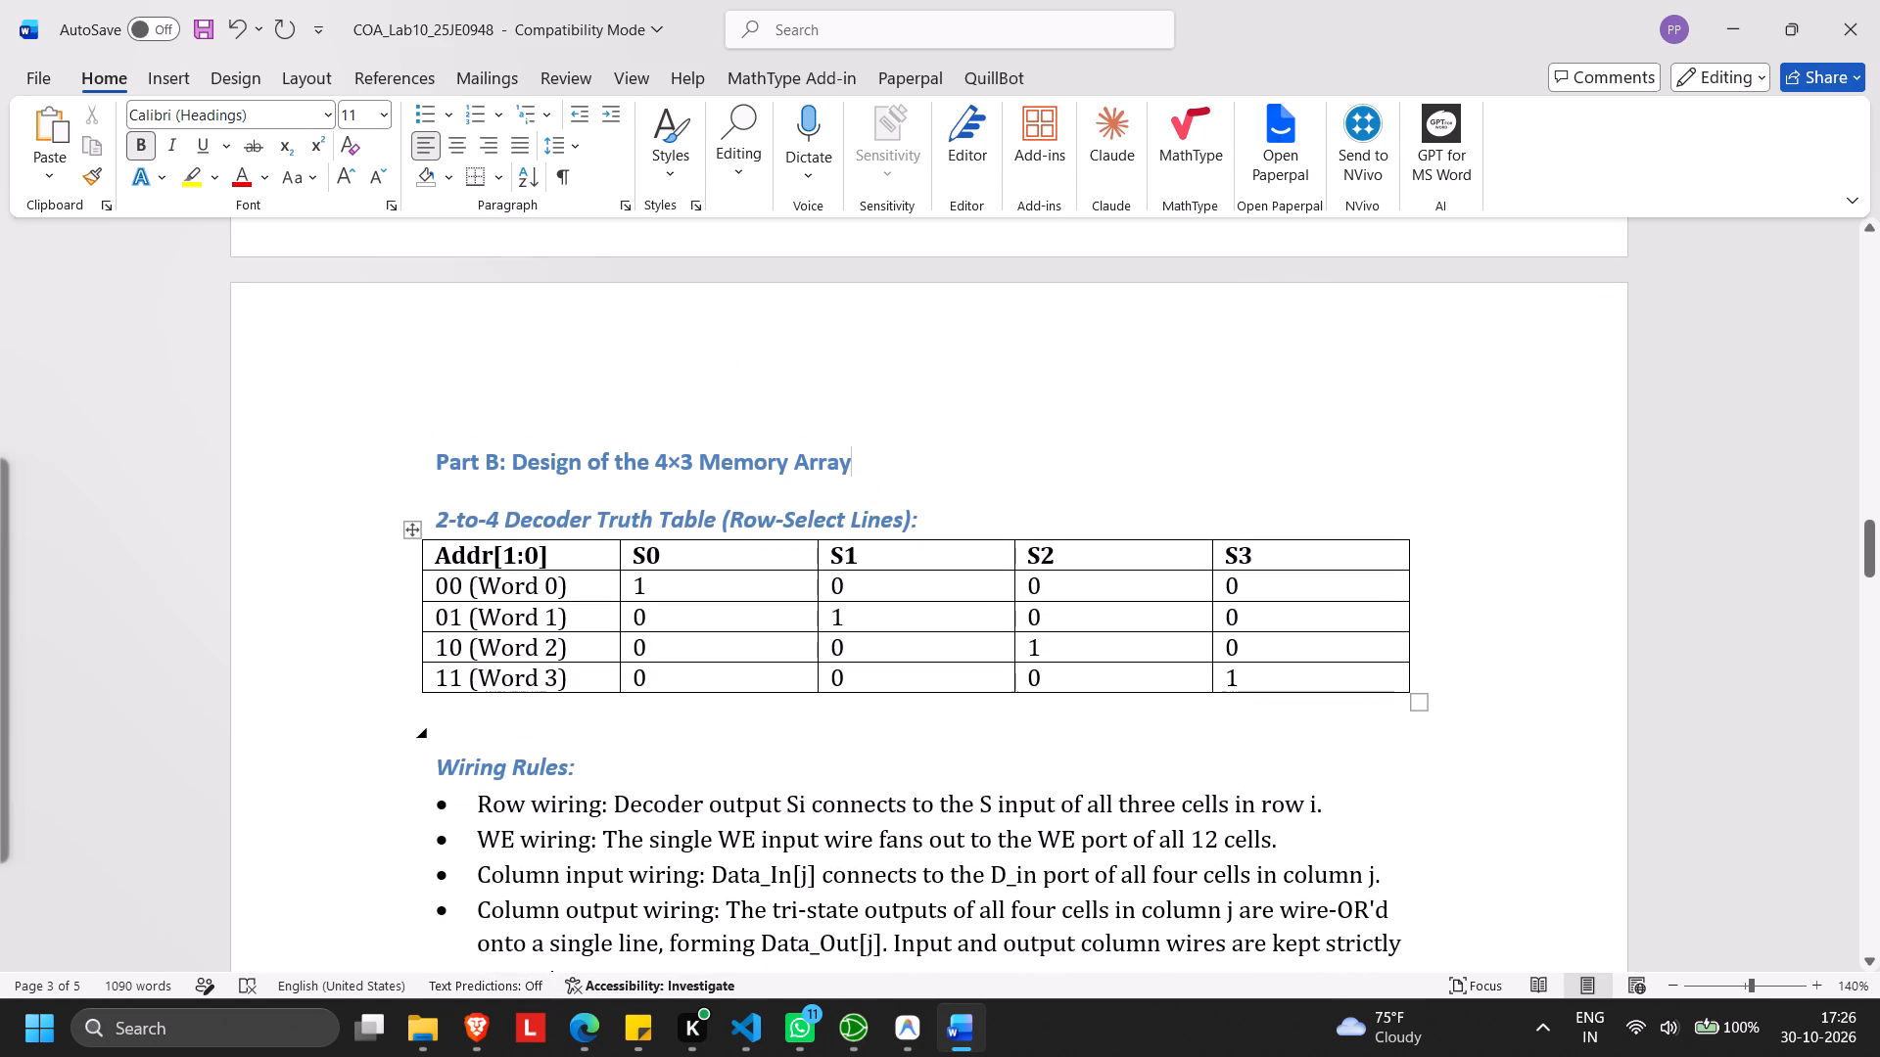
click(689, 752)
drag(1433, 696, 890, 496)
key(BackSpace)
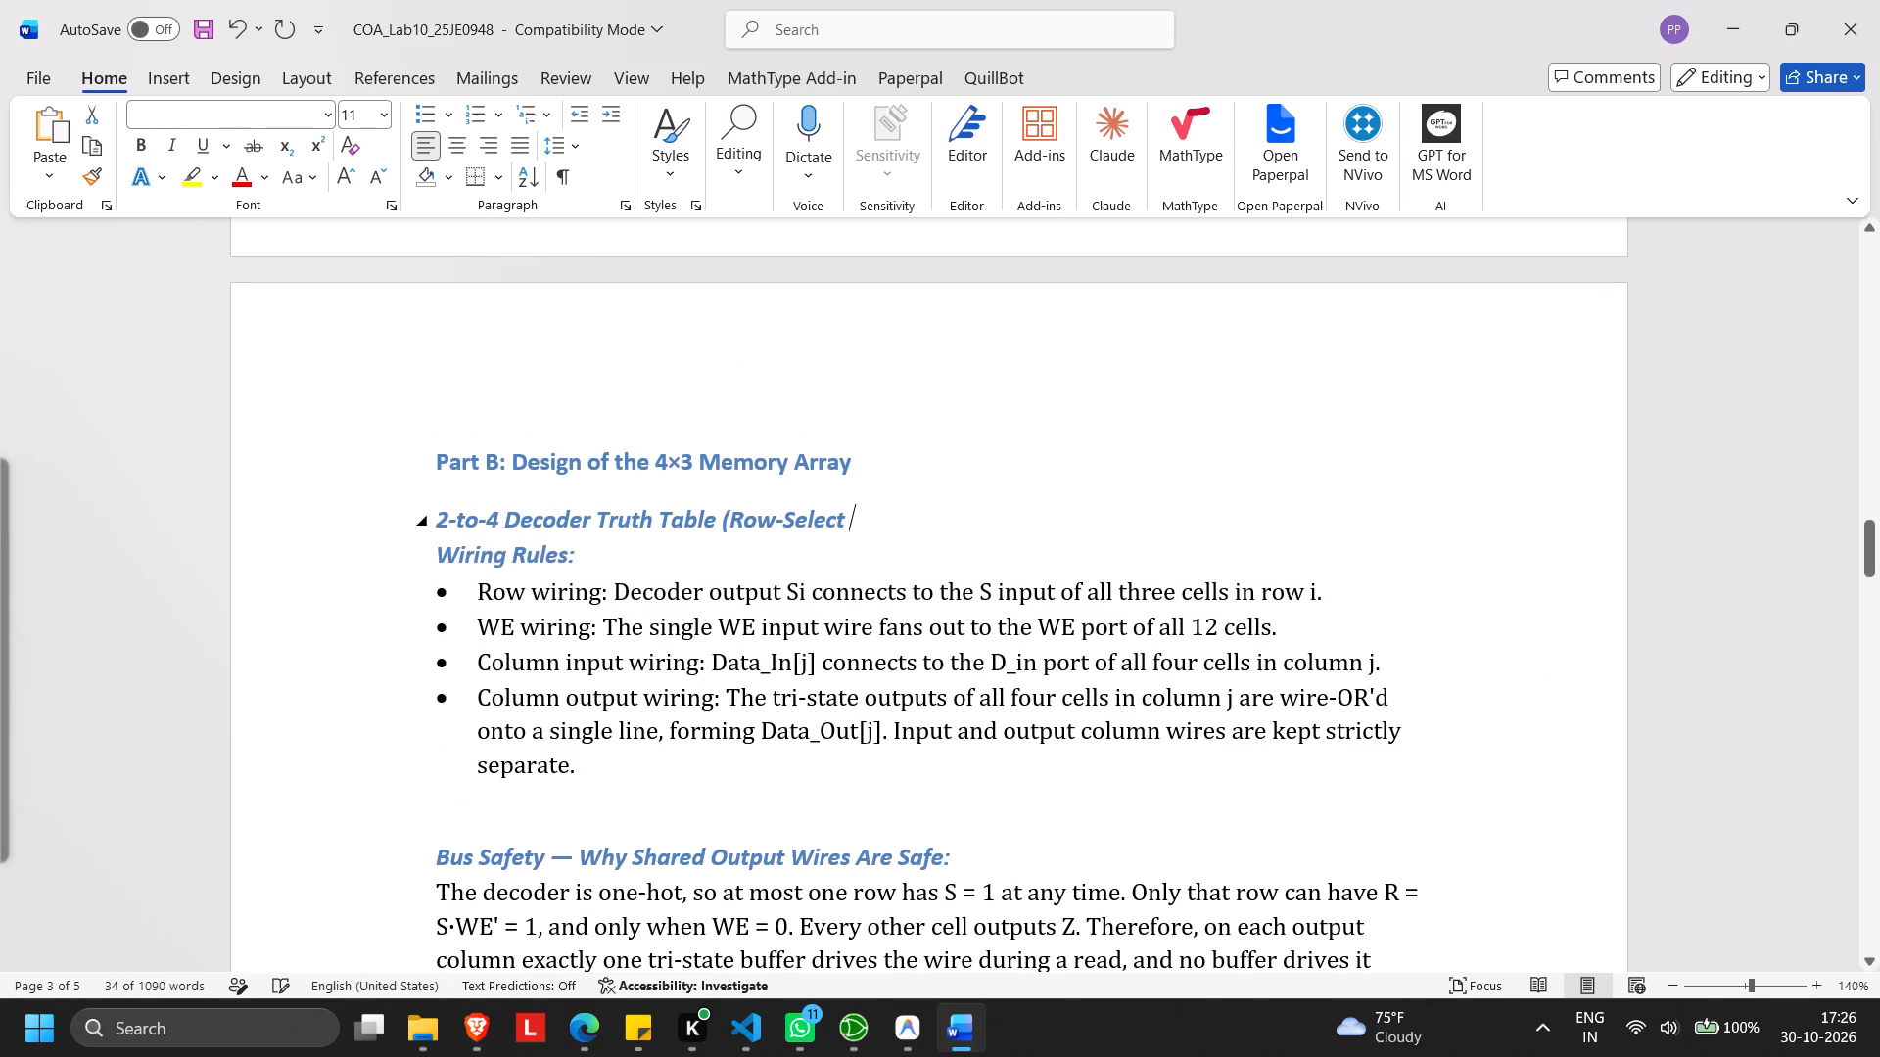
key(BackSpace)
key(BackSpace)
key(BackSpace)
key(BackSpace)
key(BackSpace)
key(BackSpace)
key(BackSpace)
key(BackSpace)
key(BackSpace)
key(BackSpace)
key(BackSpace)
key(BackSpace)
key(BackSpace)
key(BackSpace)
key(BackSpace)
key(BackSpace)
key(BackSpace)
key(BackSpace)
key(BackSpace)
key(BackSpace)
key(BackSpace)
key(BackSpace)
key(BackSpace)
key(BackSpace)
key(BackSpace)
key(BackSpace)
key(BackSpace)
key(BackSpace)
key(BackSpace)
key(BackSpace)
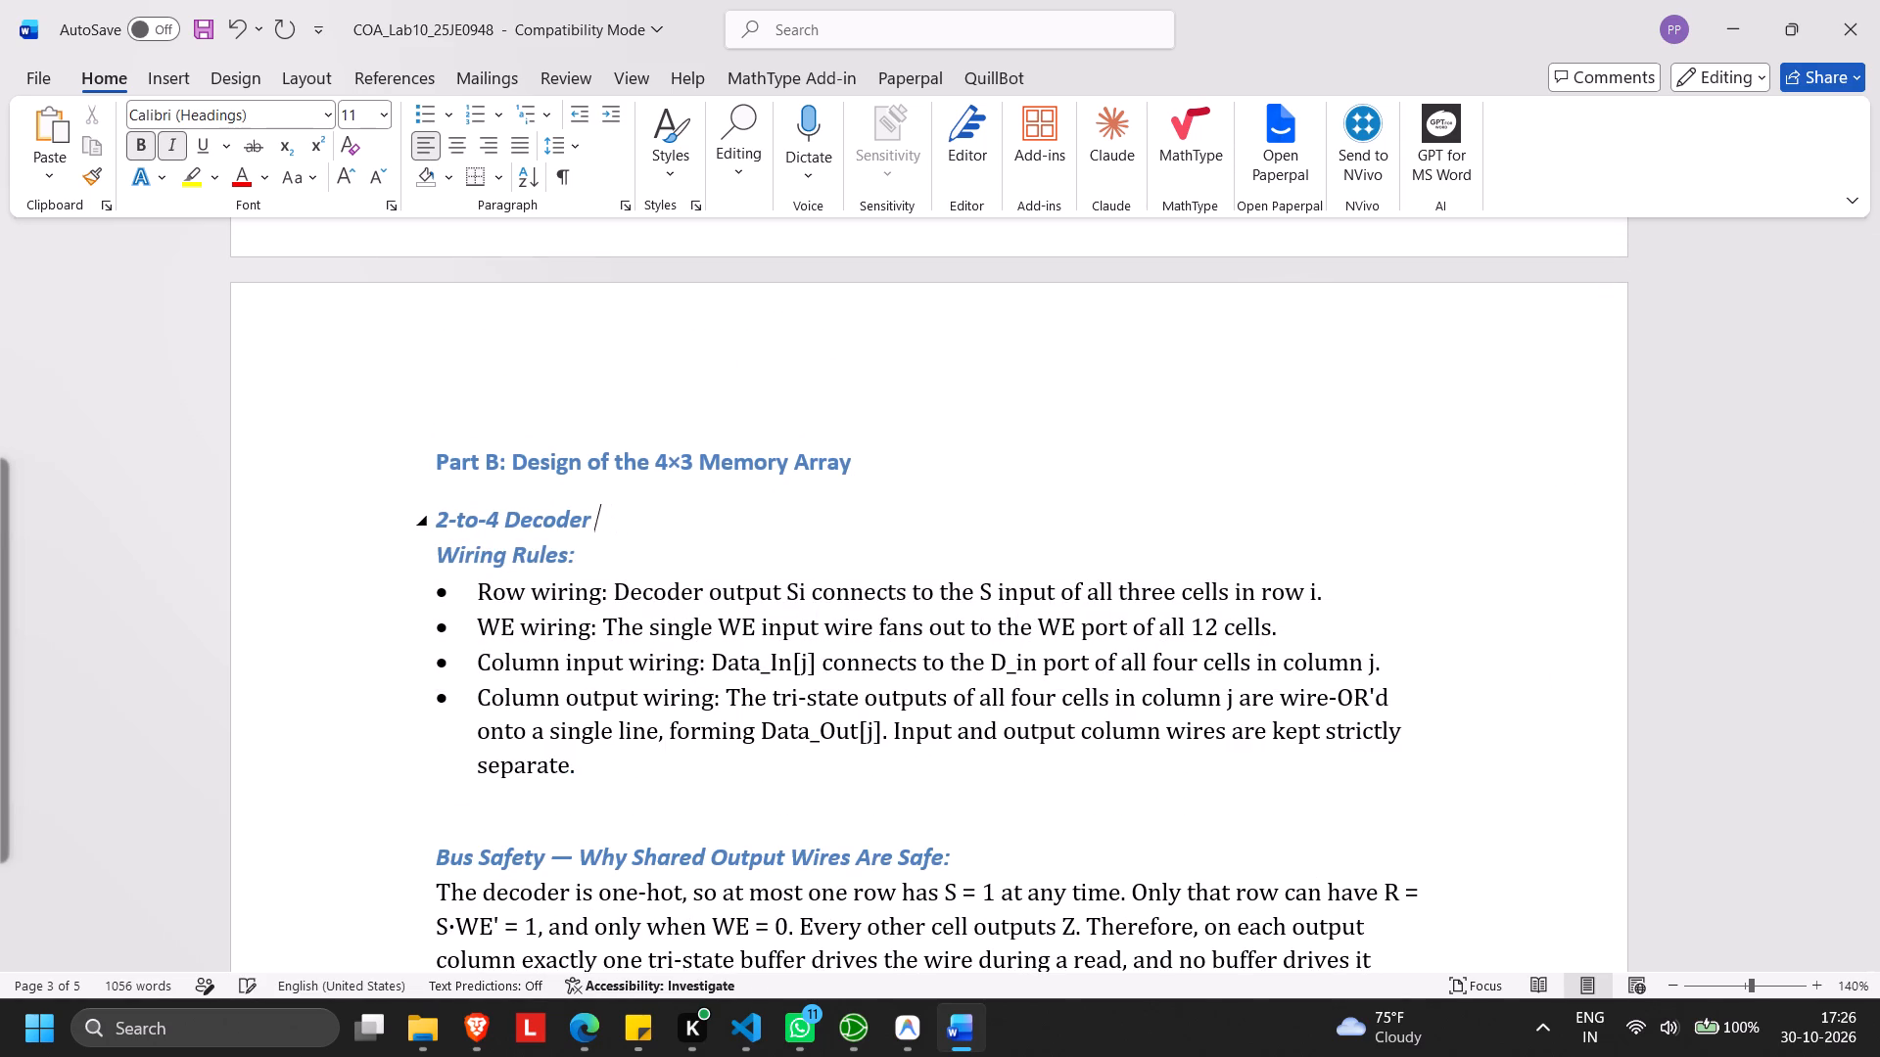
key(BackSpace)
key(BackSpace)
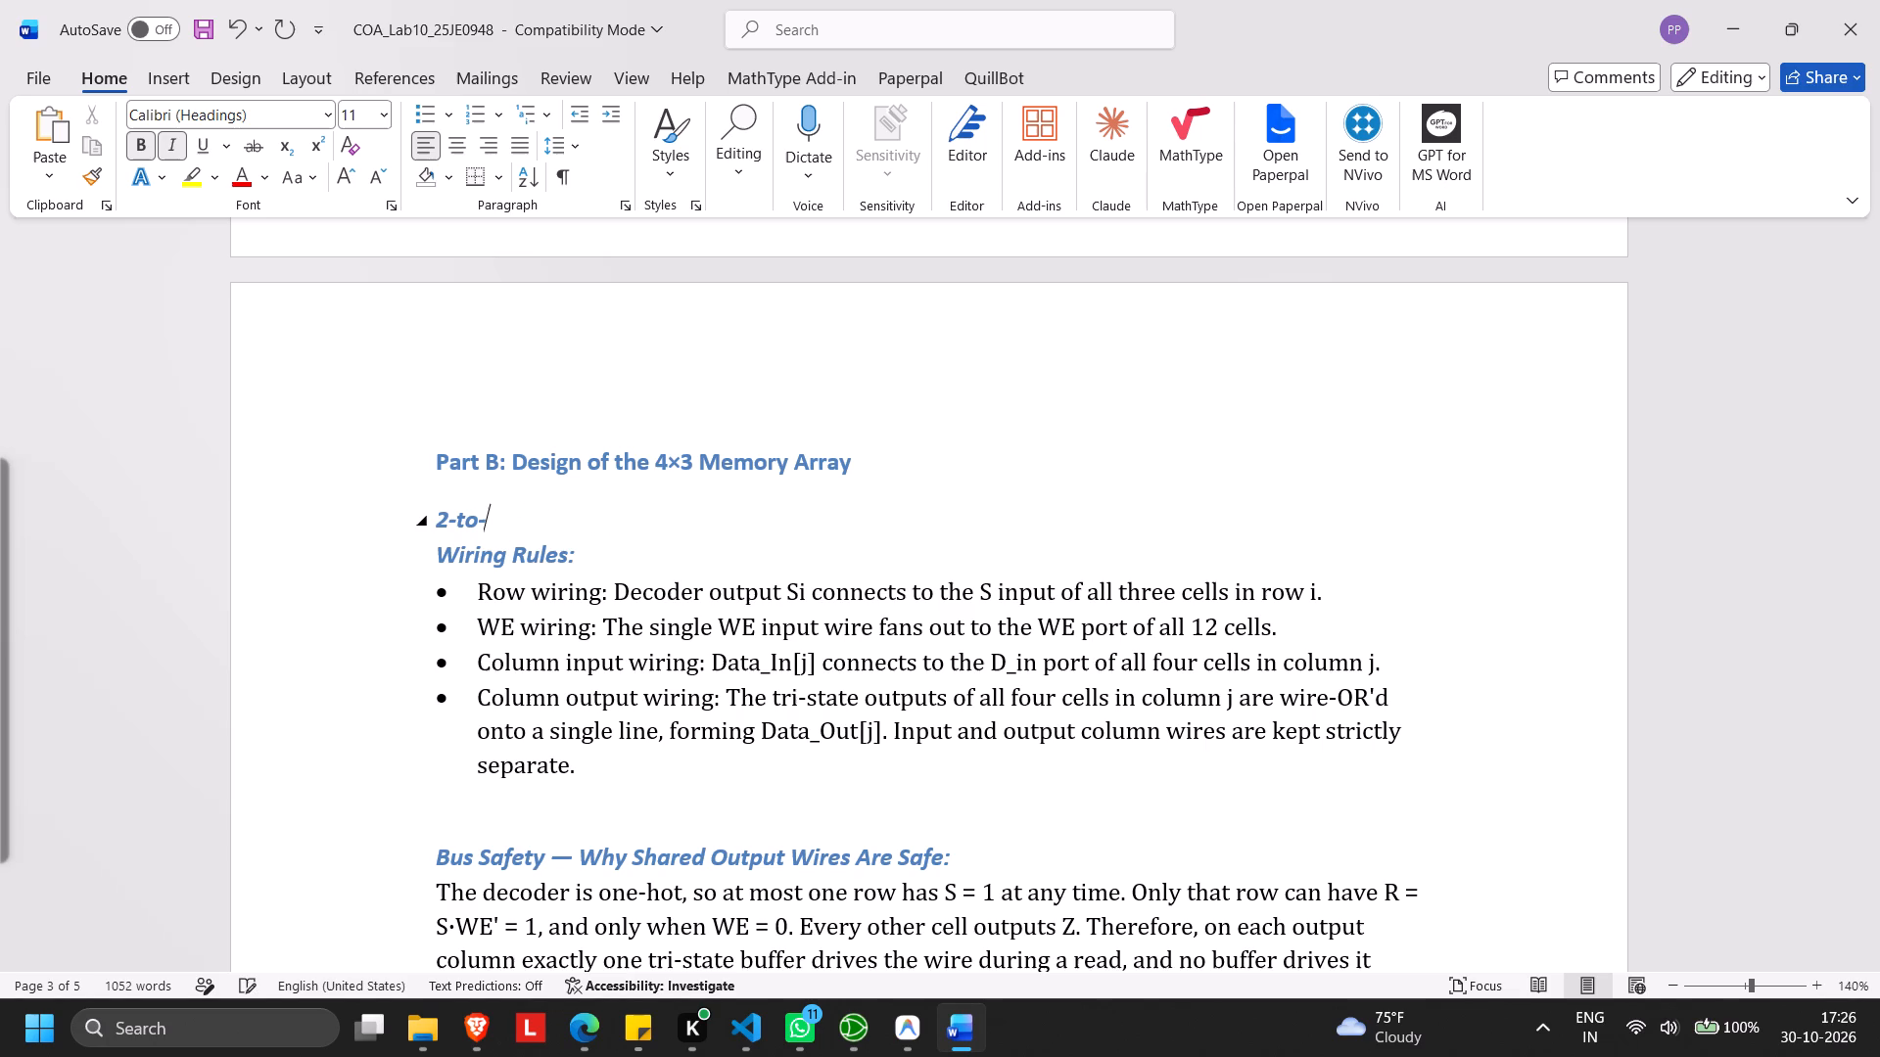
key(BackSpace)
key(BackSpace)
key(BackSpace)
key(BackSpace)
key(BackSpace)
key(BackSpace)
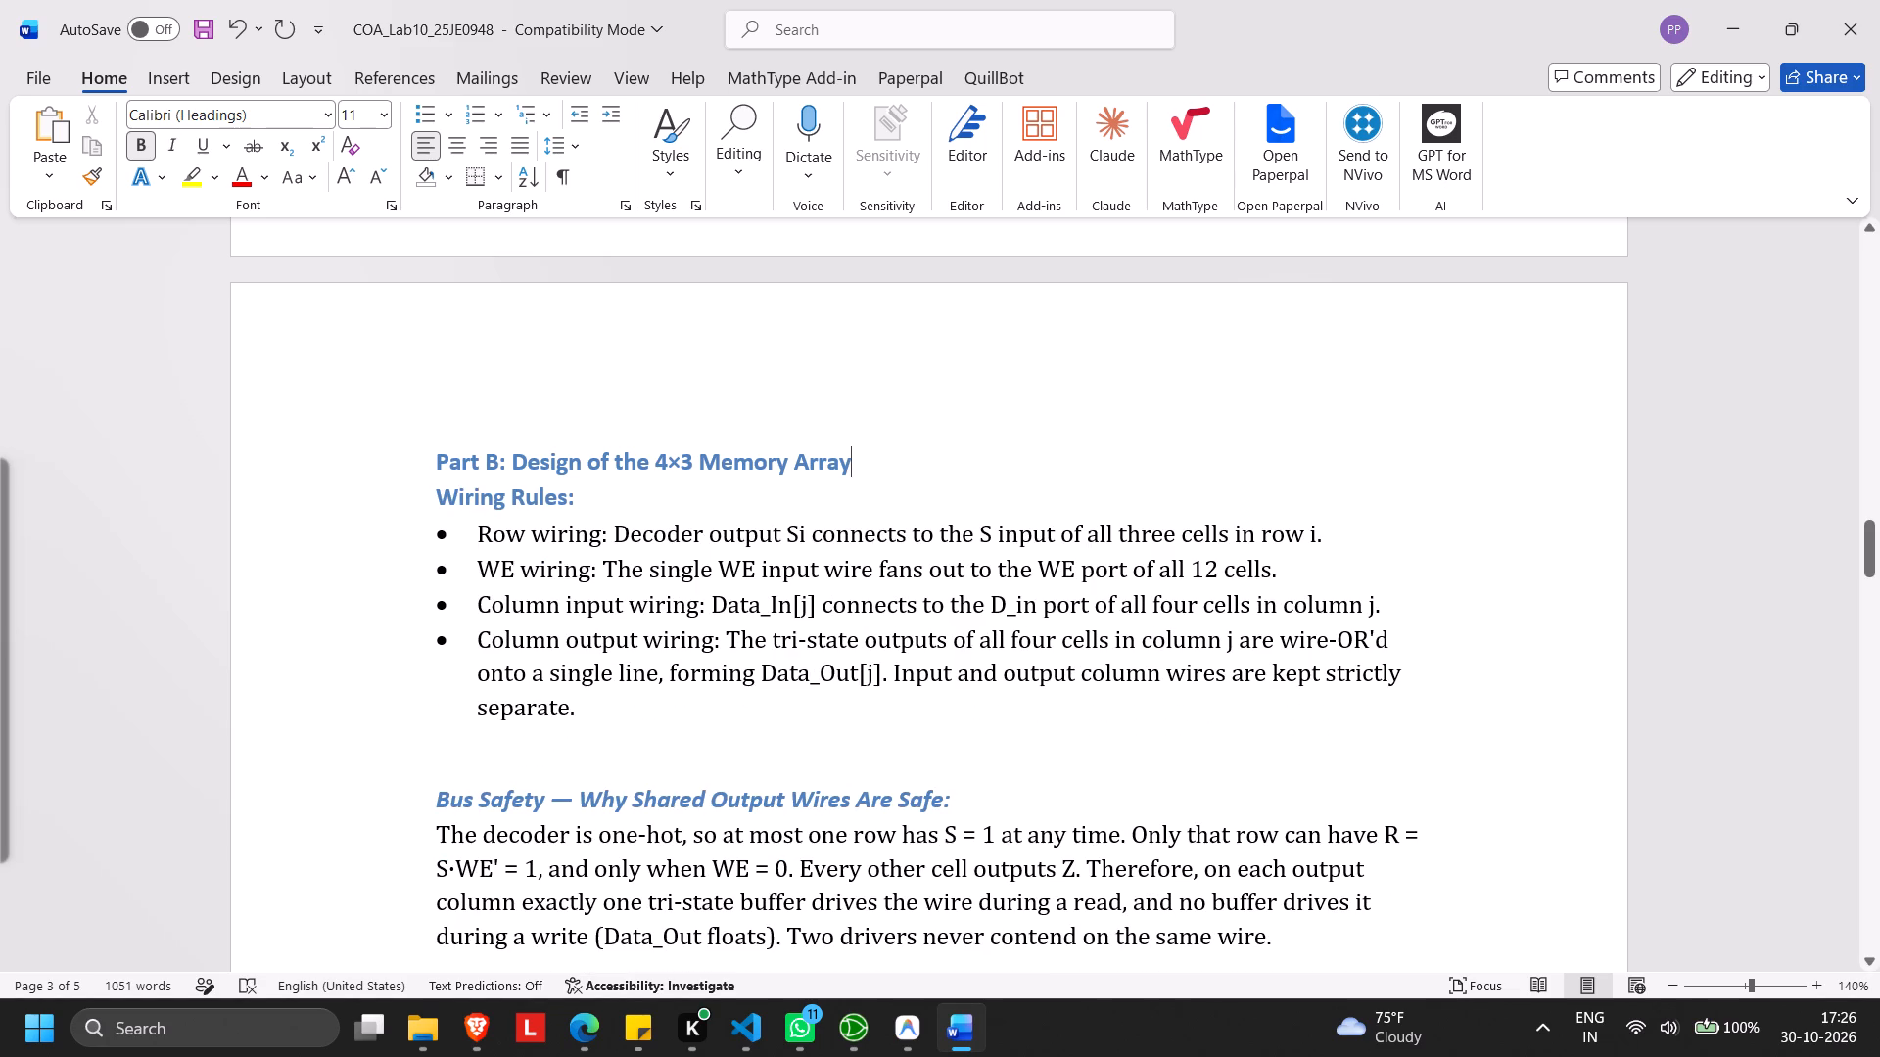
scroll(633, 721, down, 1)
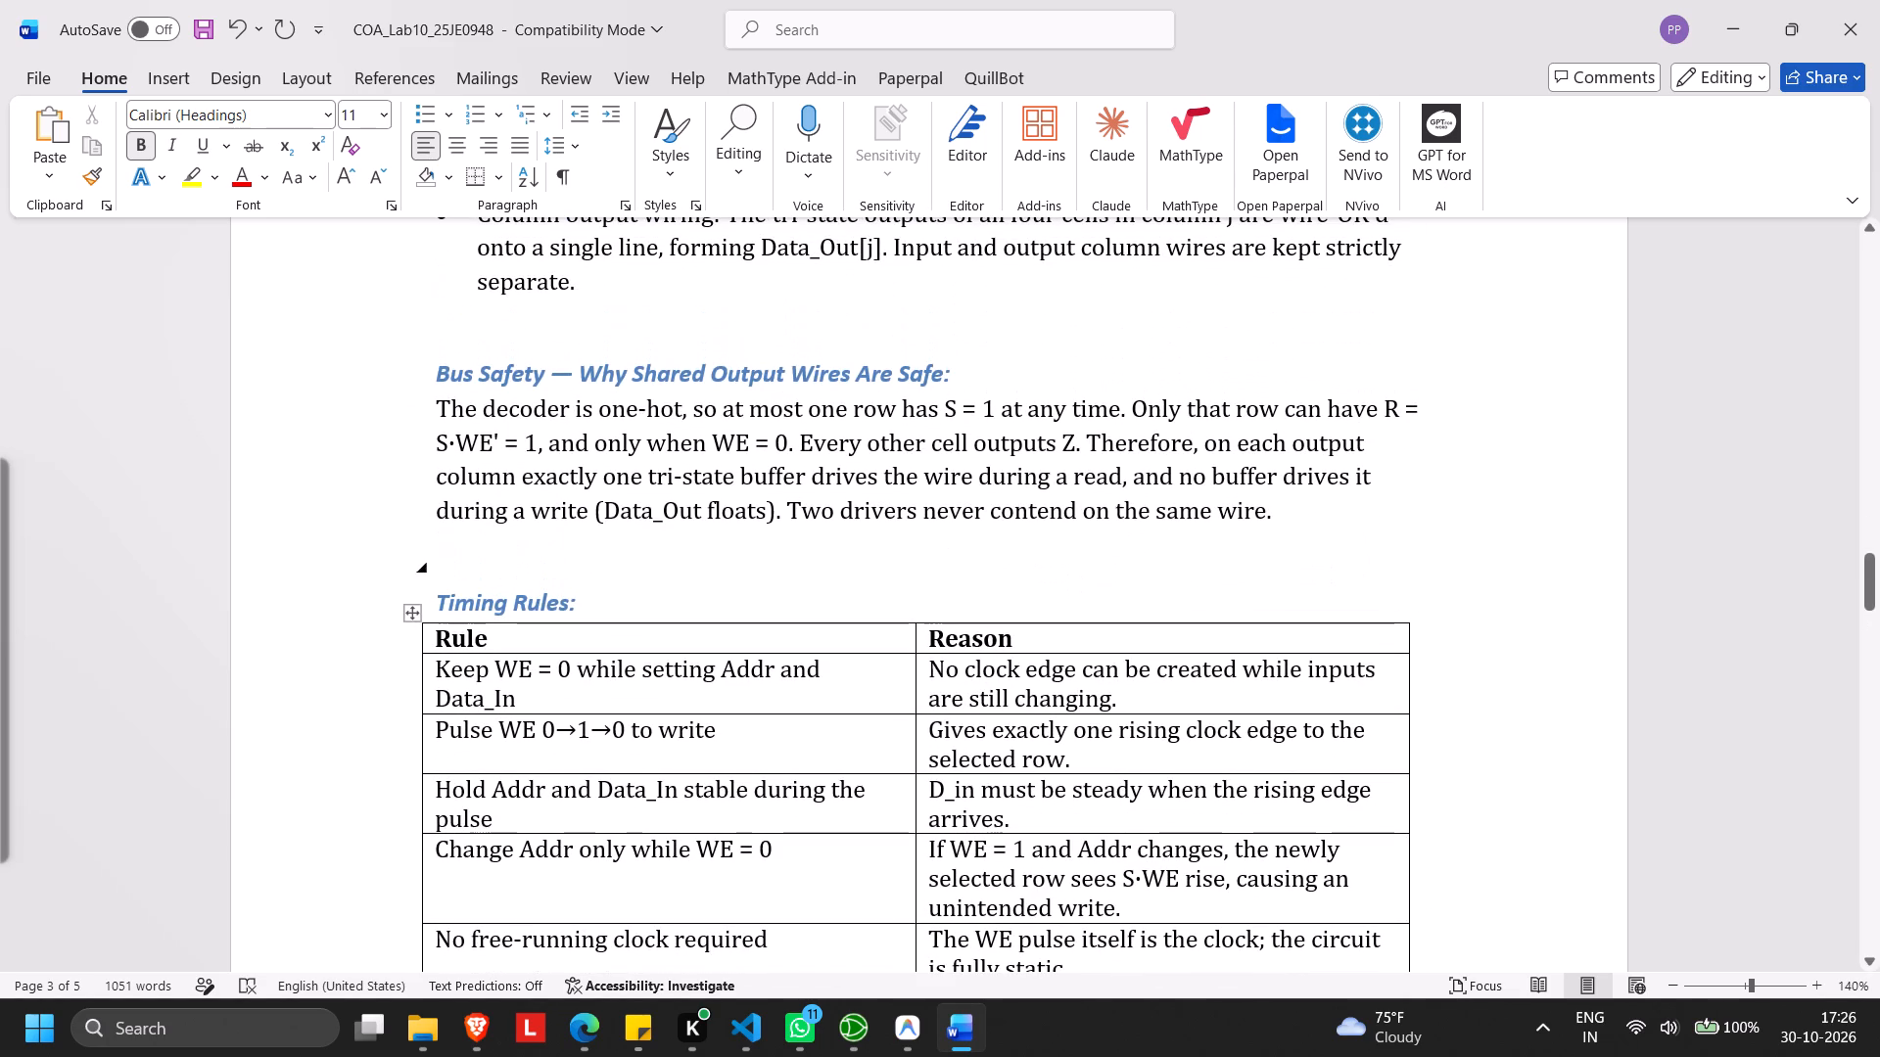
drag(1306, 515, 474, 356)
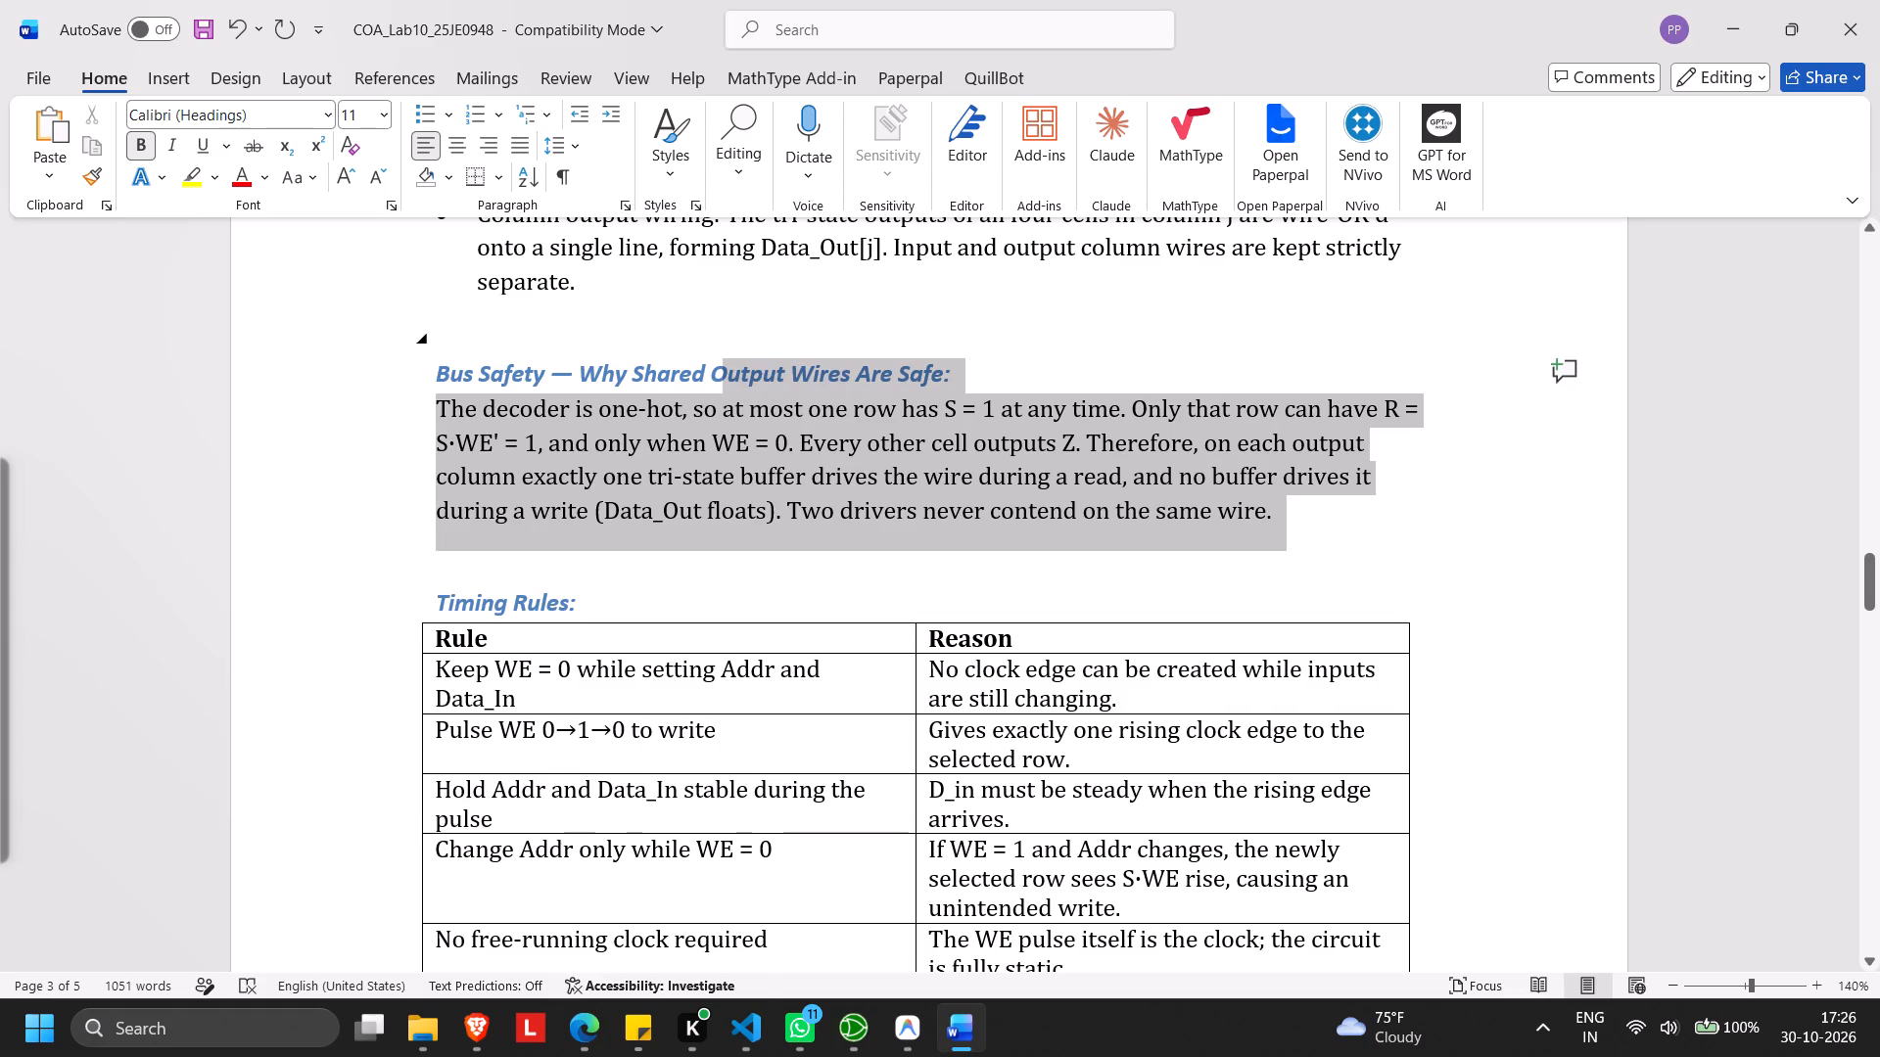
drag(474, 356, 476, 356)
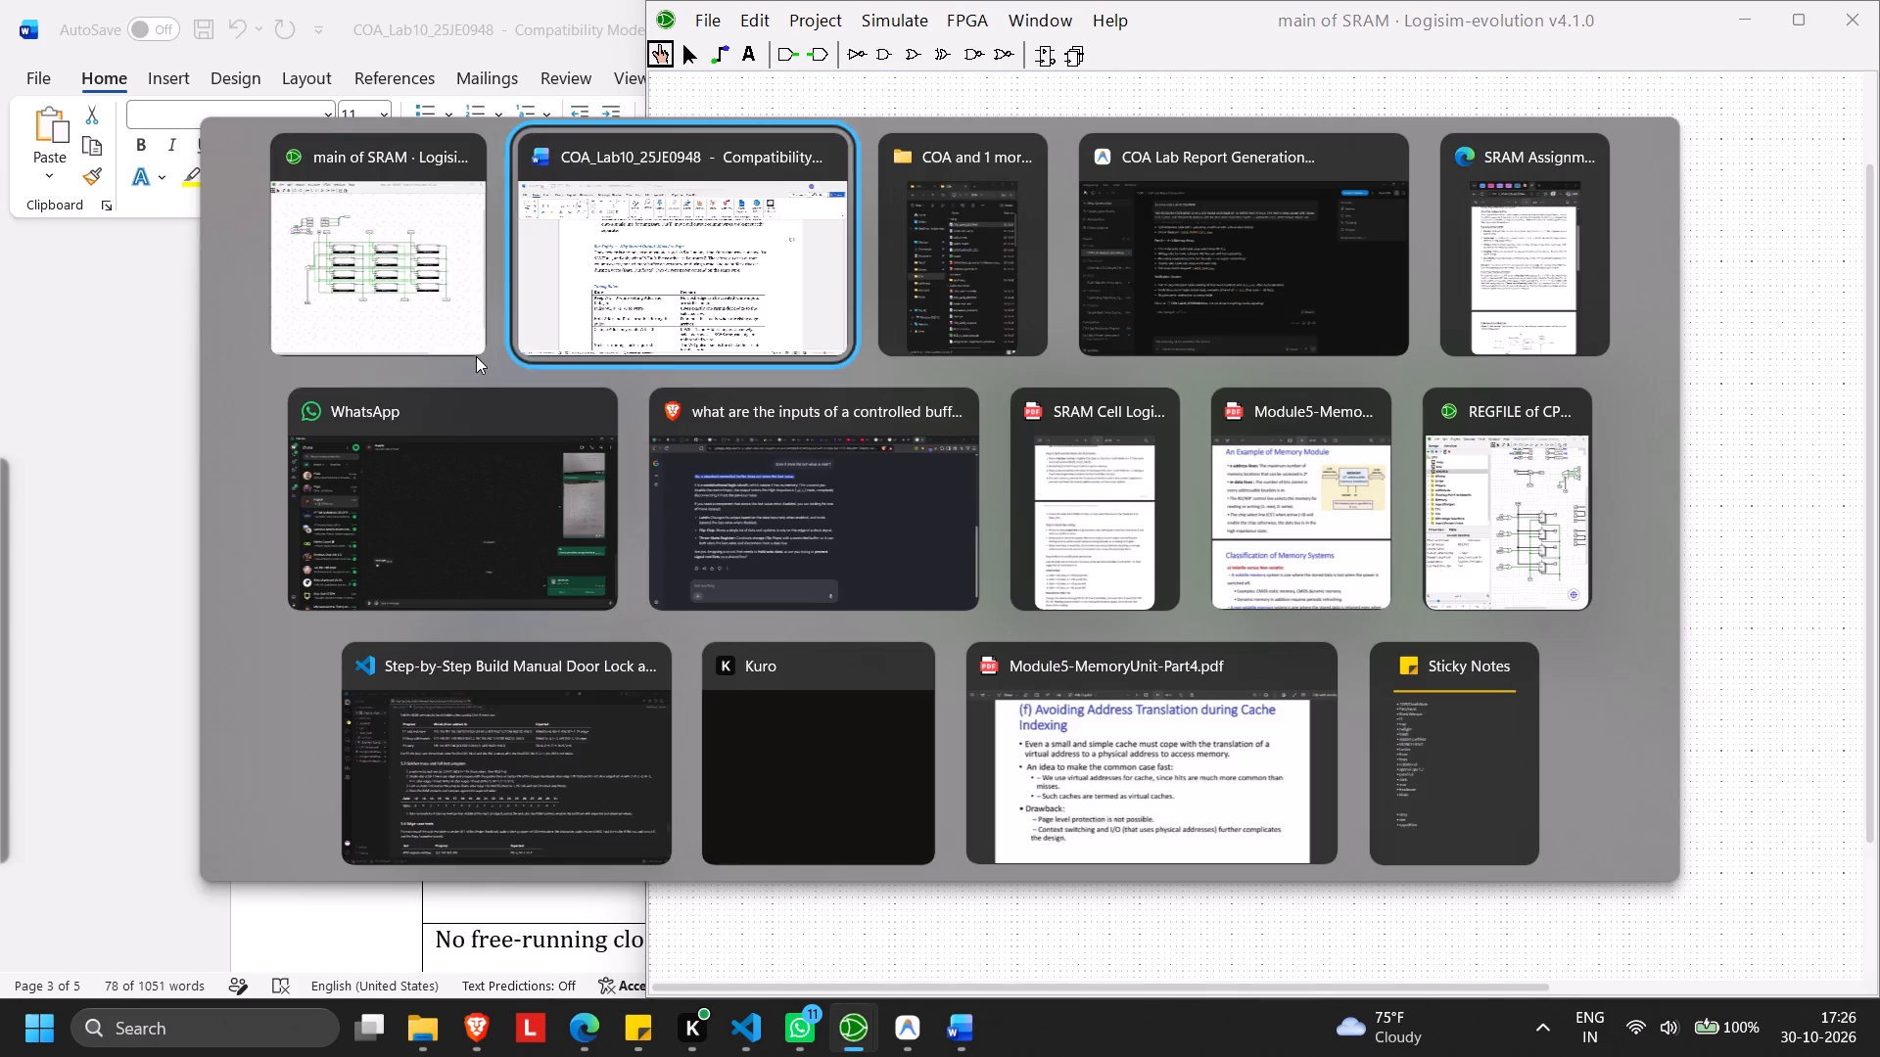
Check the SRAM assignment PDF in Edge for its reference diagrams, Verification Record and submission requirements, and return to the Word report.
scroll(275, 526, down, 4)
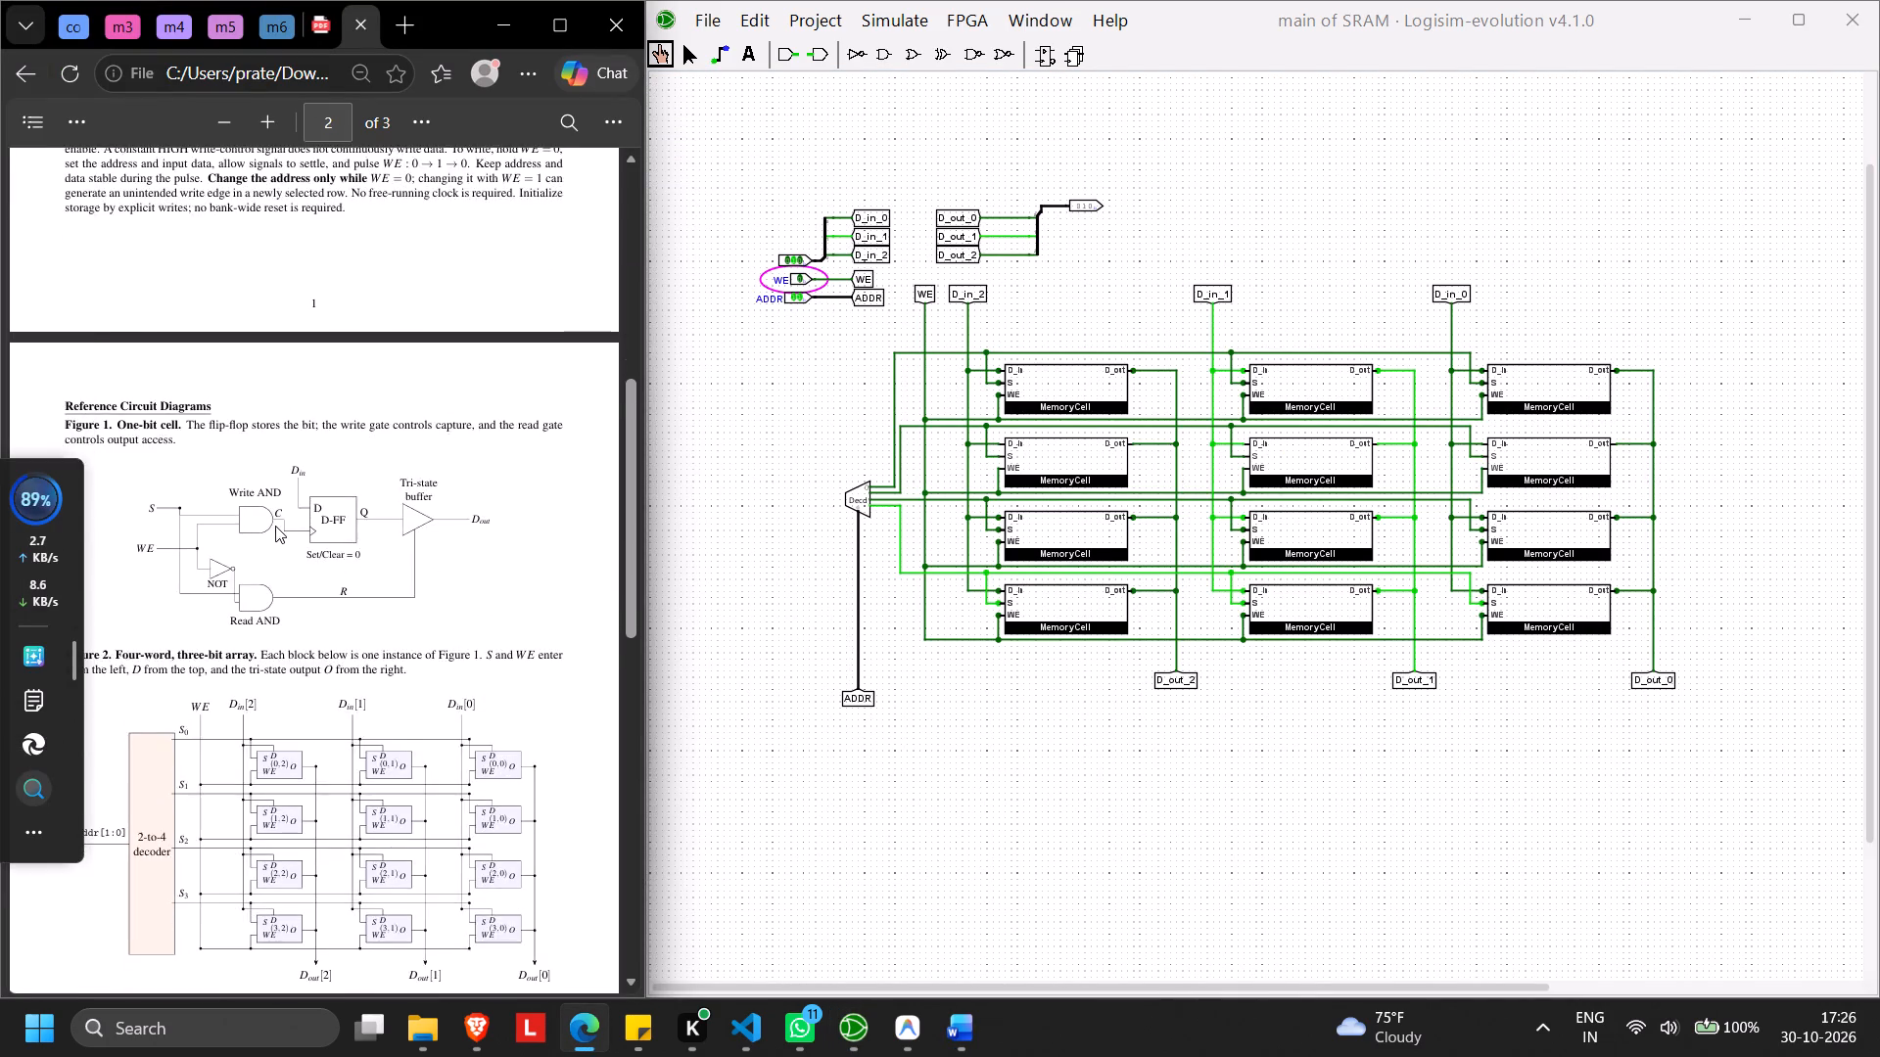
scroll(275, 526, down, 6)
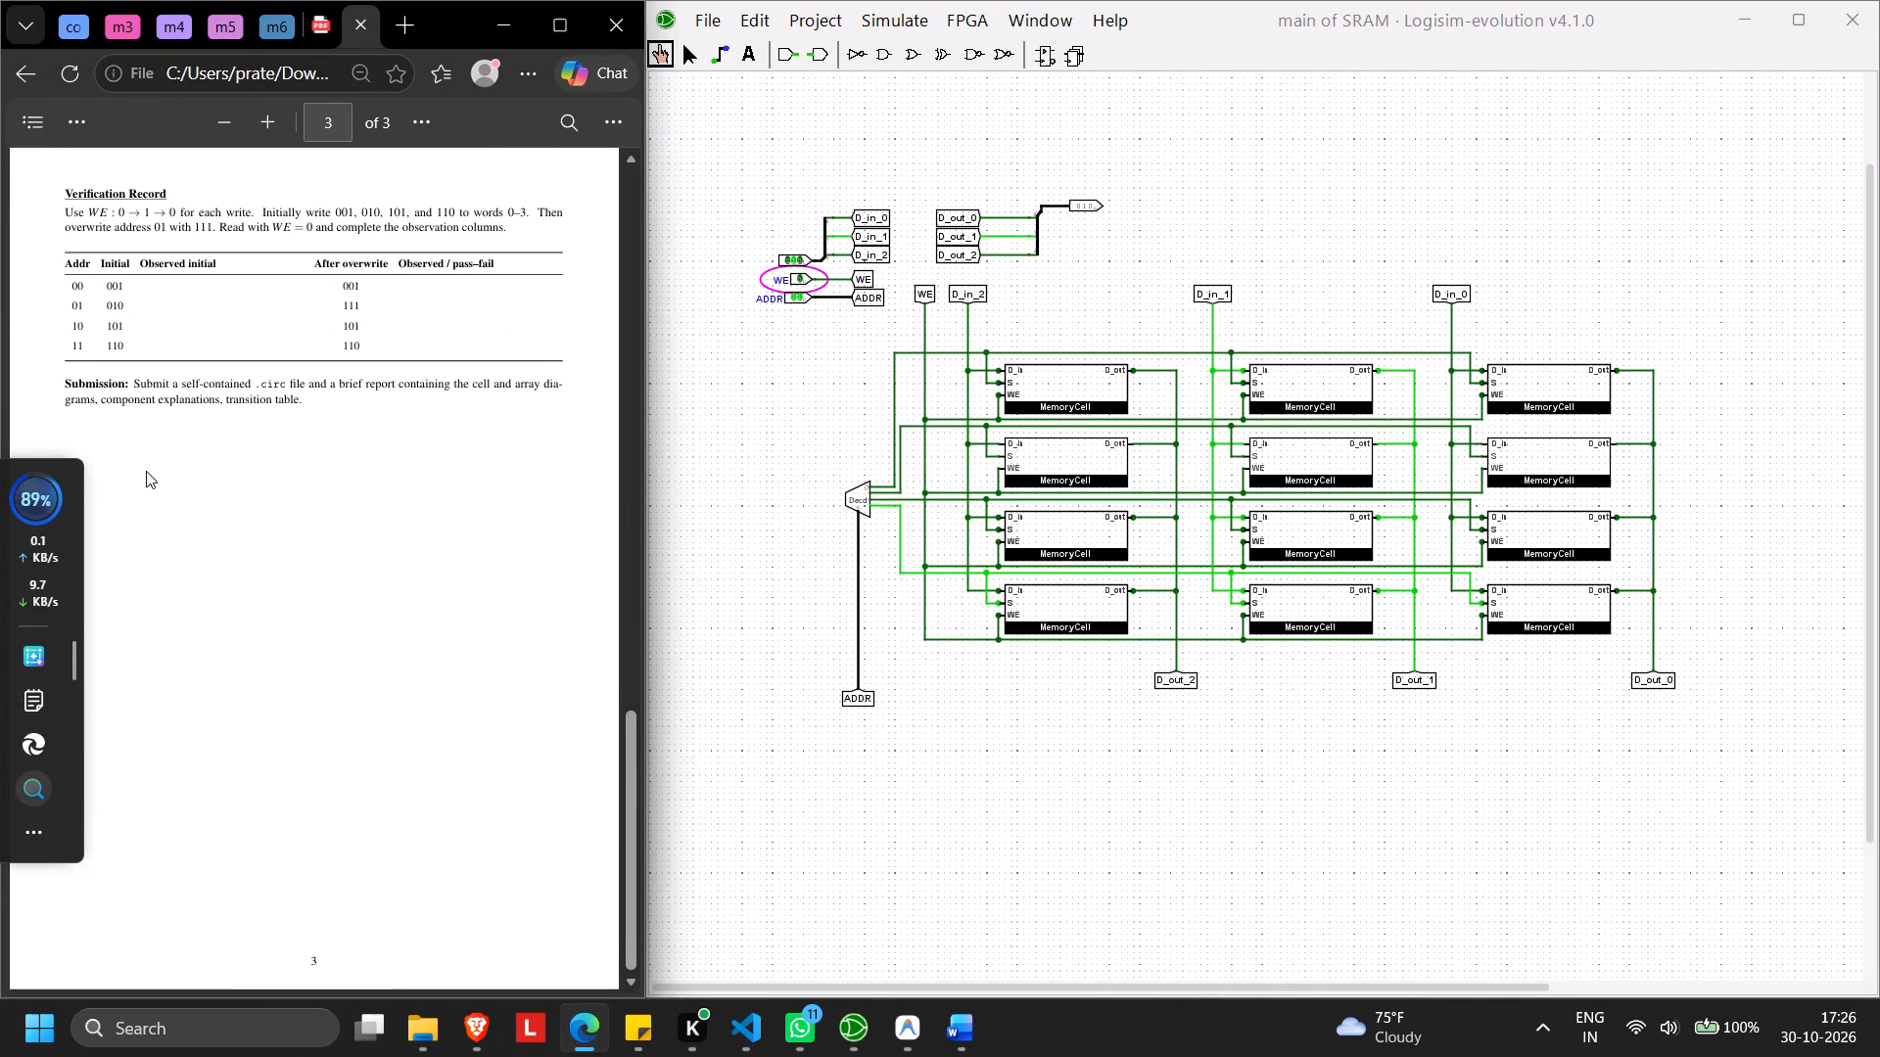
click(32, 492)
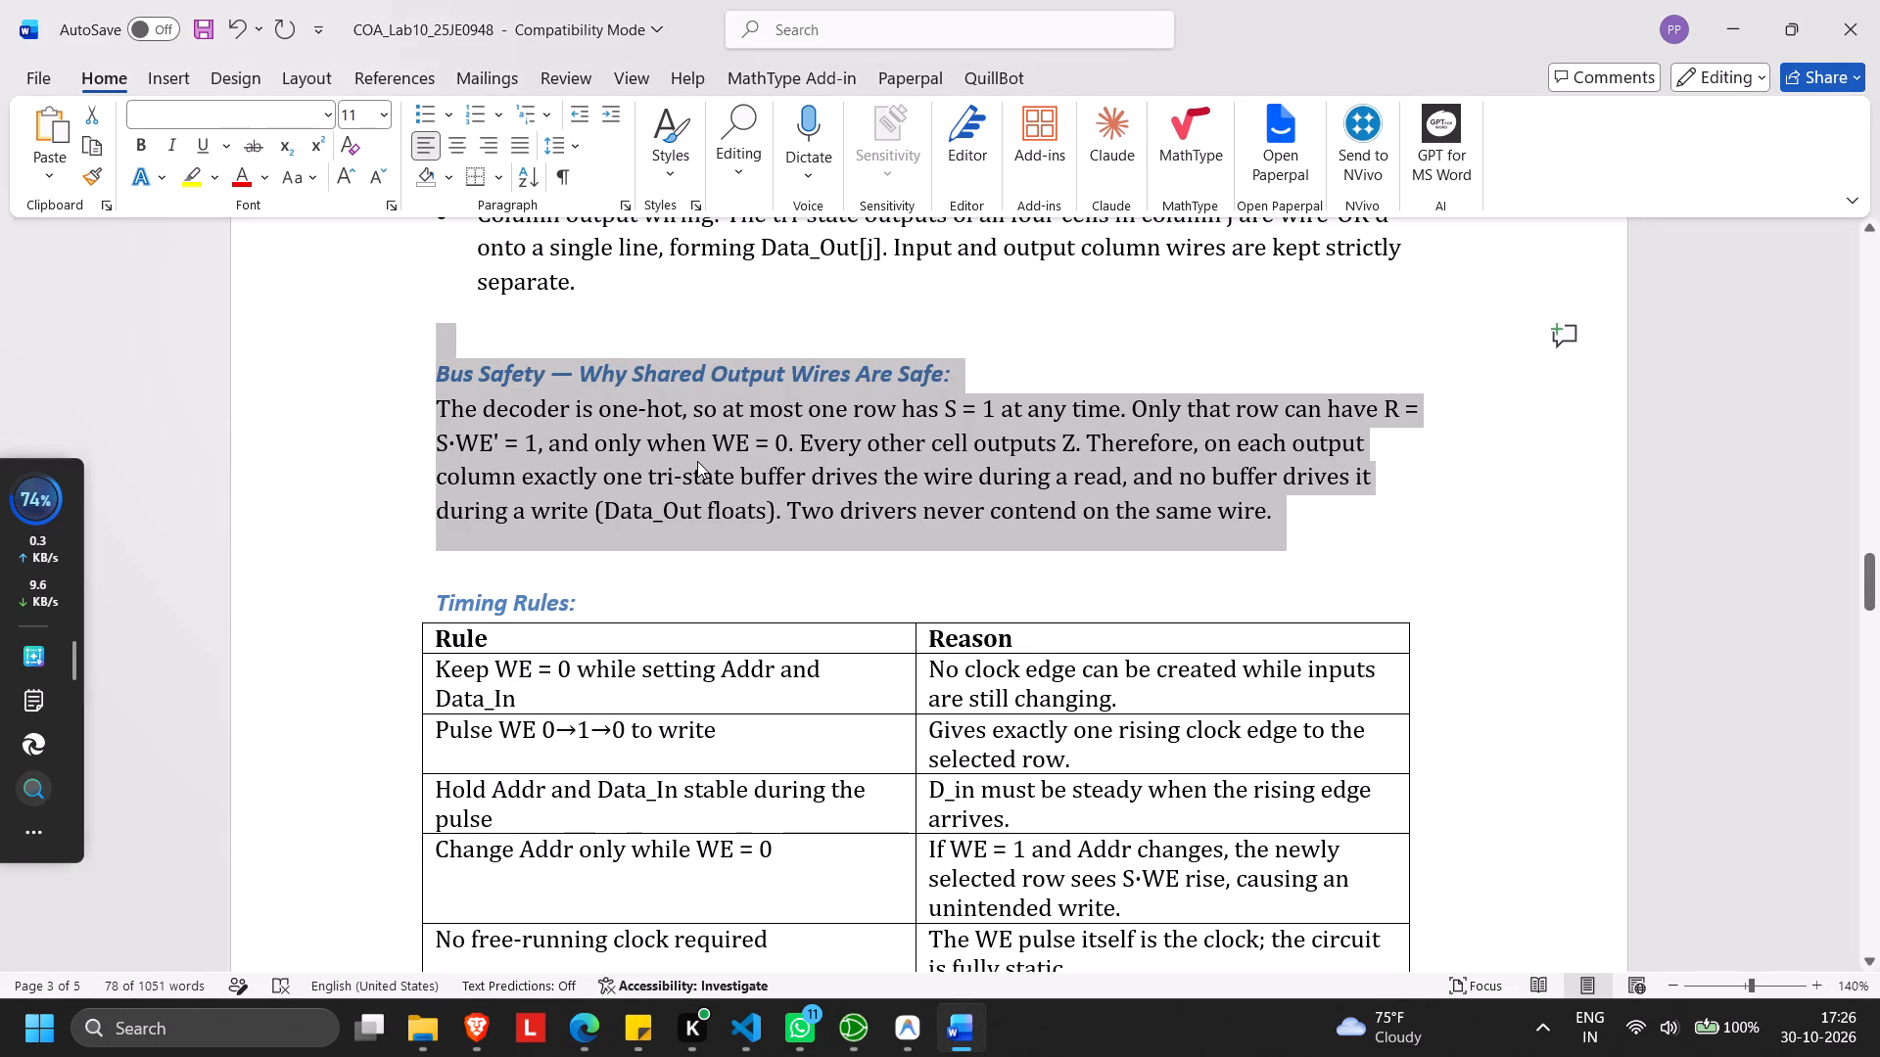
click(1305, 570)
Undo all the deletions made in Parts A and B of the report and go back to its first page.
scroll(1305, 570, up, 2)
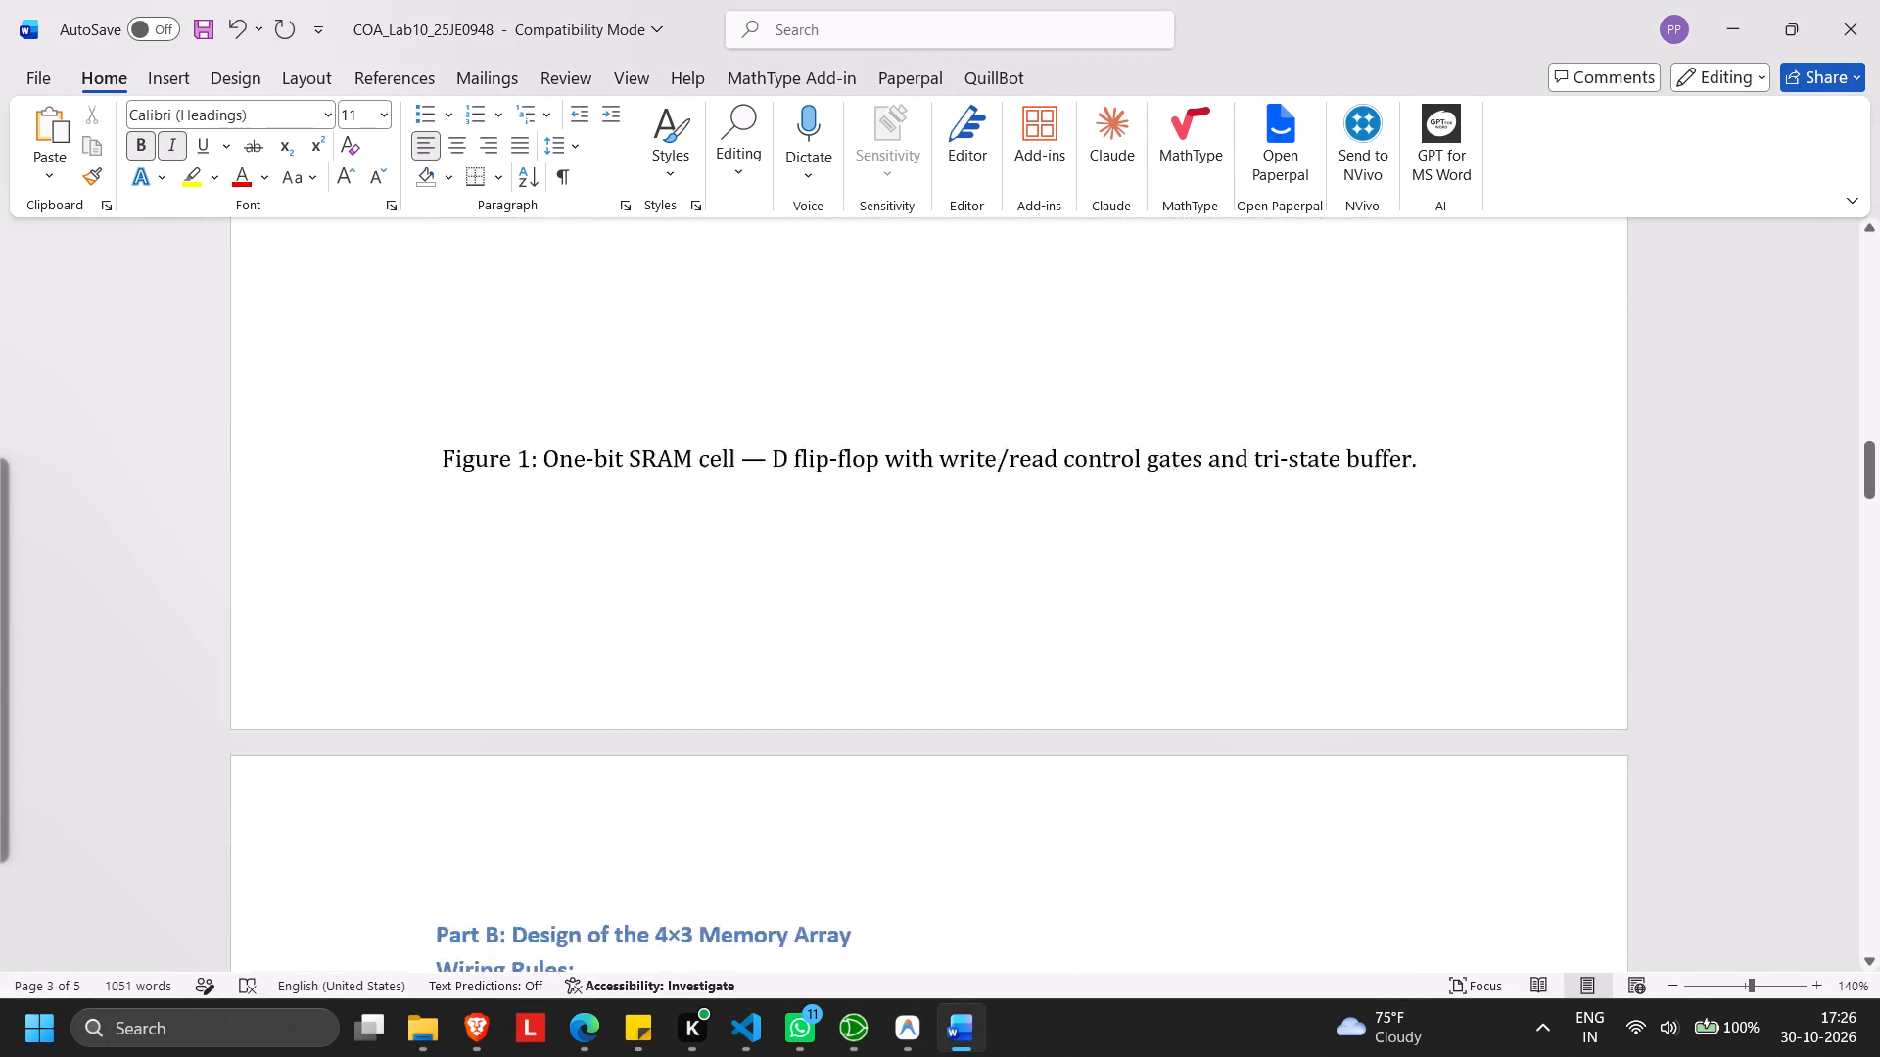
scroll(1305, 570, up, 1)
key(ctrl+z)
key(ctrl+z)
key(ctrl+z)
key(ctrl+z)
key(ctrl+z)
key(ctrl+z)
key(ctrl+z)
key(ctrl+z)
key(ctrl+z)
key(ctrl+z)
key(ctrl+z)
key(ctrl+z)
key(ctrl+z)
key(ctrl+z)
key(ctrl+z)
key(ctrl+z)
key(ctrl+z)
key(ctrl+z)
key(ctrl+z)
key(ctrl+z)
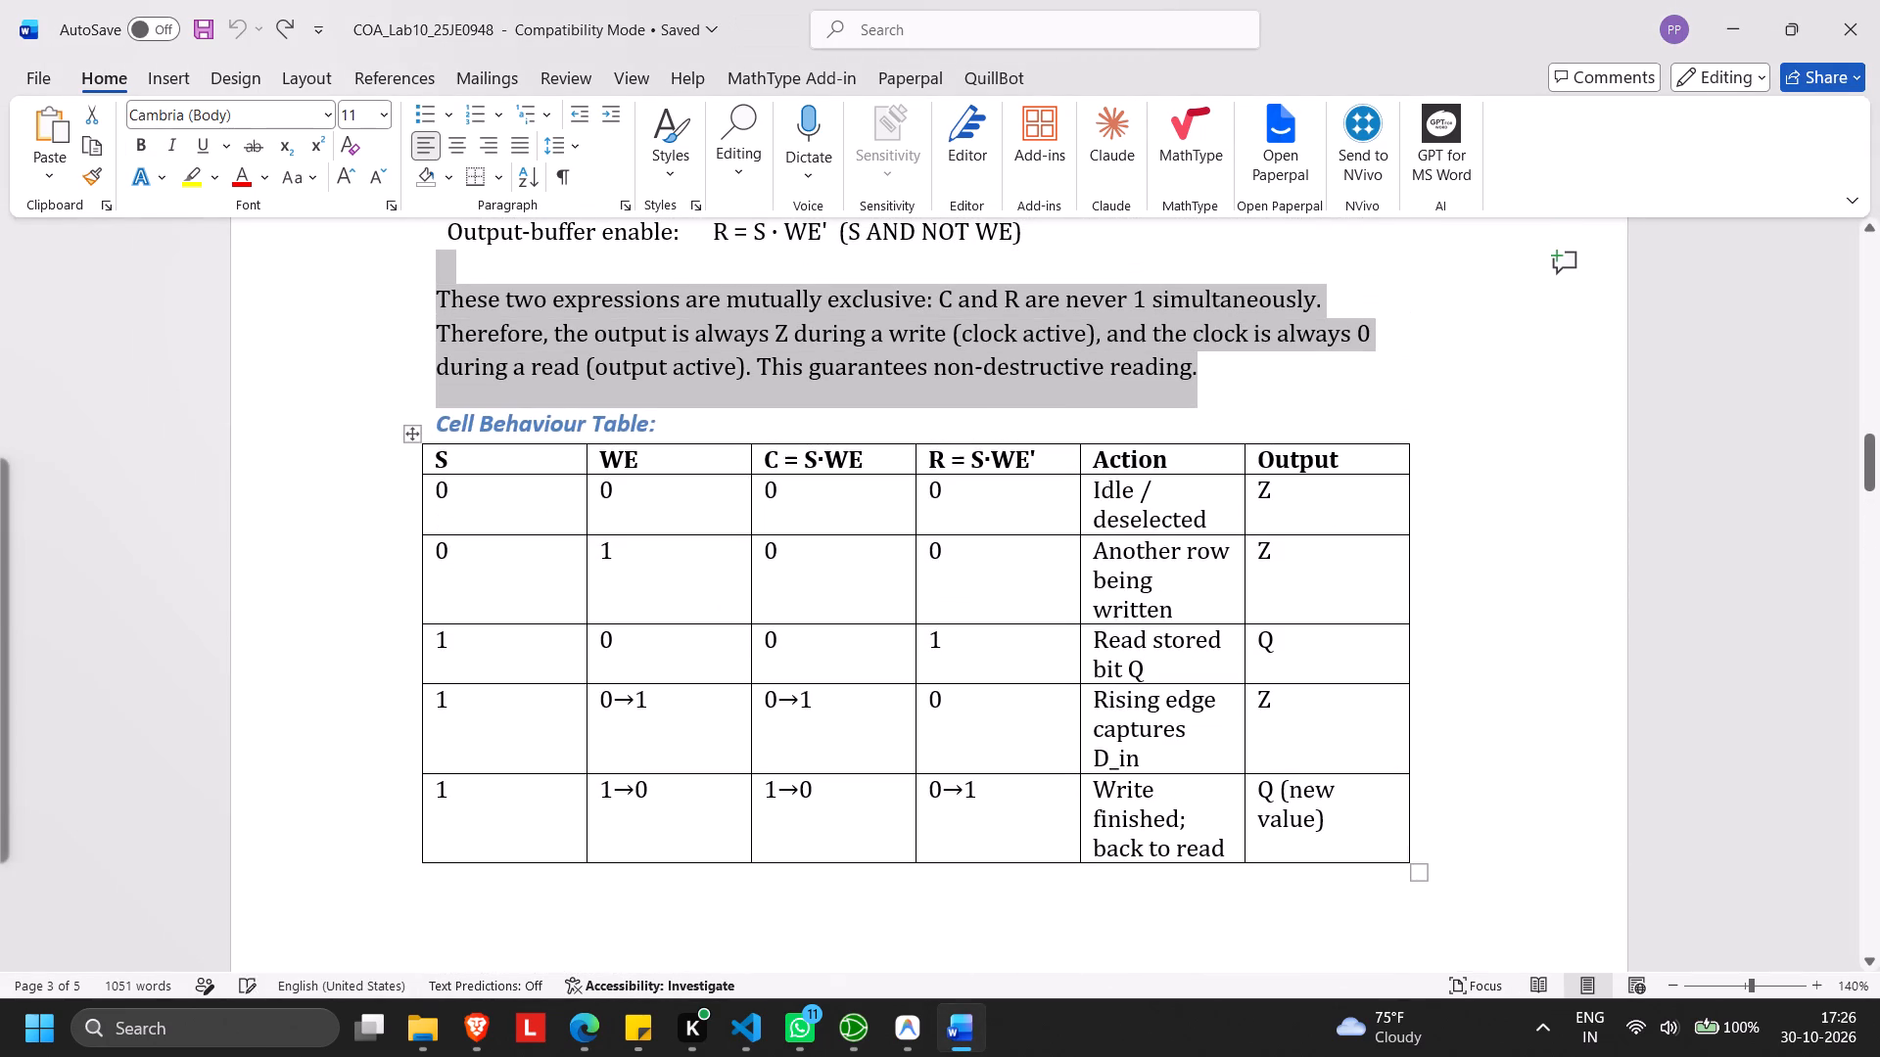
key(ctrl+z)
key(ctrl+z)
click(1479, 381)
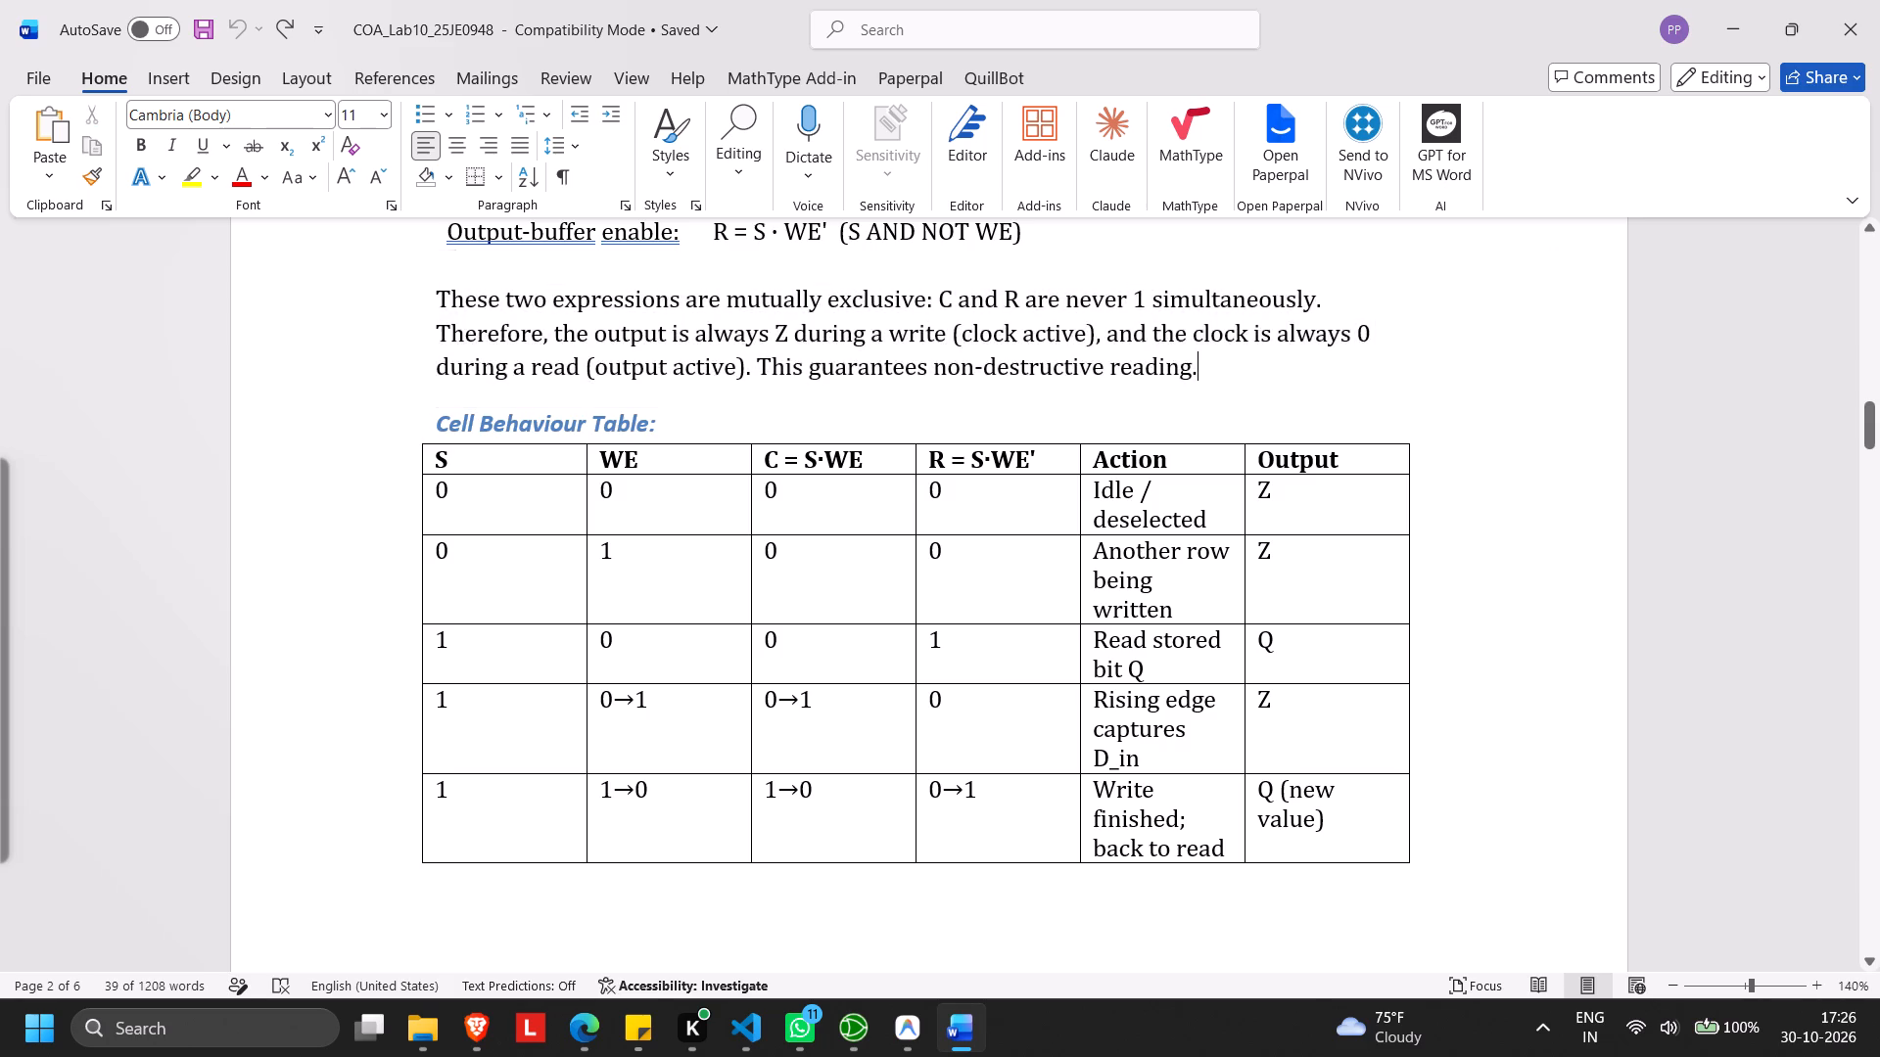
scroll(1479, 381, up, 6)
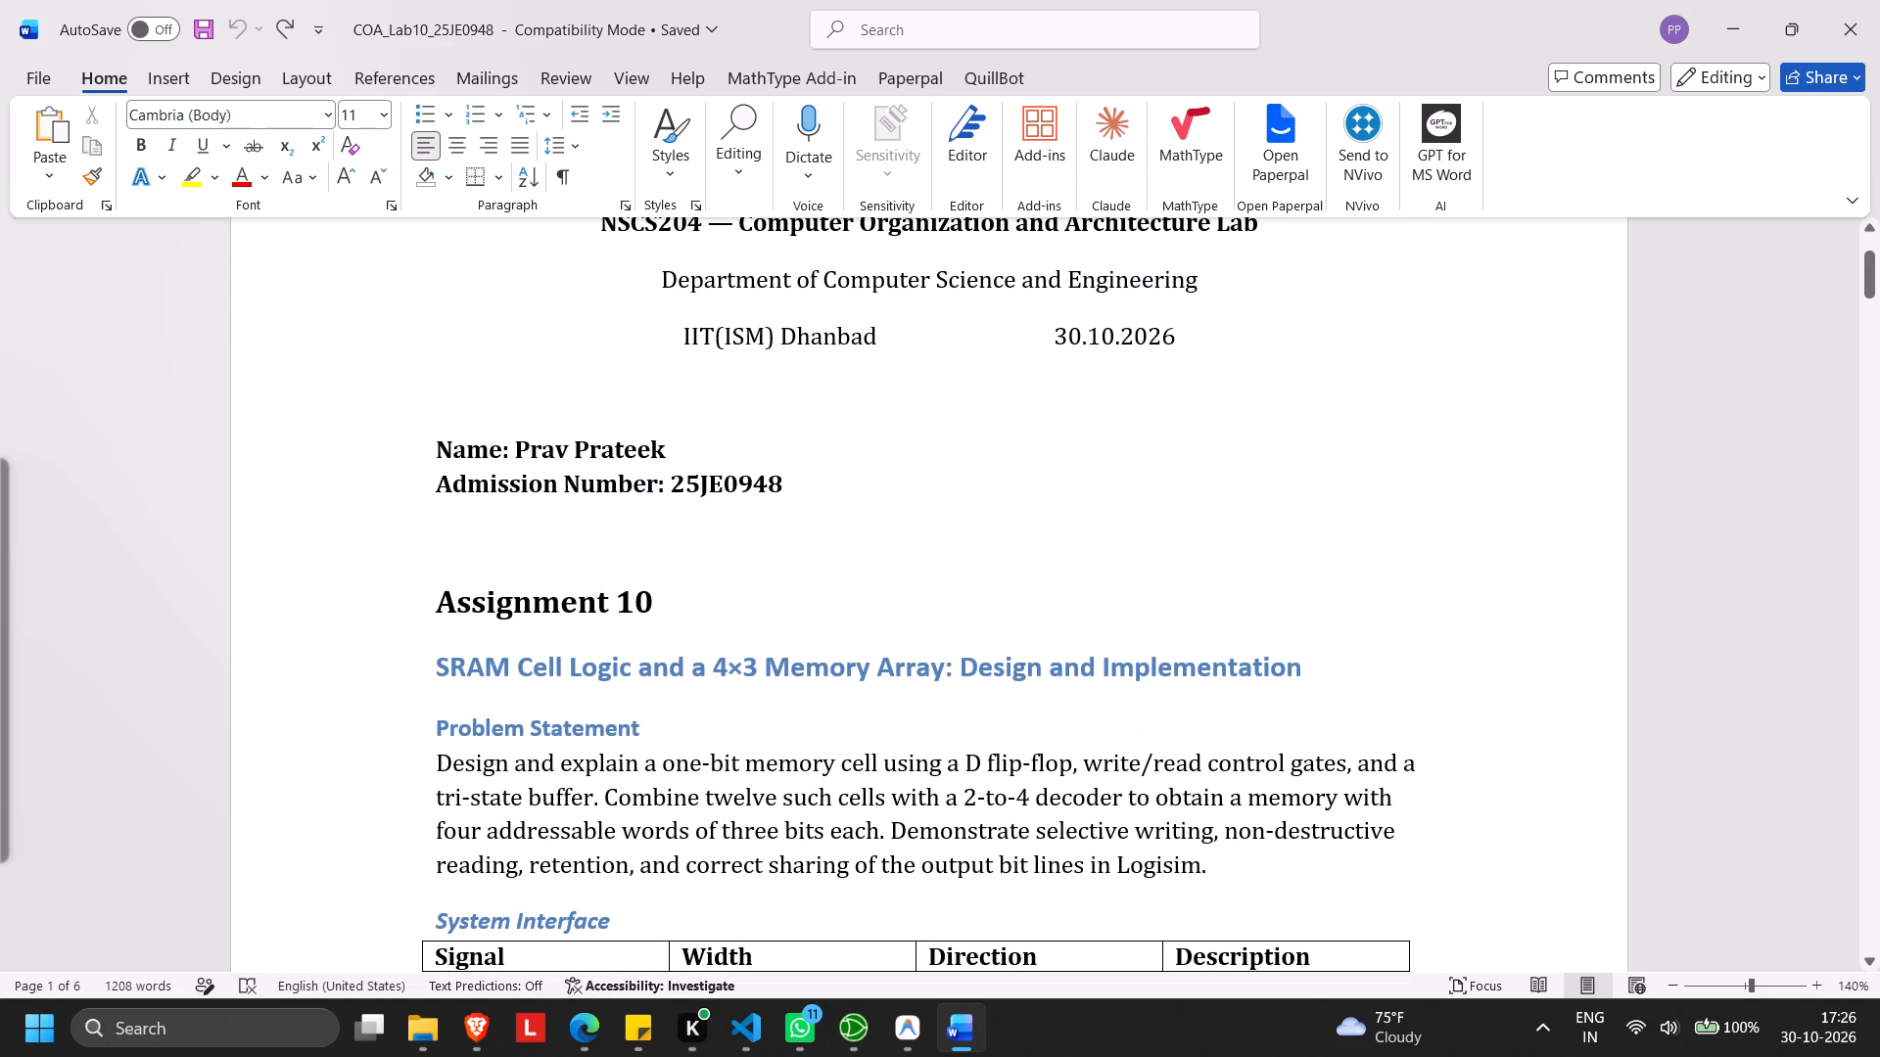
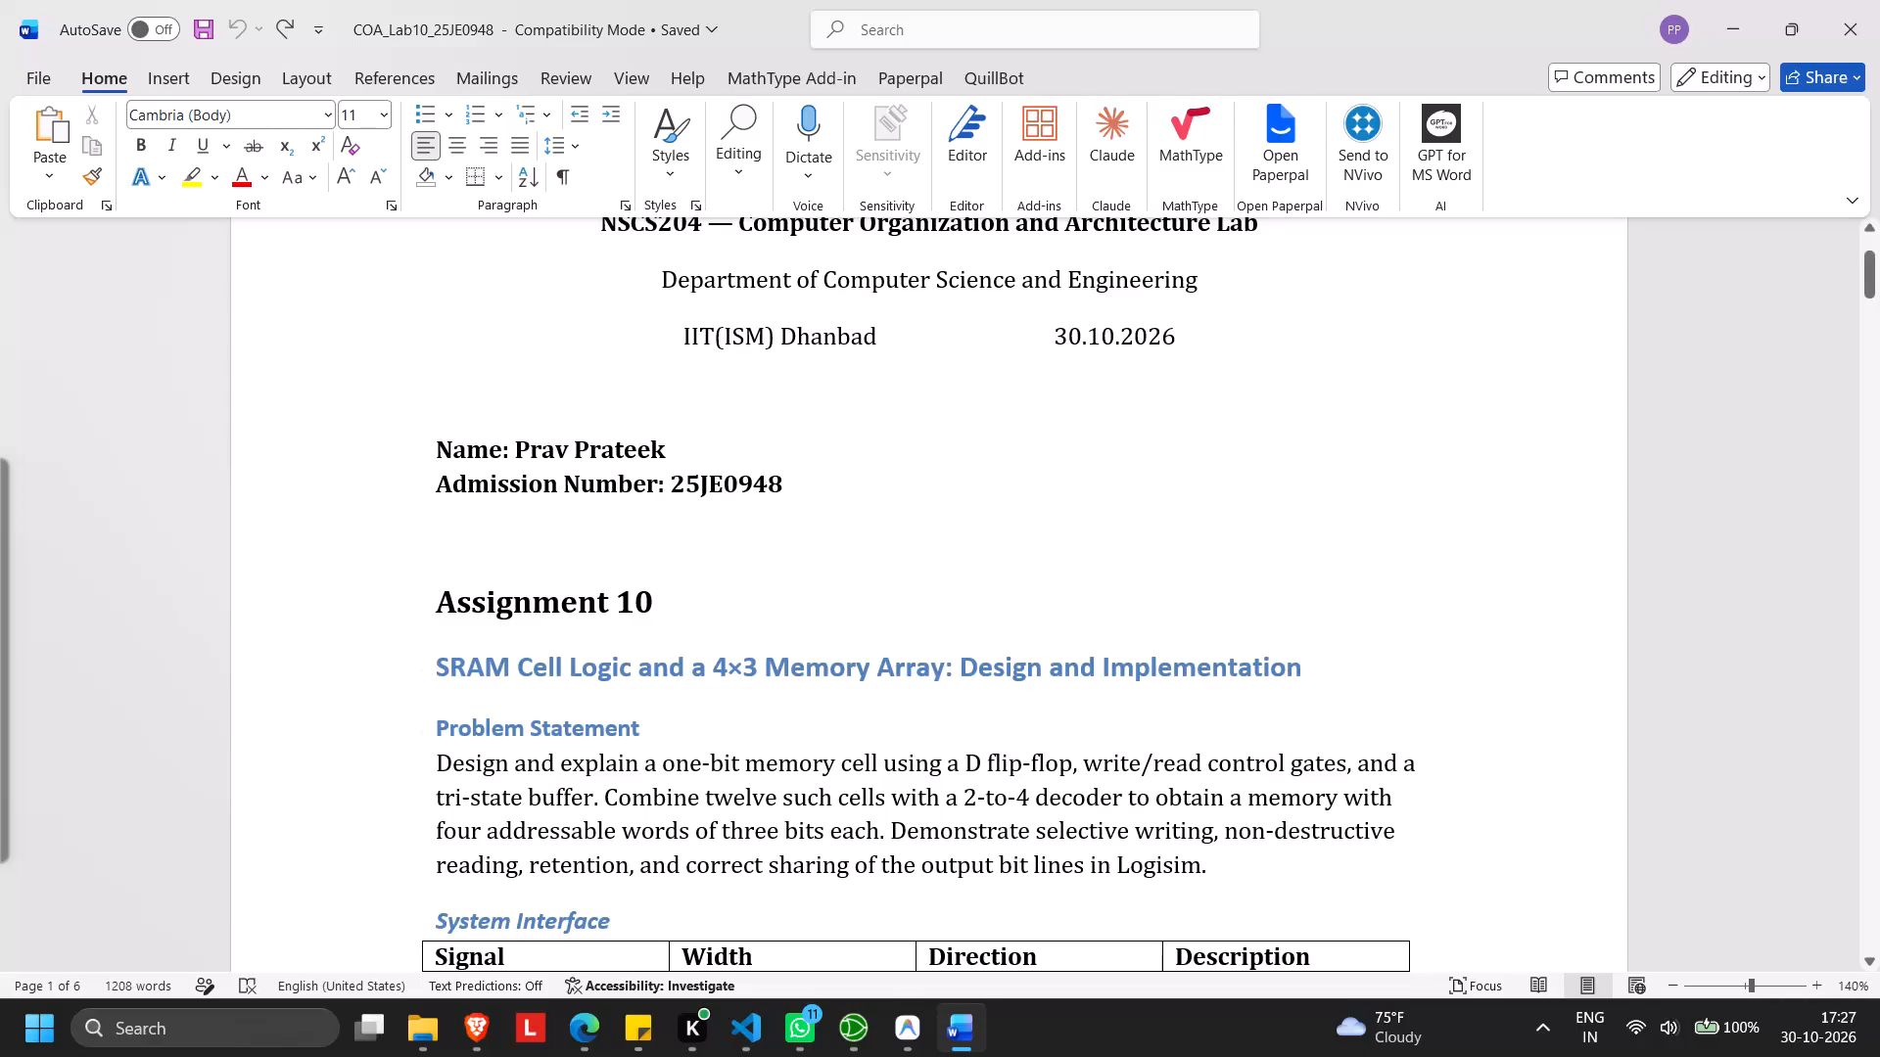
Review the restored report from the Problem Statement through the control equations in Part A.
scroll(1304, 814, down, 1)
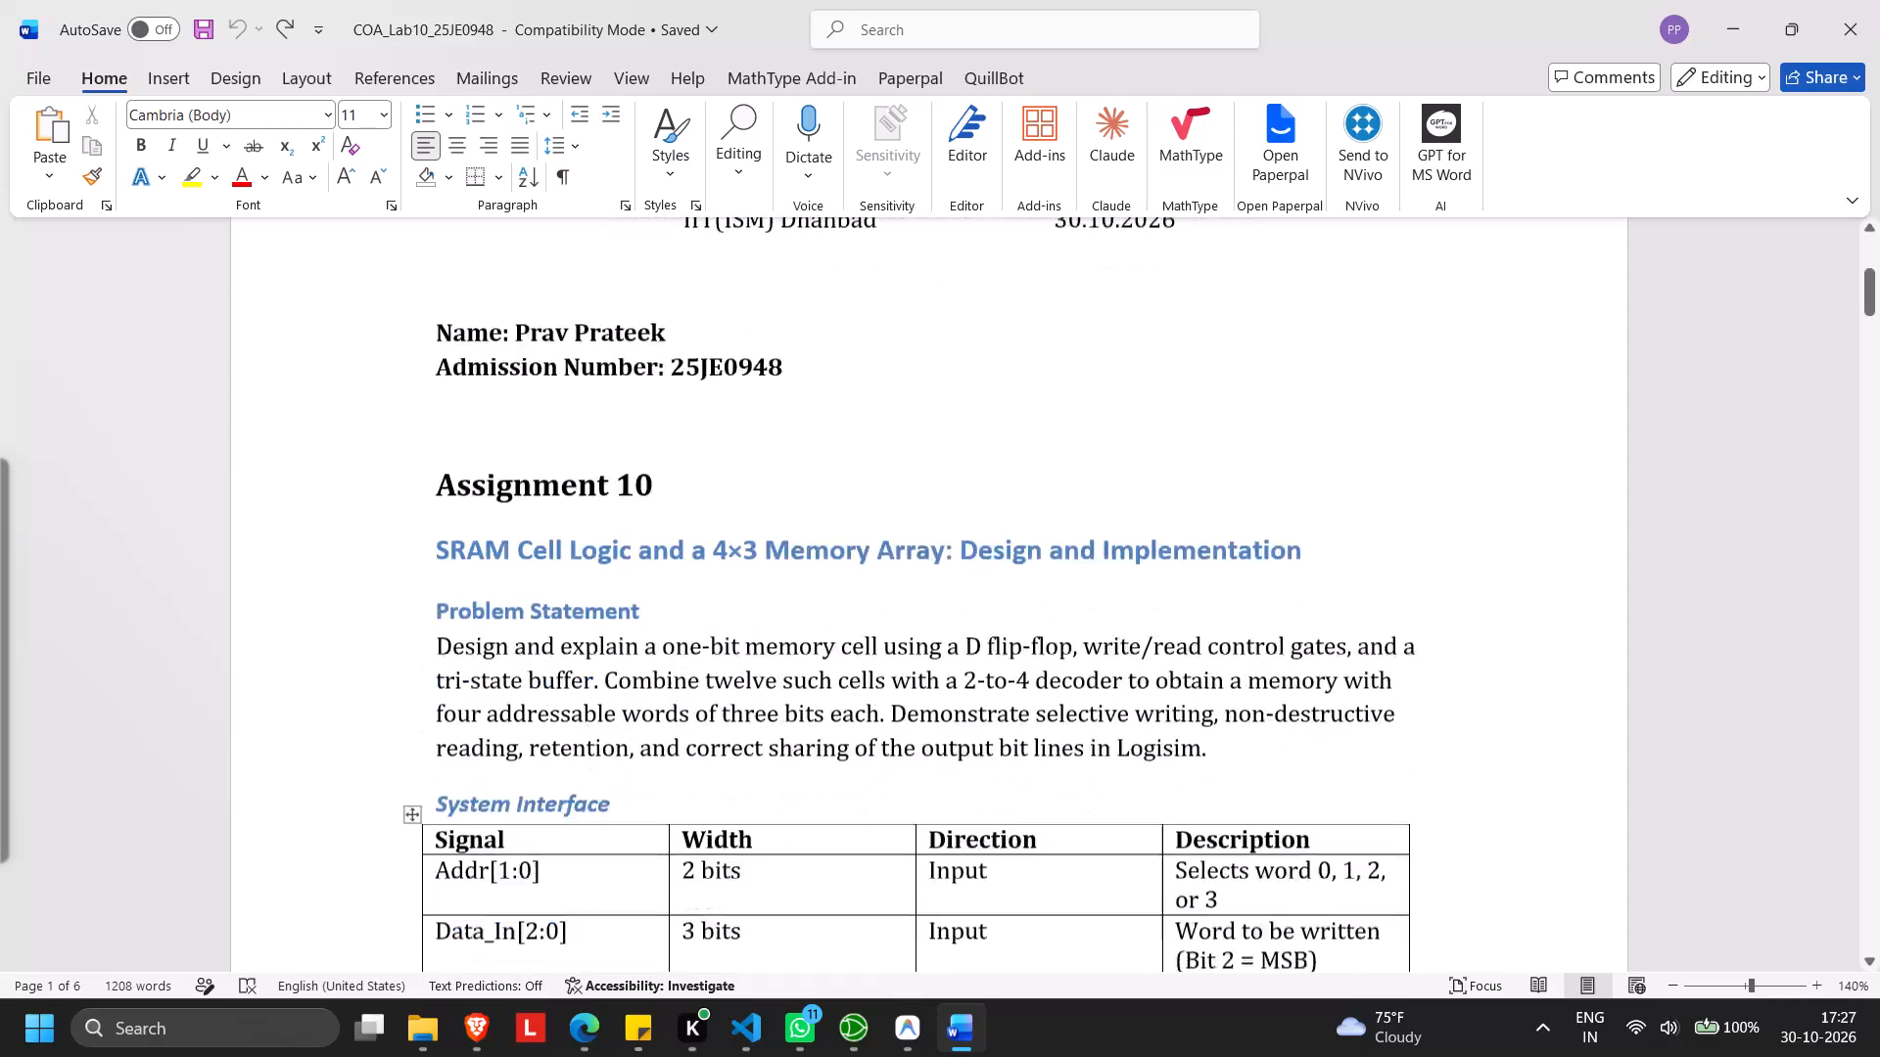
scroll(1304, 814, down, 4)
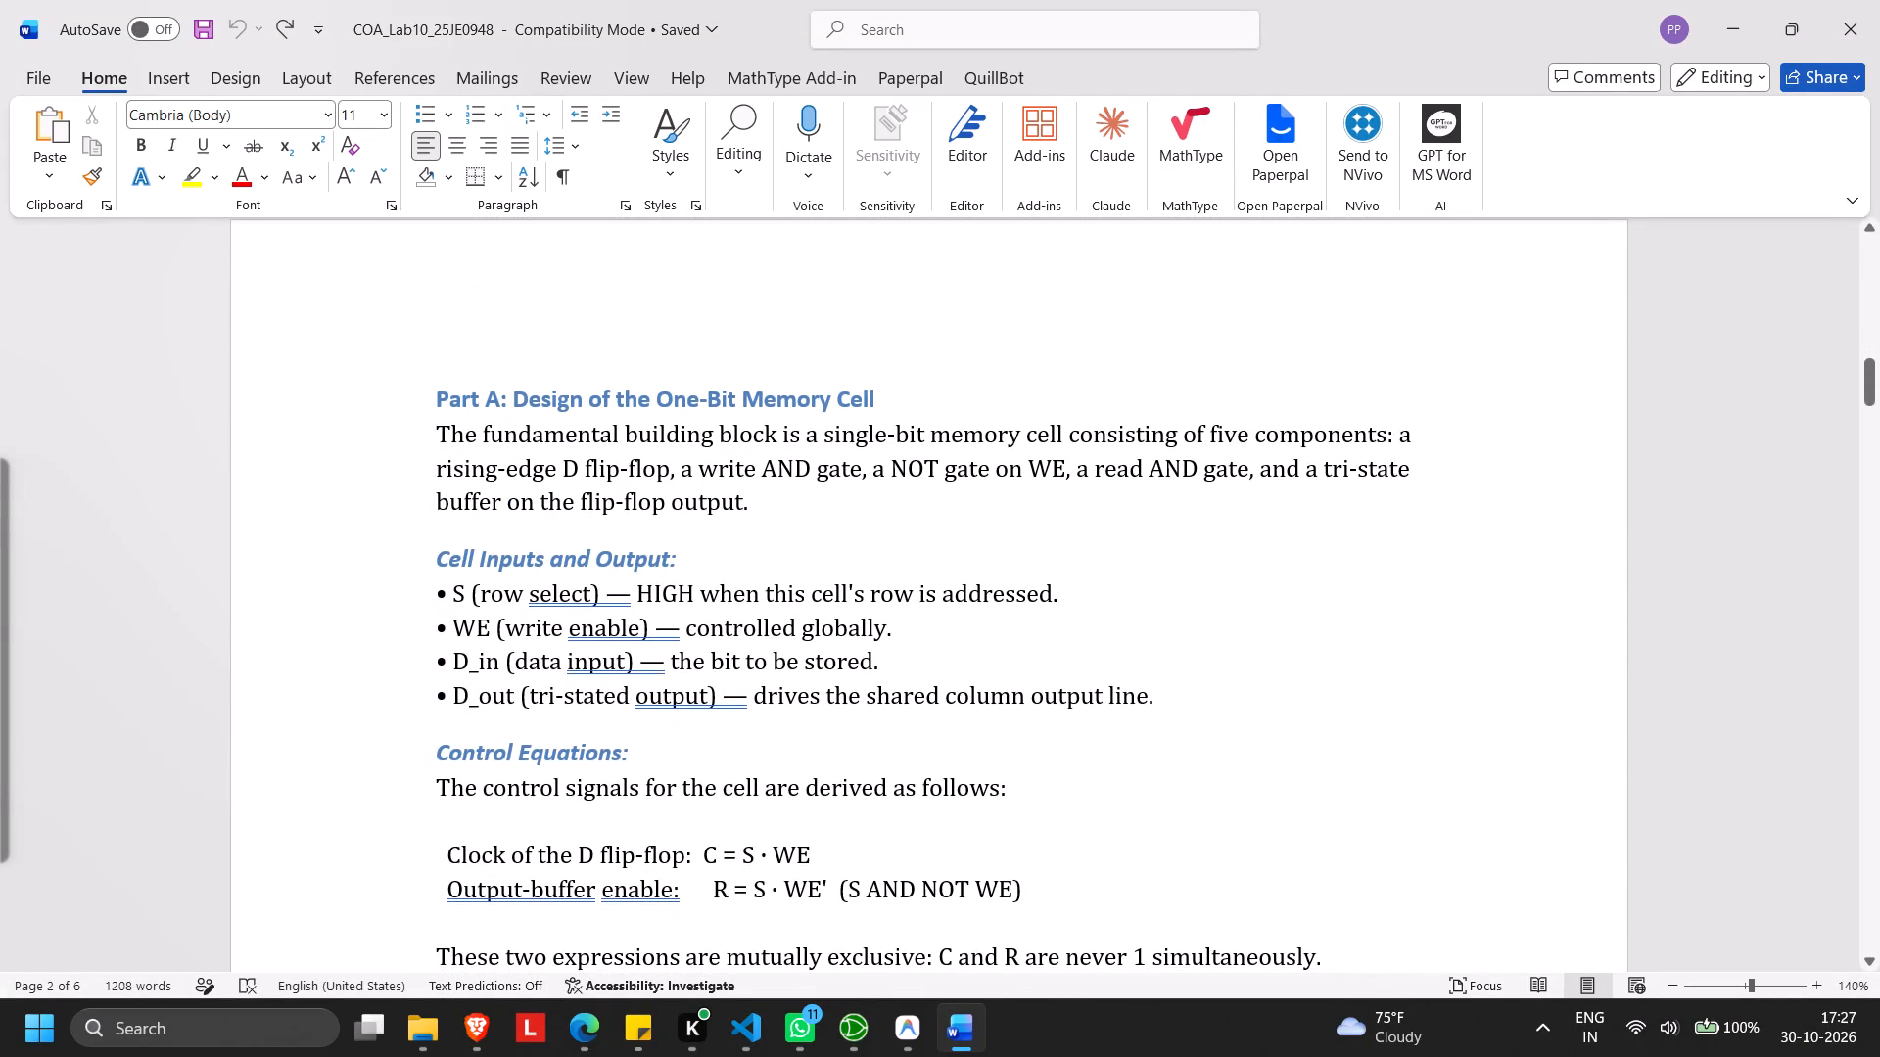
scroll(1270, 804, down, 1)
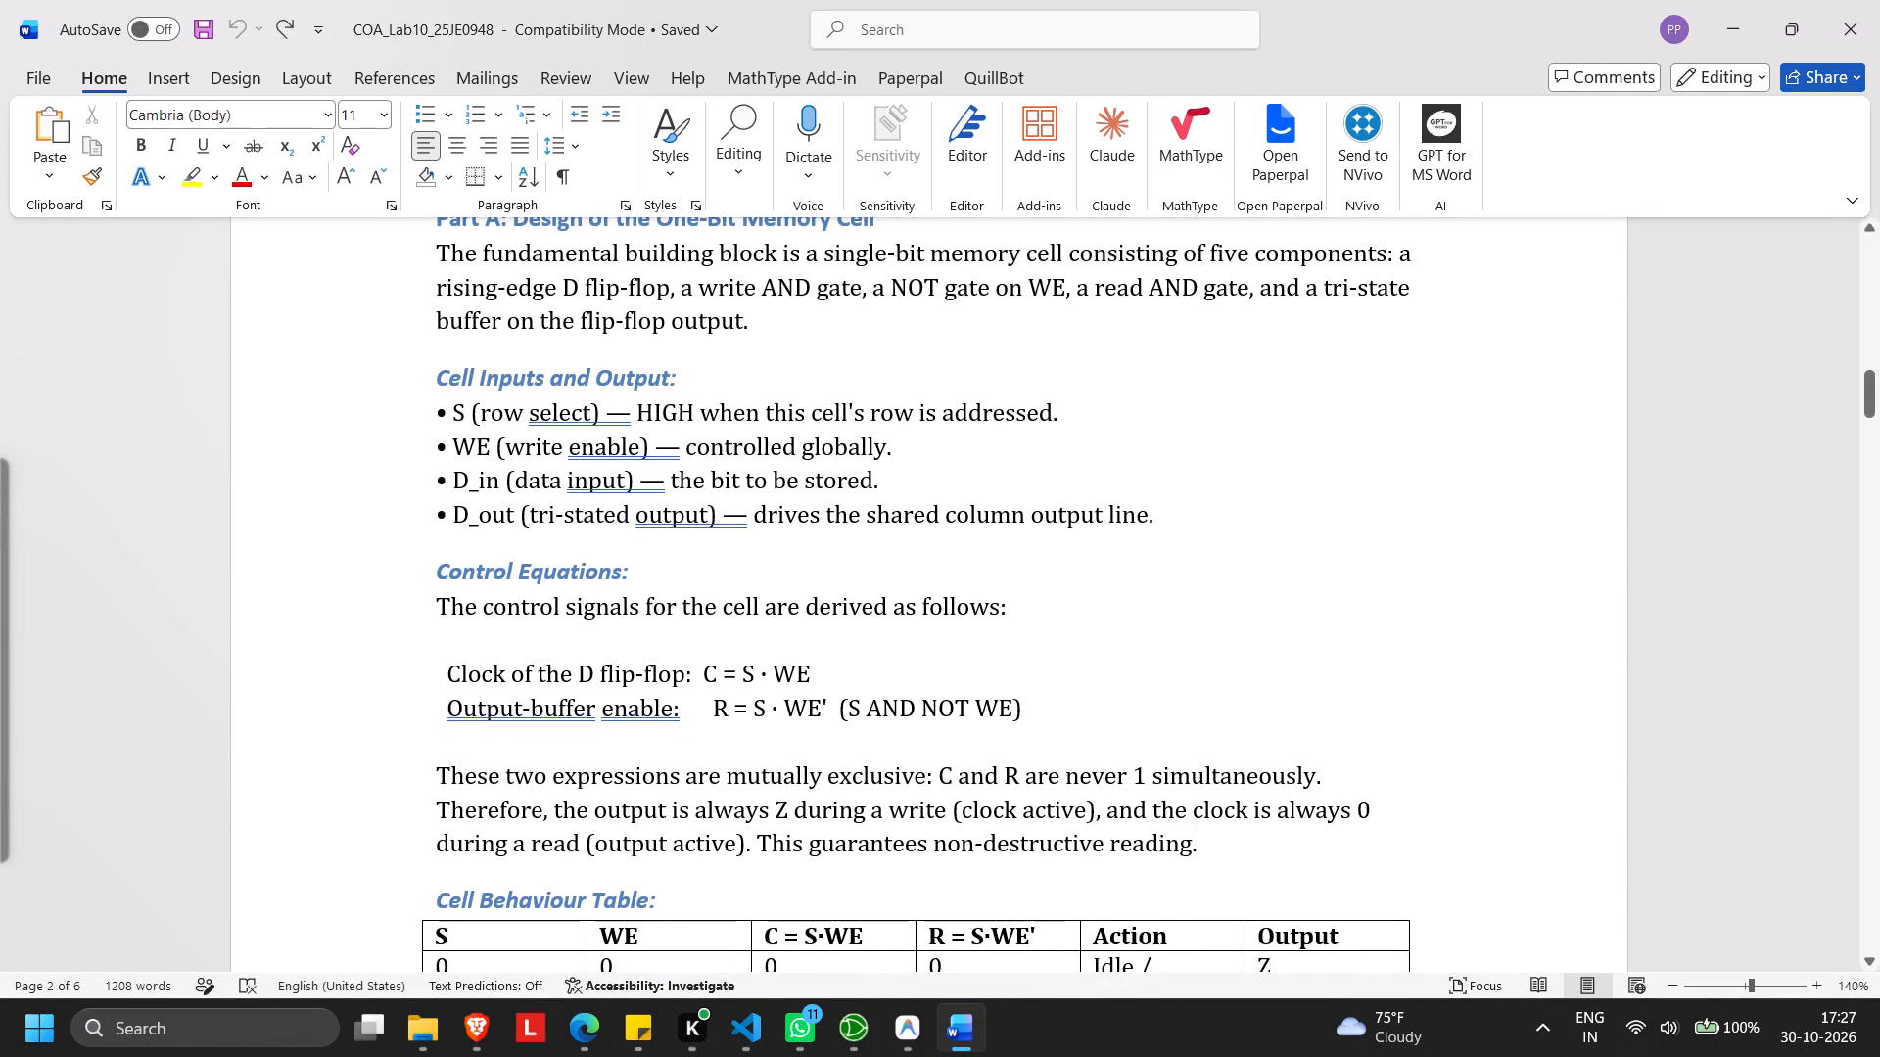
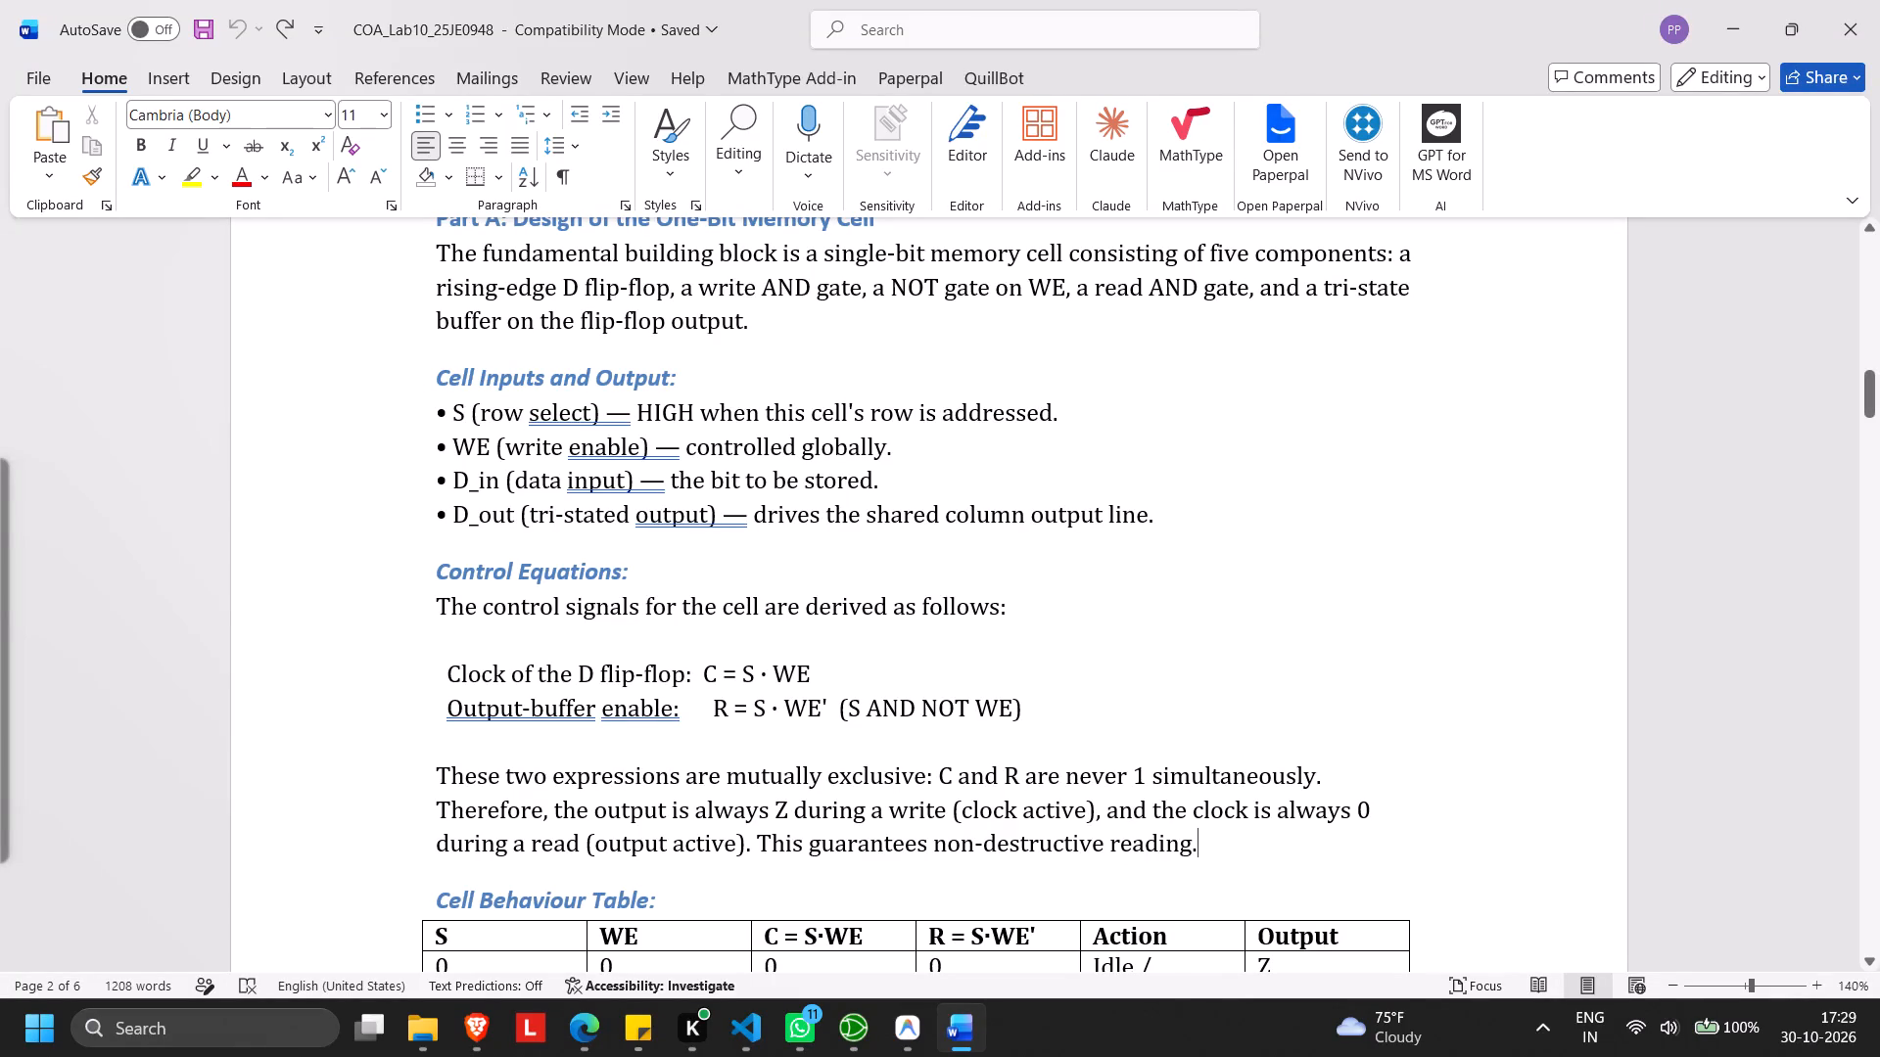
Delete the paragraph starting "These two expressions are mutually exclusive" under Control Equations, along with the extra blank lines before Cell Behaviour Table.
scroll(1179, 686, up, 1)
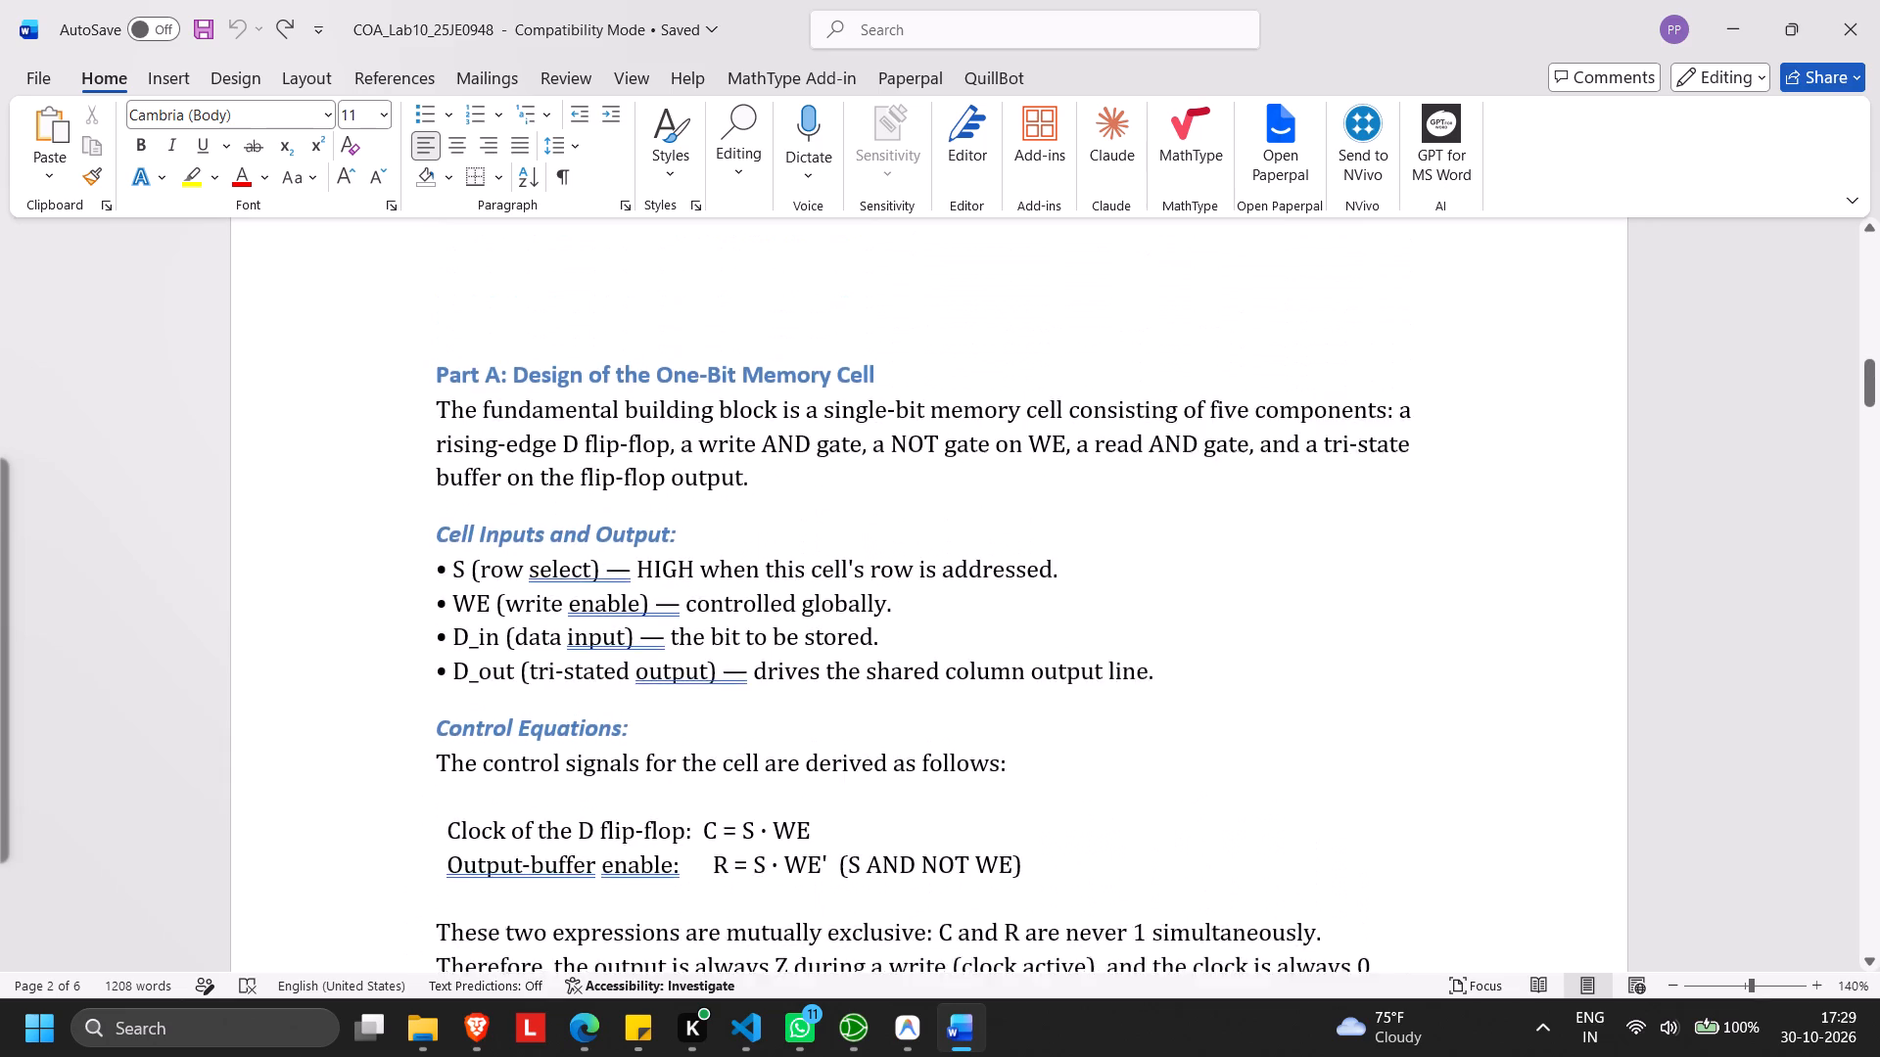
scroll(1179, 686, up, 1)
scroll(1179, 686, down, 1)
drag(1247, 623, 901, 570)
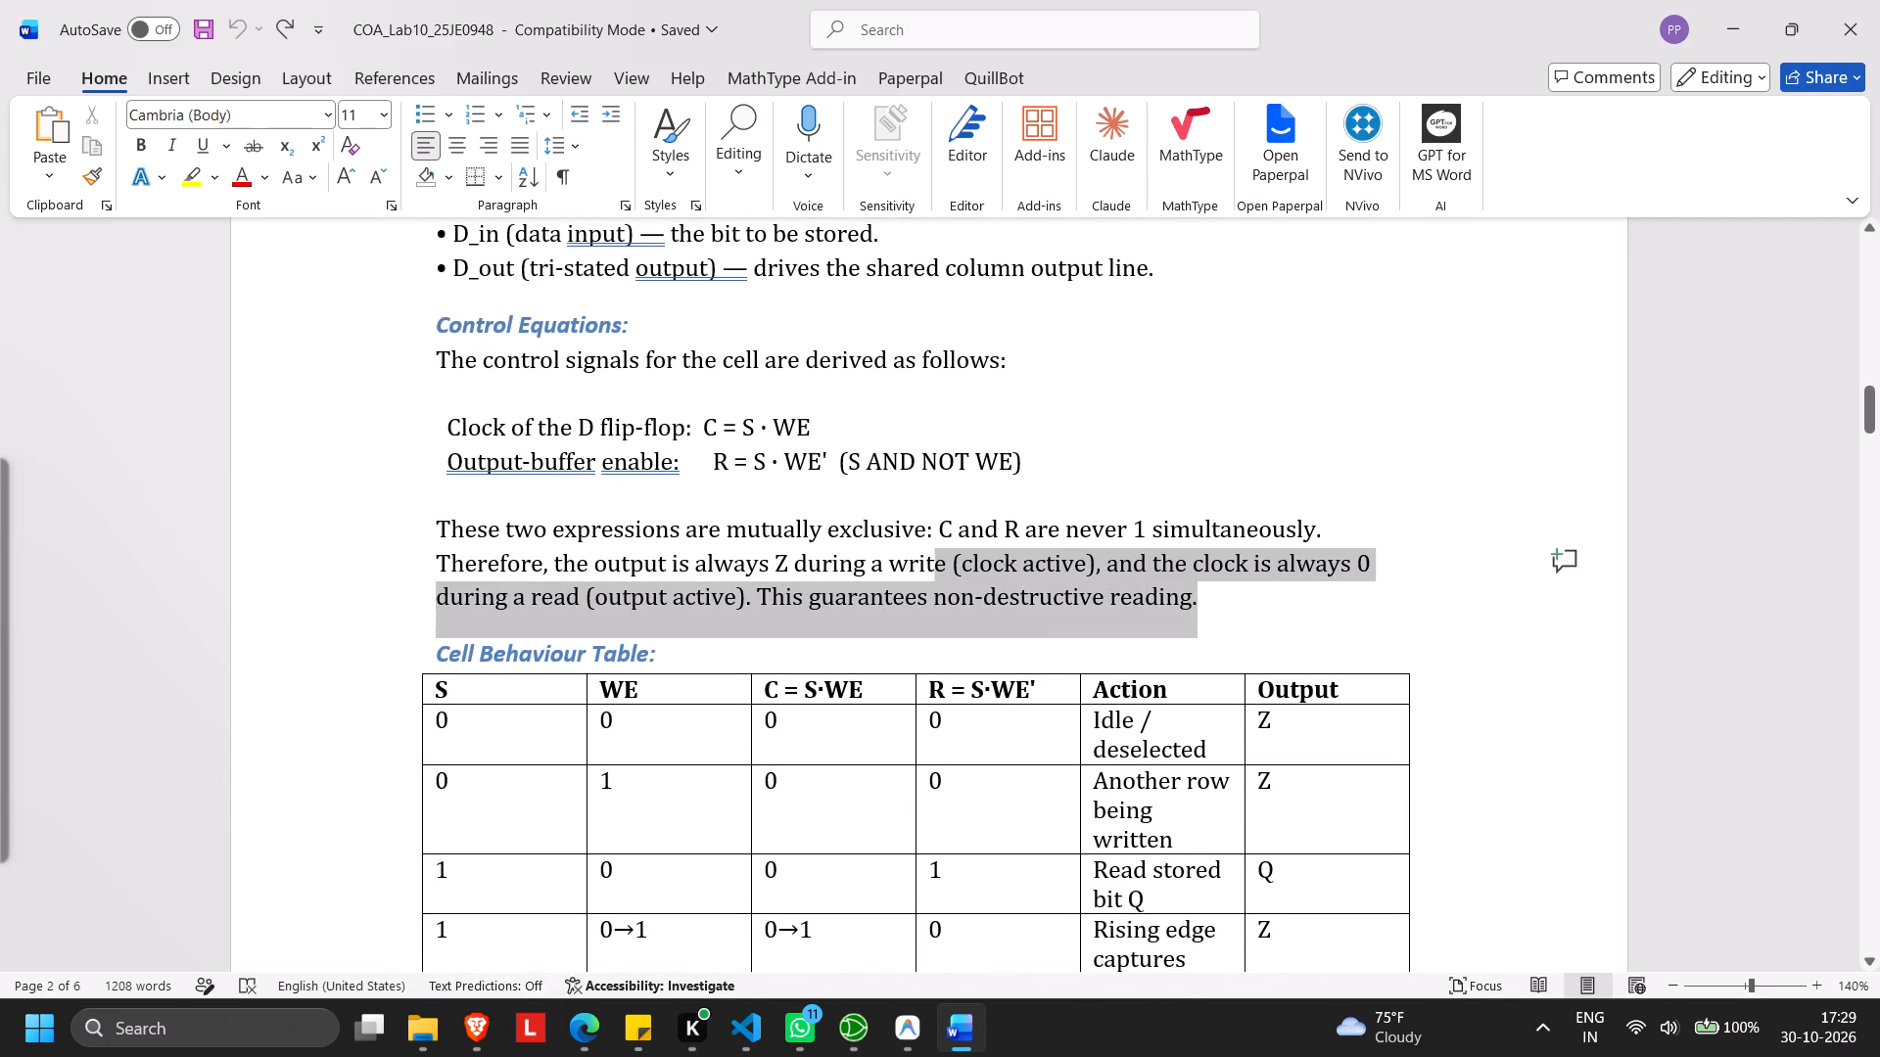
drag(901, 570, 372, 529)
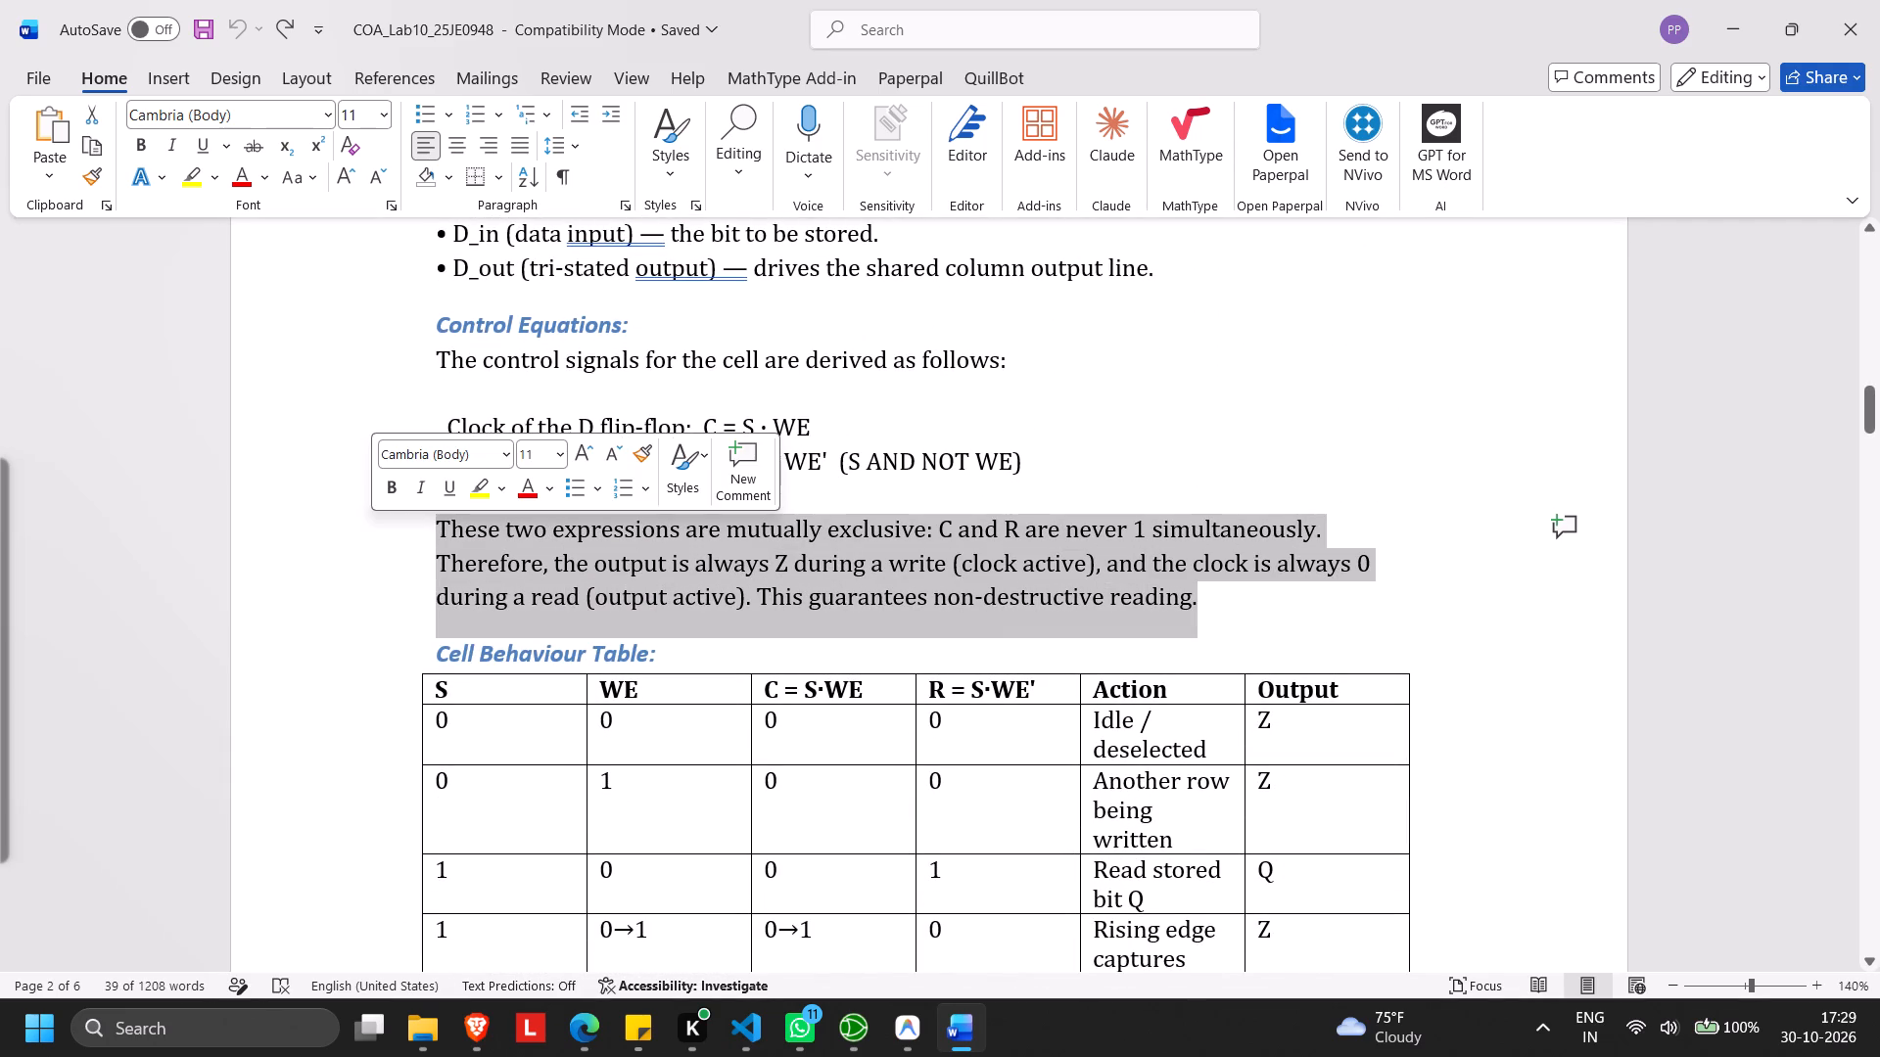
key(BackSpace)
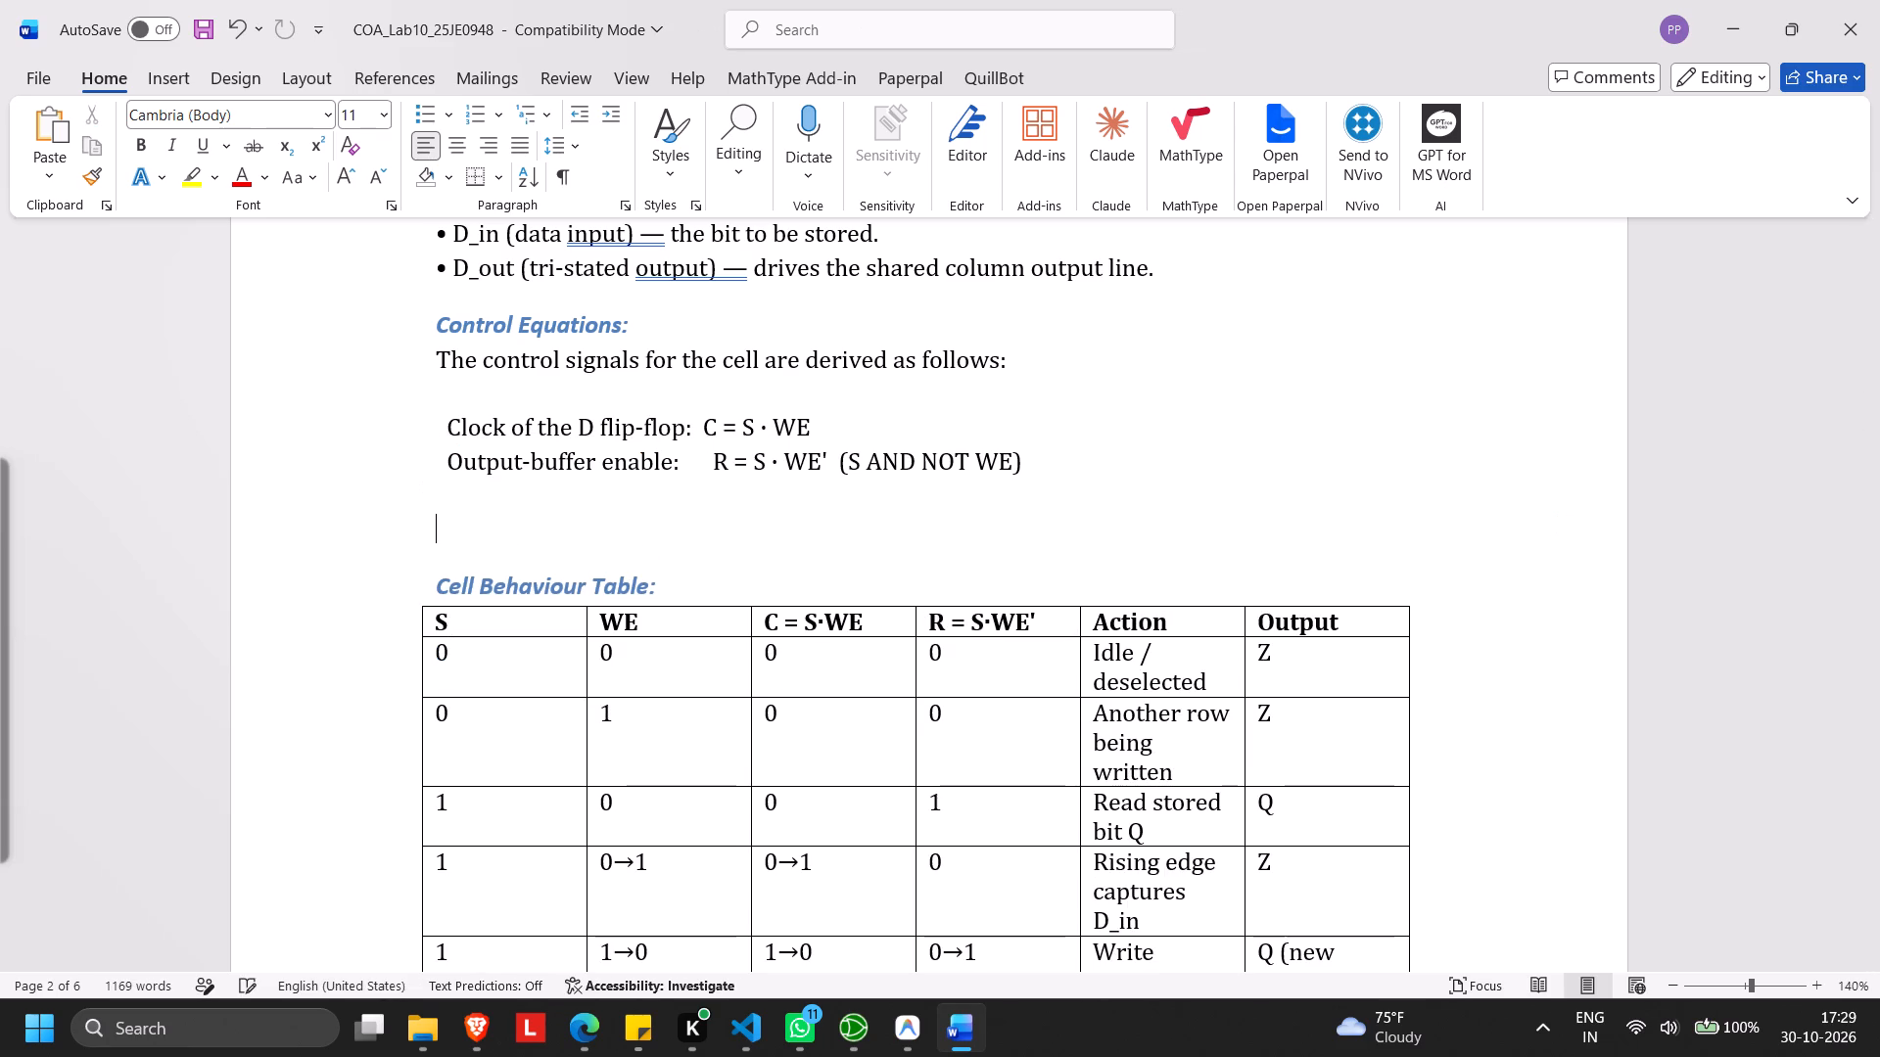
key(BackSpace)
key(BackSpace)
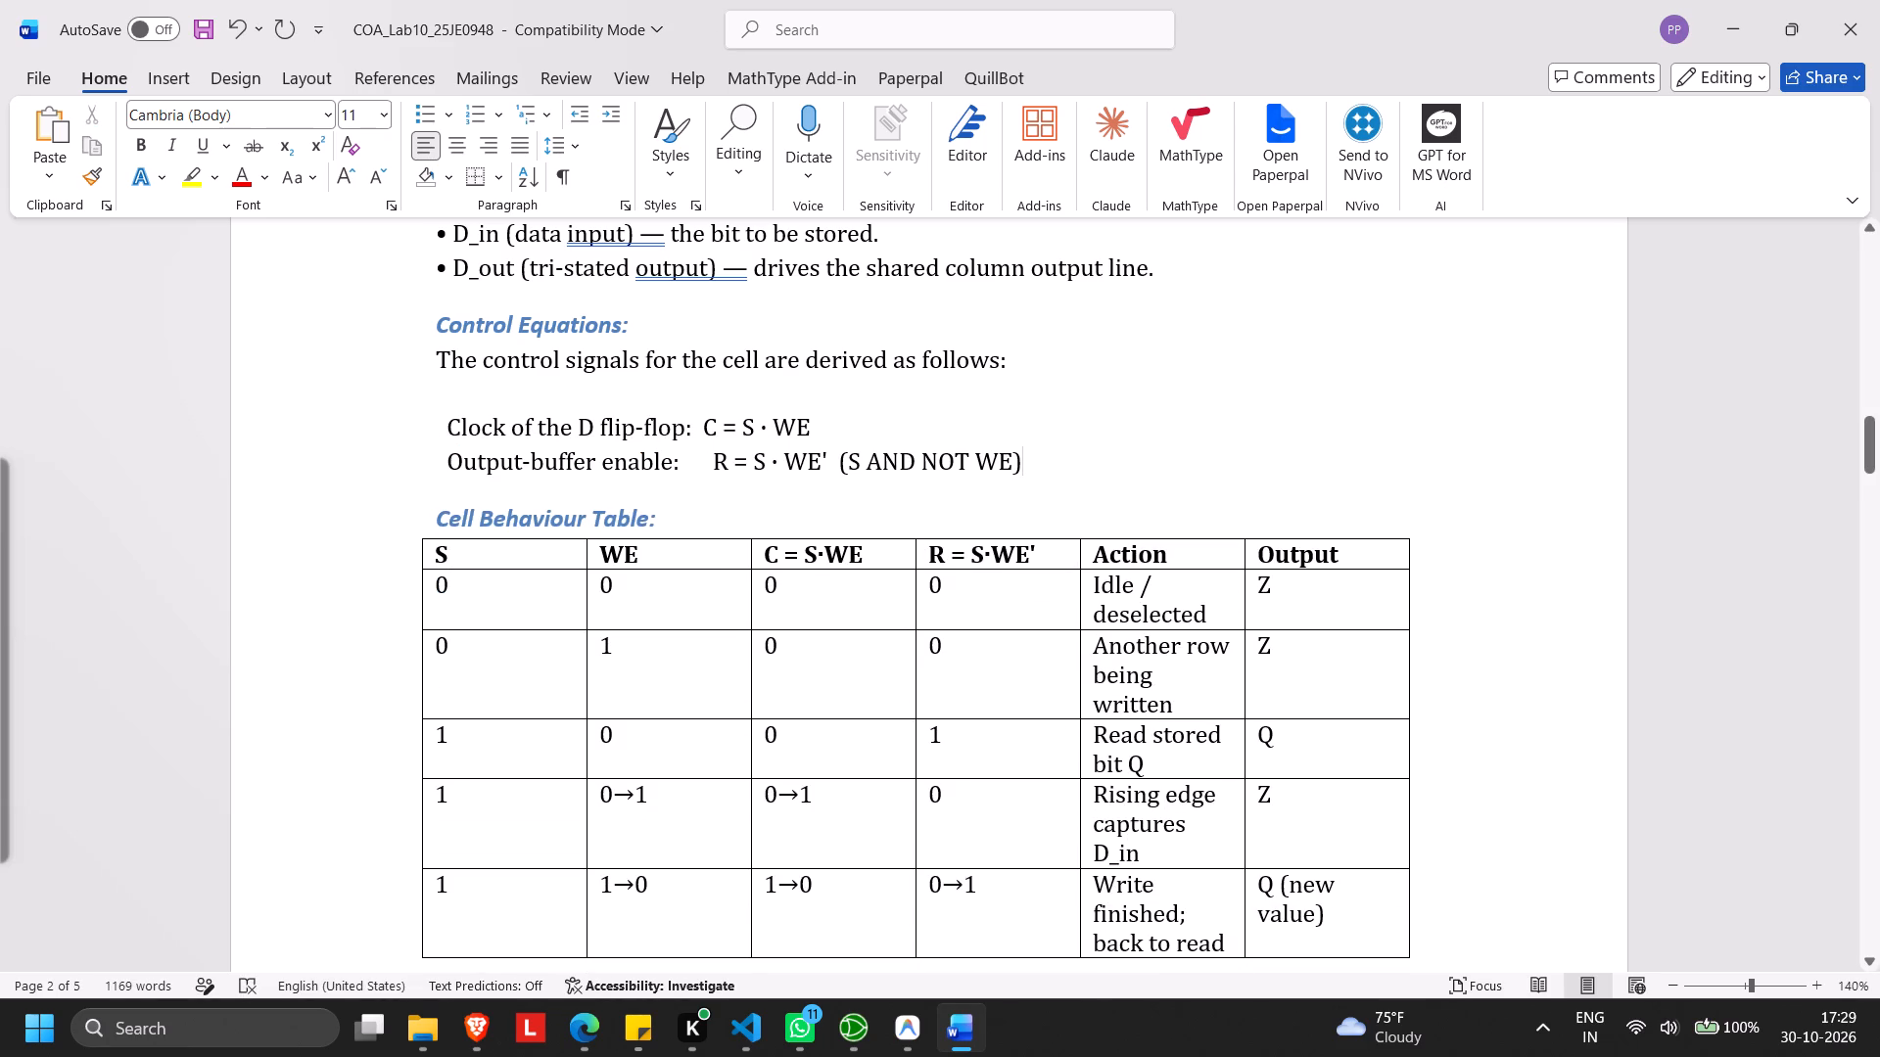
Delete the introductory paragraph about the five-component memory cell under the Part A heading.
scroll(372, 529, down, 1)
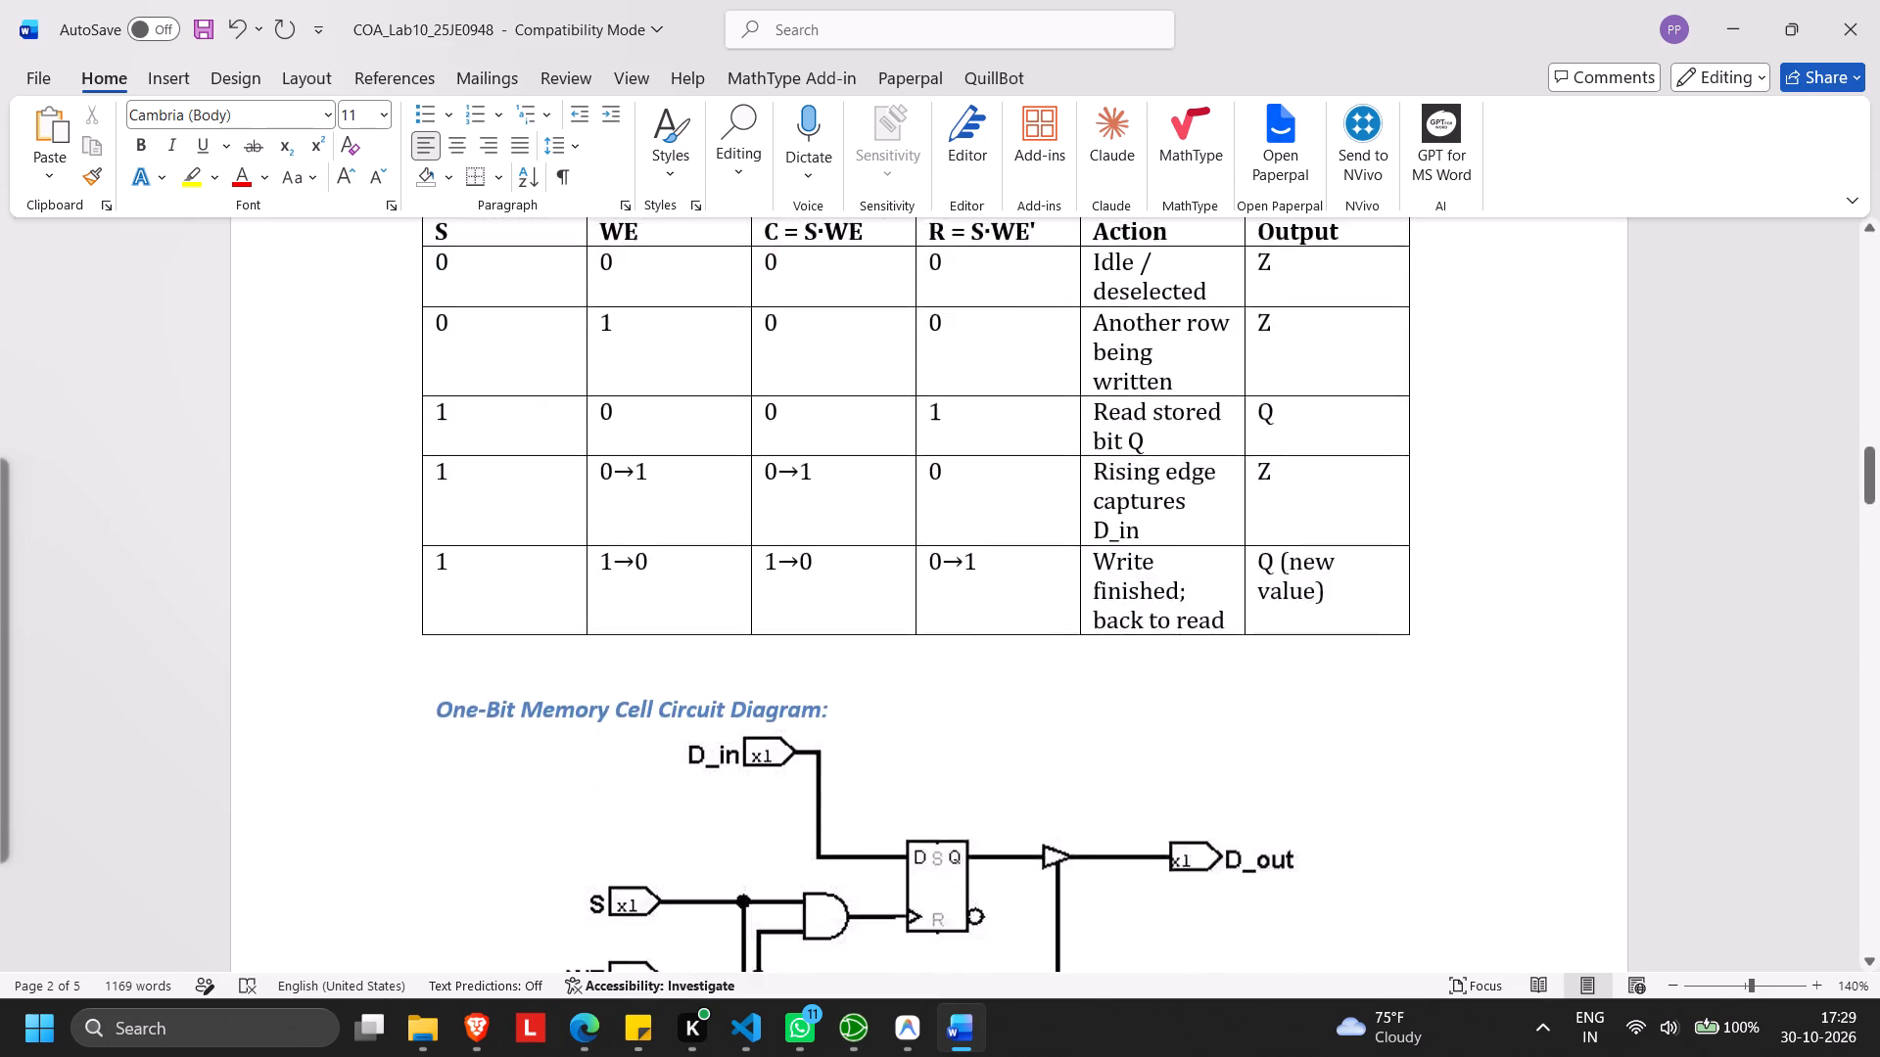
scroll(372, 529, down, 3)
scroll(372, 529, up, 2)
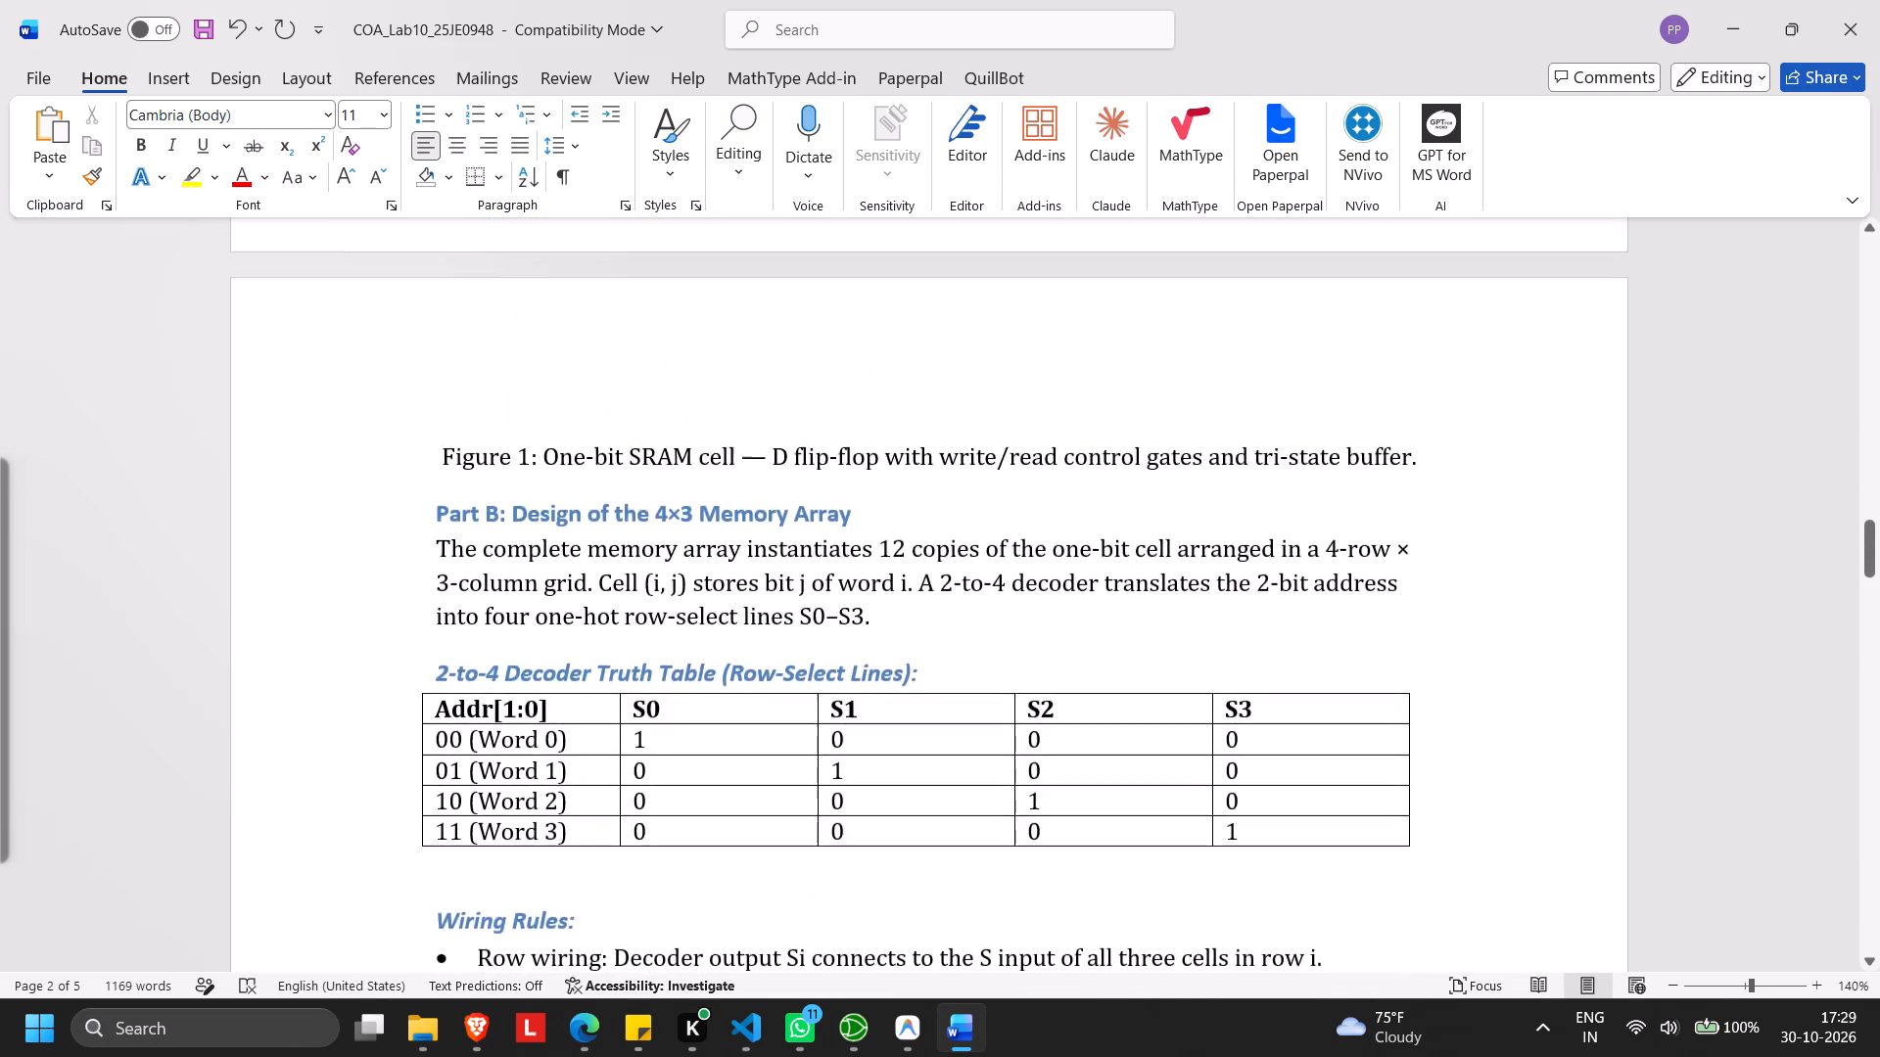
scroll(372, 529, up, 2)
scroll(372, 529, down, 2)
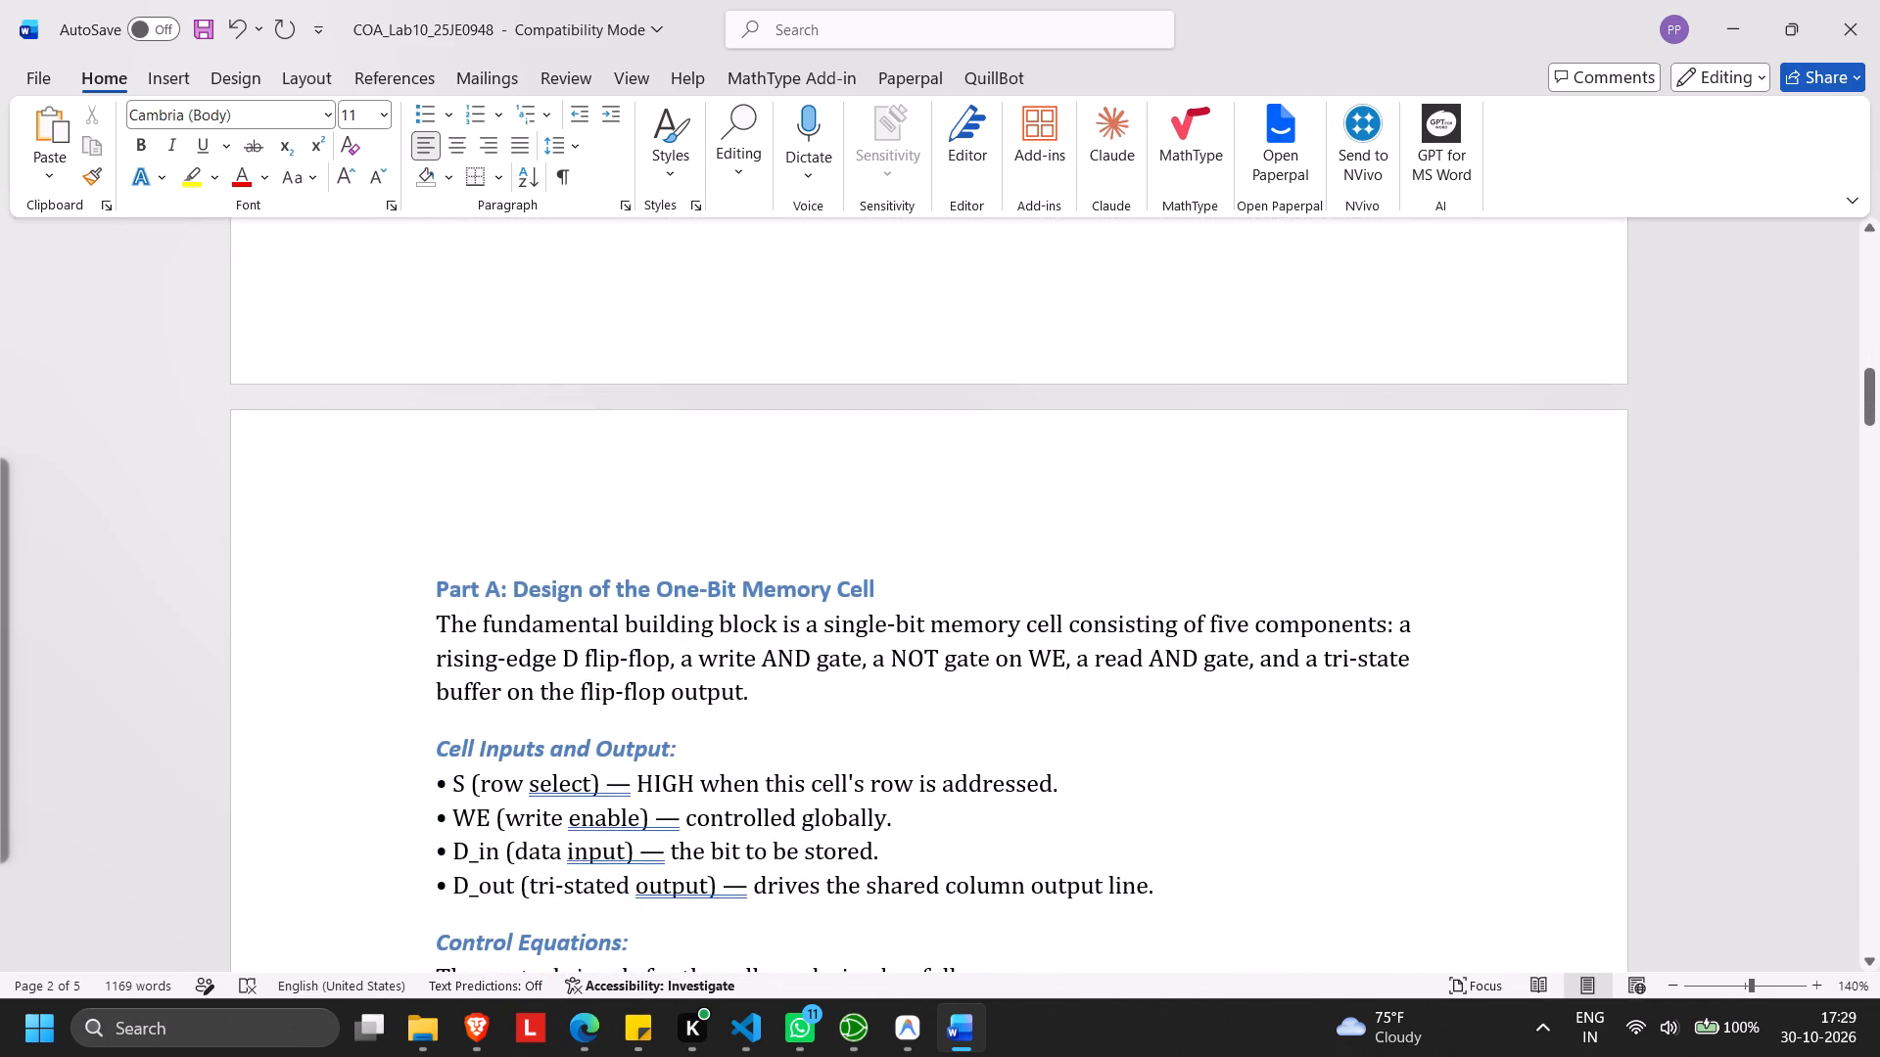
drag(763, 694, 454, 613)
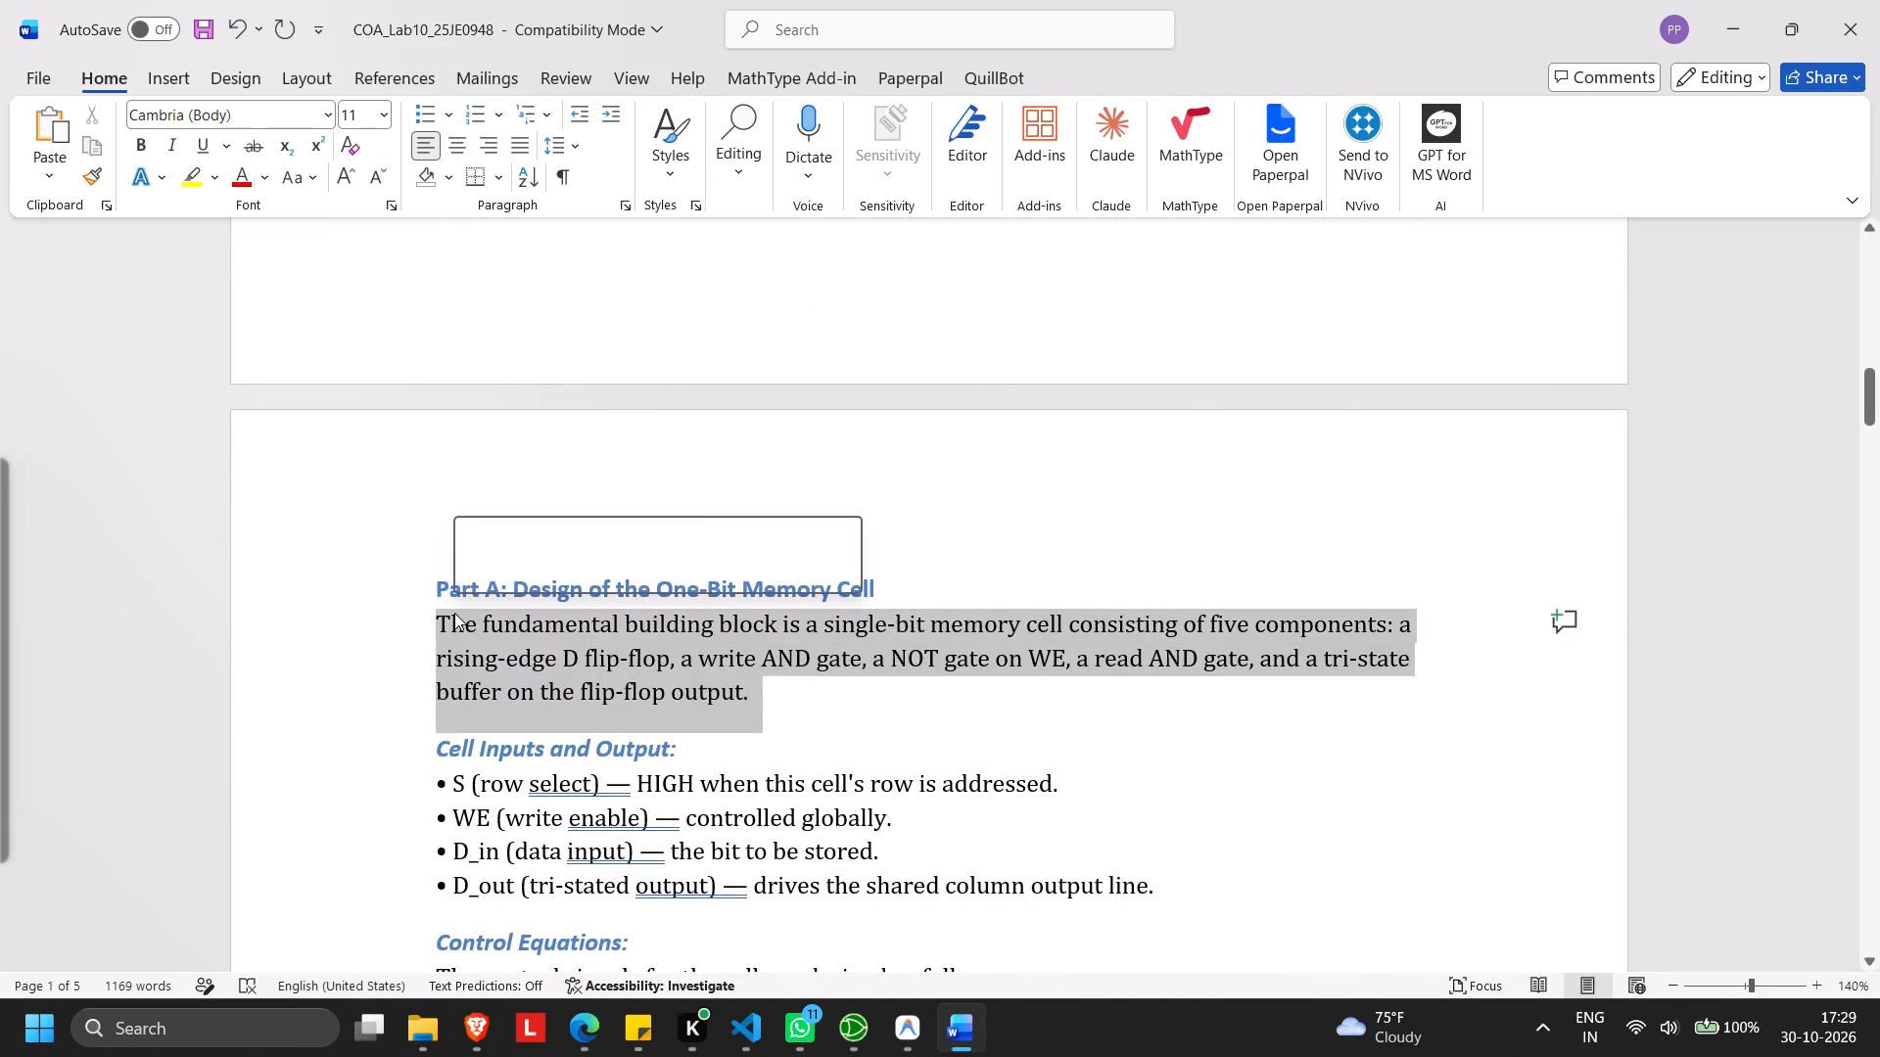
key(BackSpace)
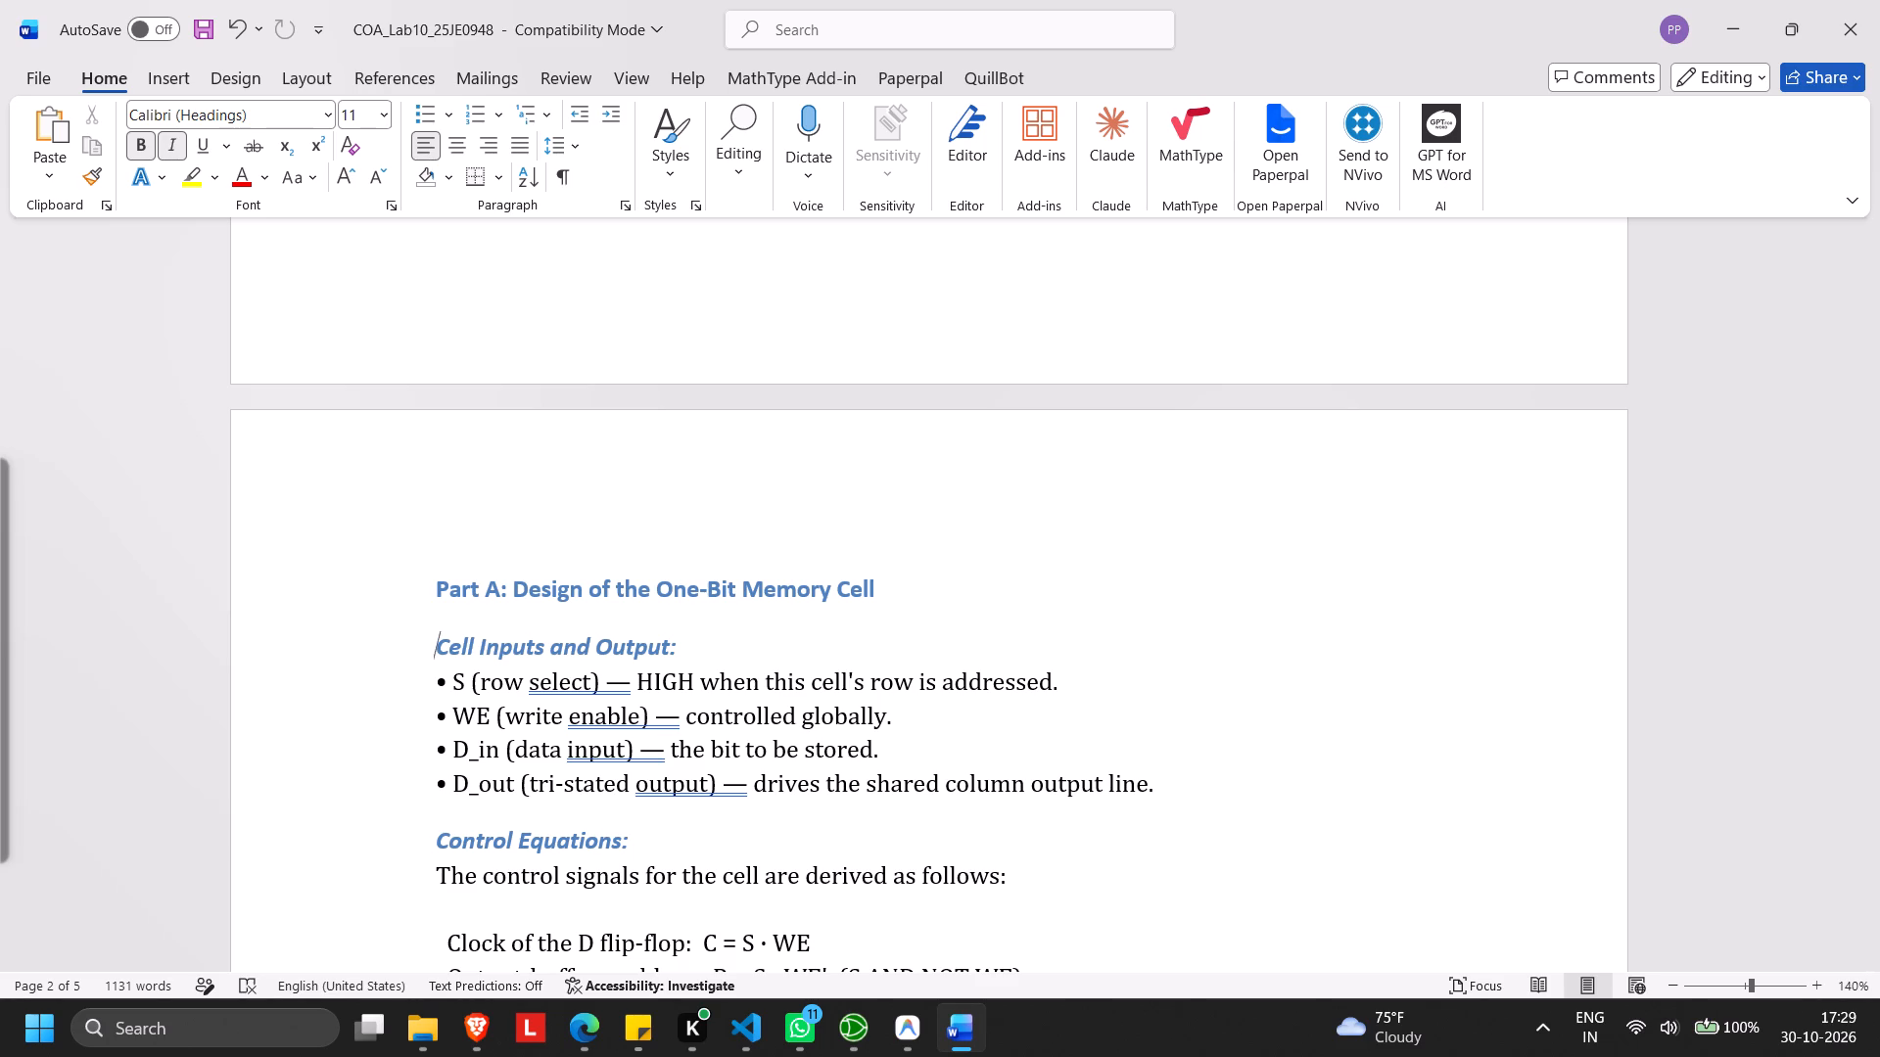
Delete the introductory paragraph about the 12 one-bit cells and the decoder under the Part B heading.
scroll(710, 803, down, 1)
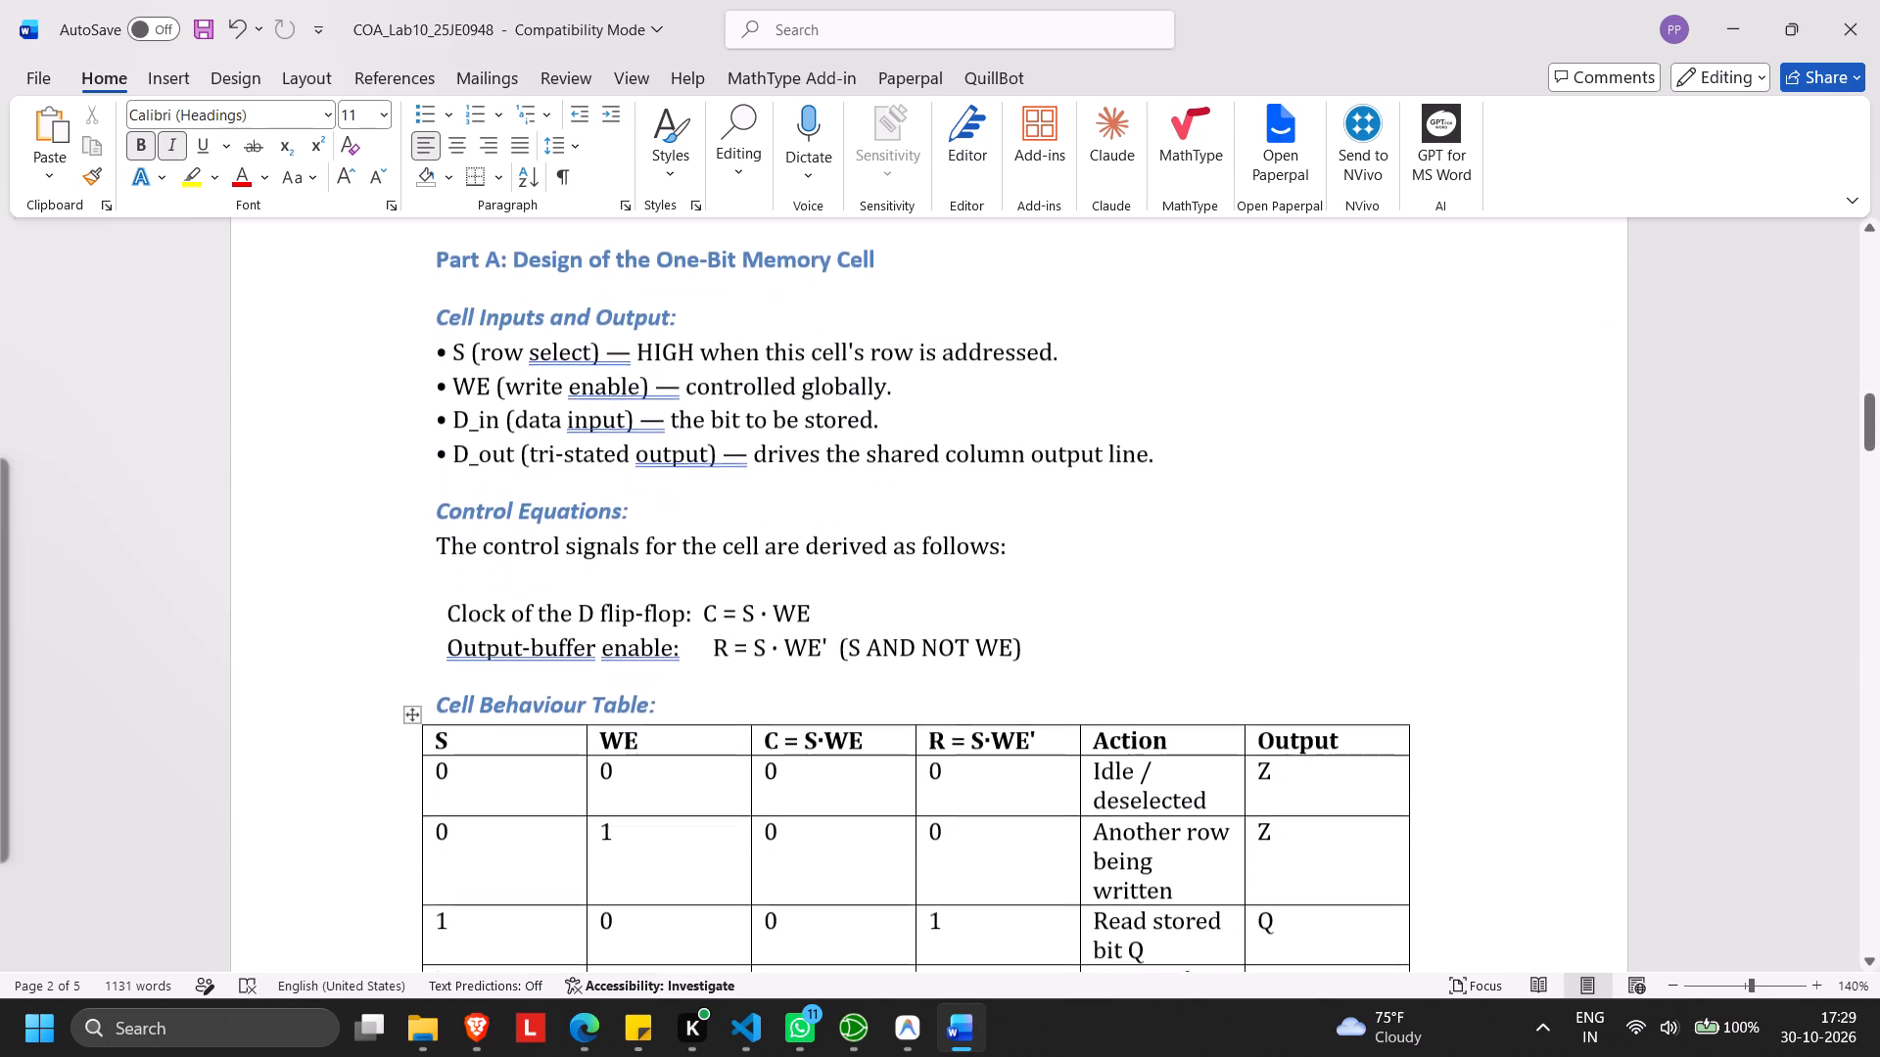
scroll(737, 683, down, 5)
scroll(737, 683, up, 1)
scroll(737, 683, down, 1)
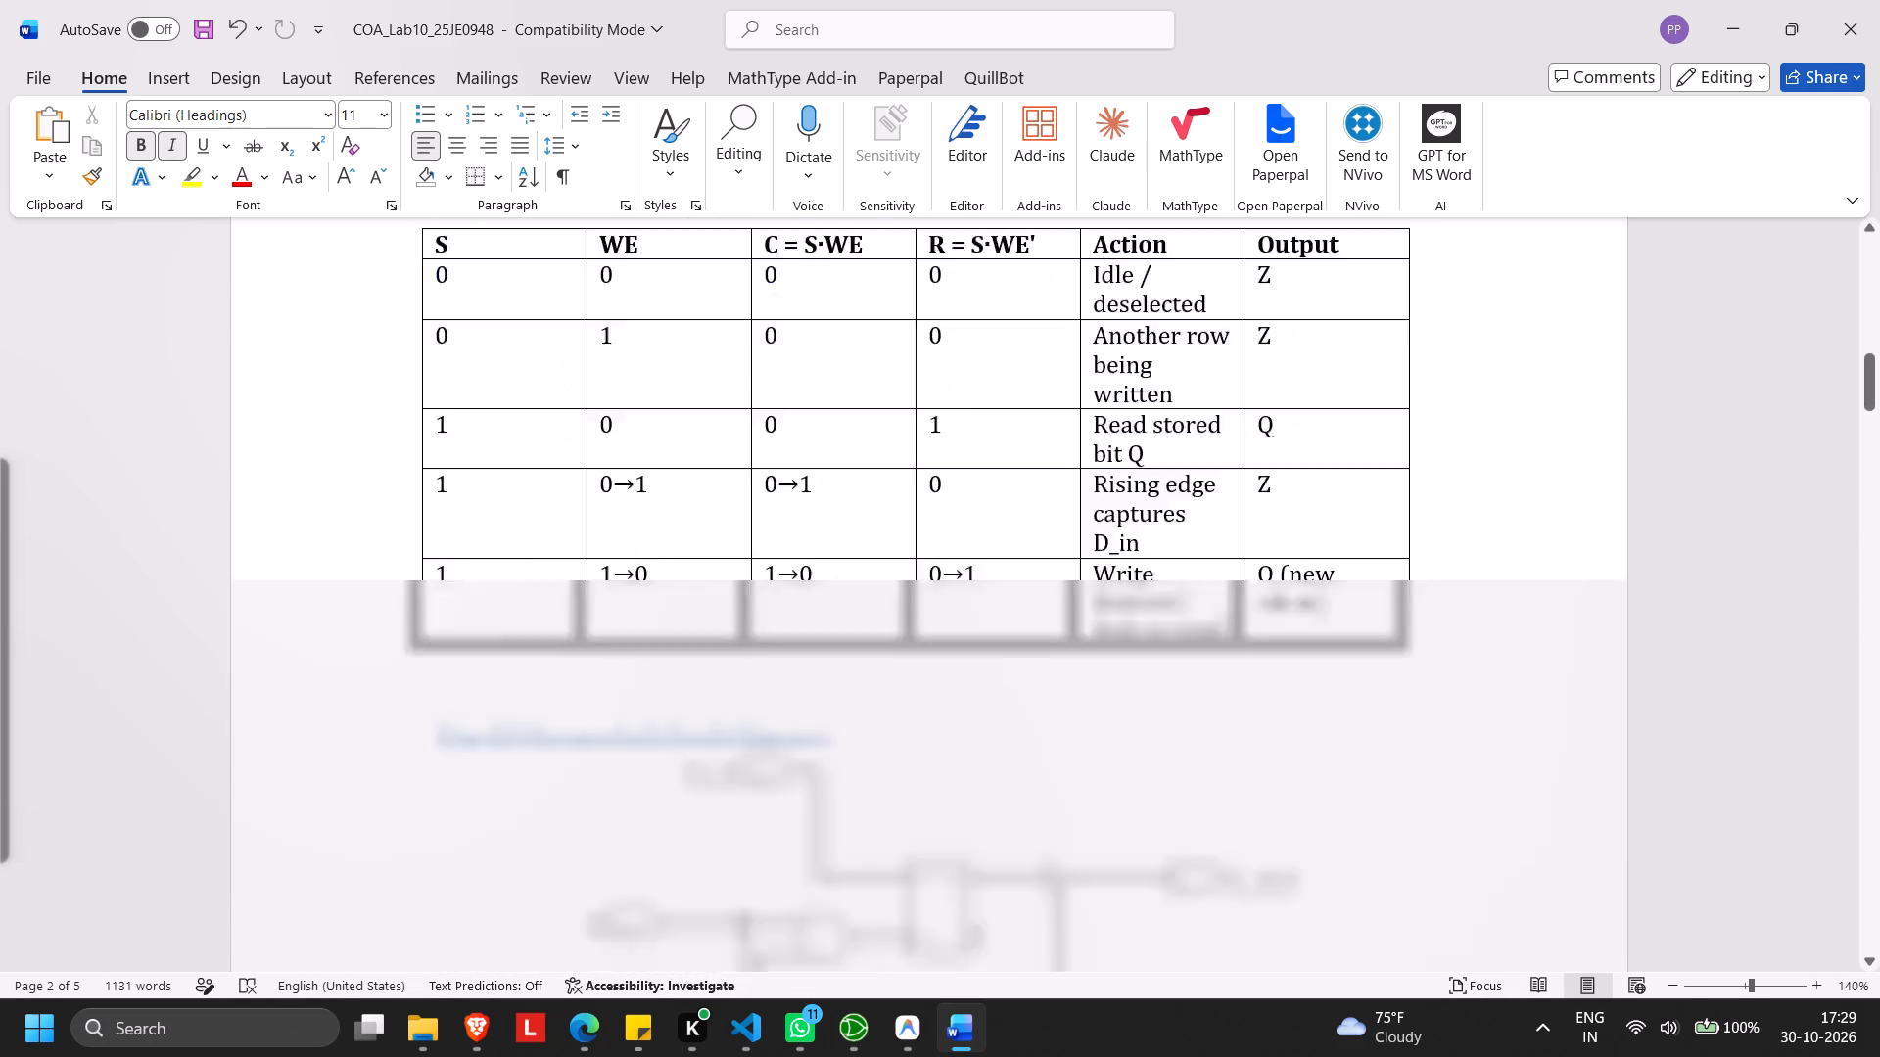
scroll(737, 683, down, 3)
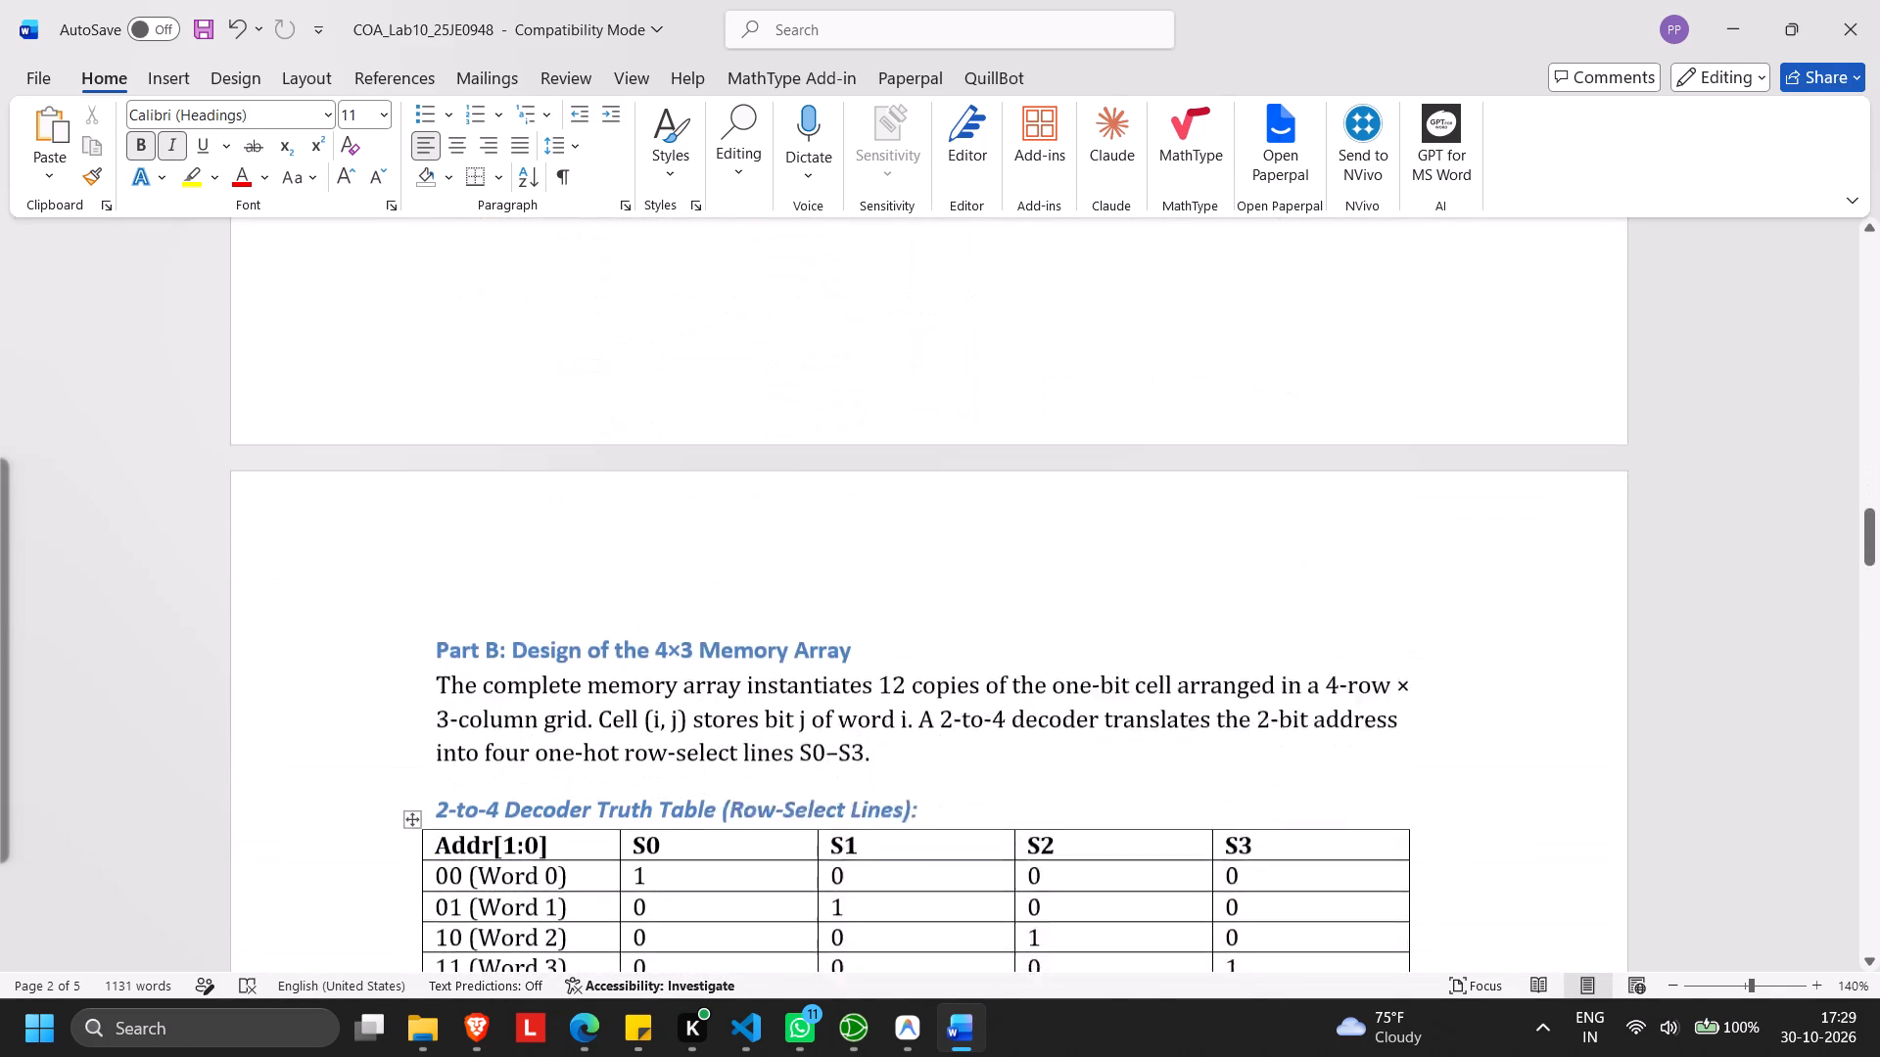
scroll(737, 683, down, 2)
drag(885, 470, 428, 376)
key(Delete)
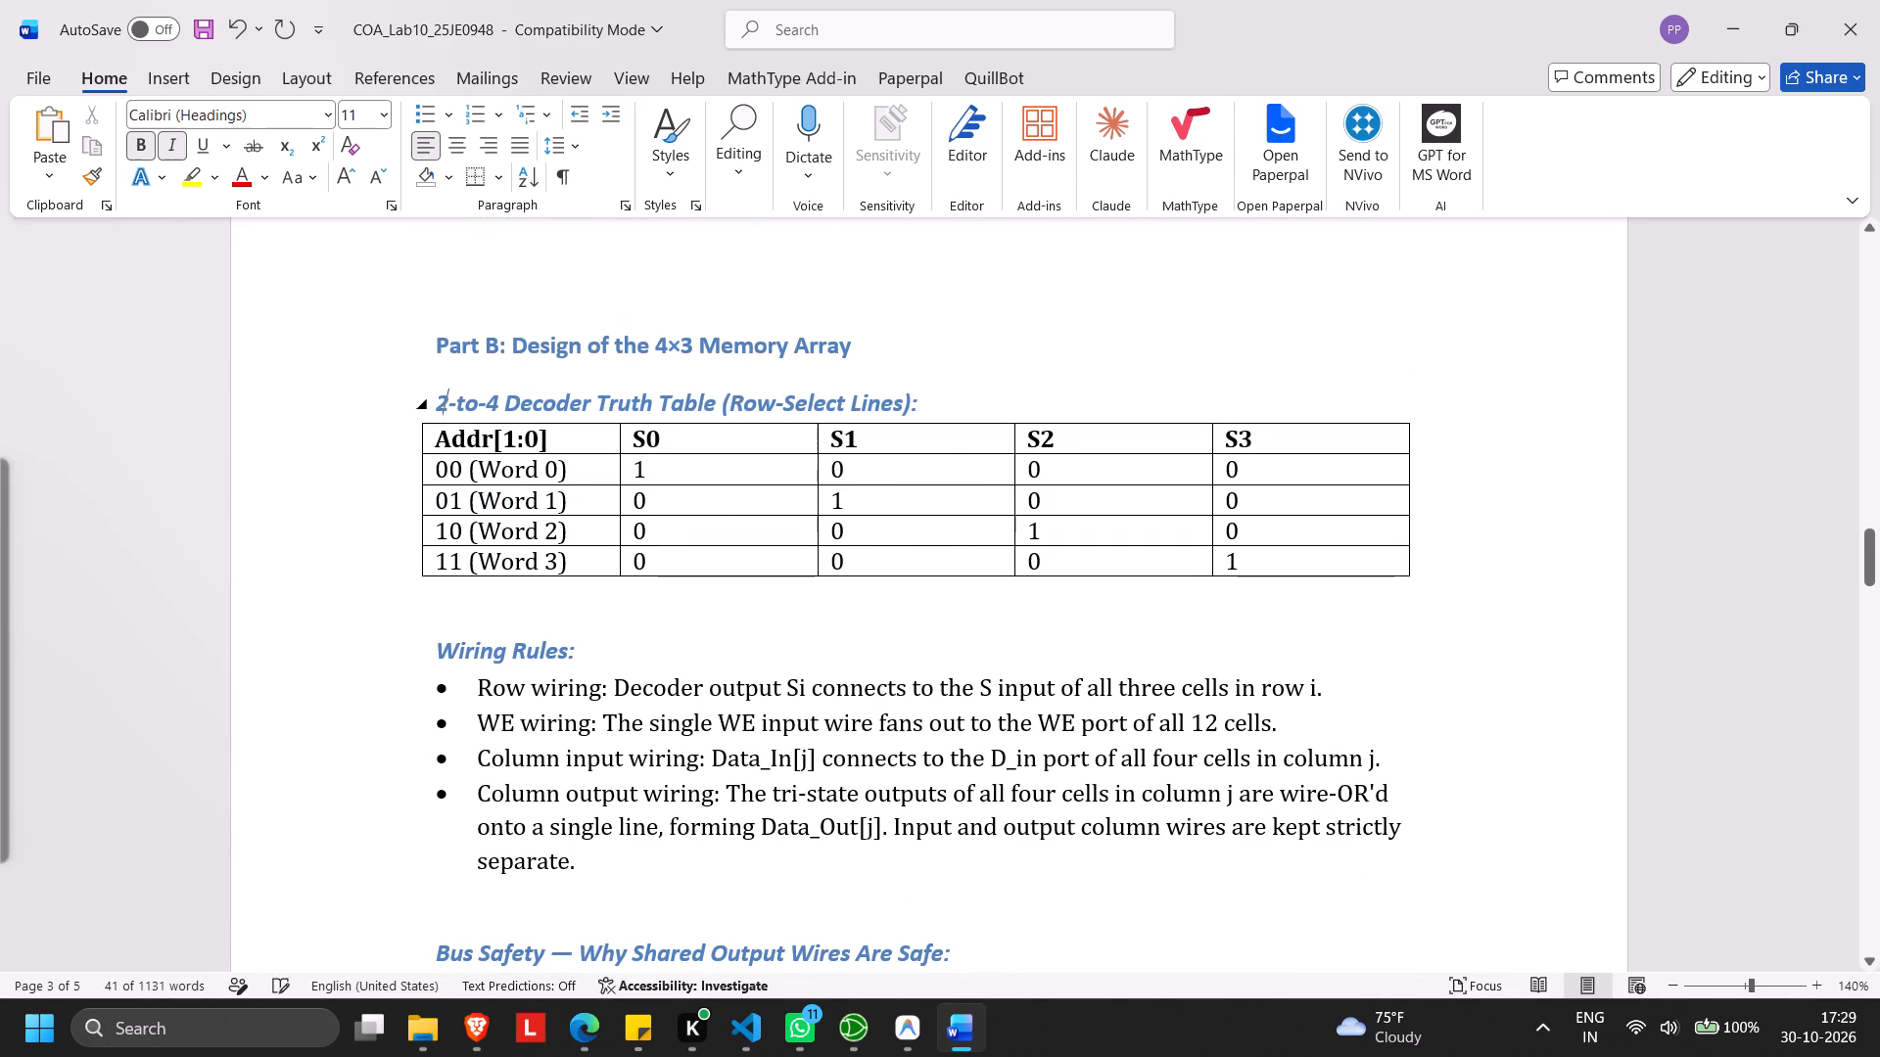
Delete the 2-to-4 decoder truth table in Part B together with the end of its heading.
drag(1520, 602, 1351, 553)
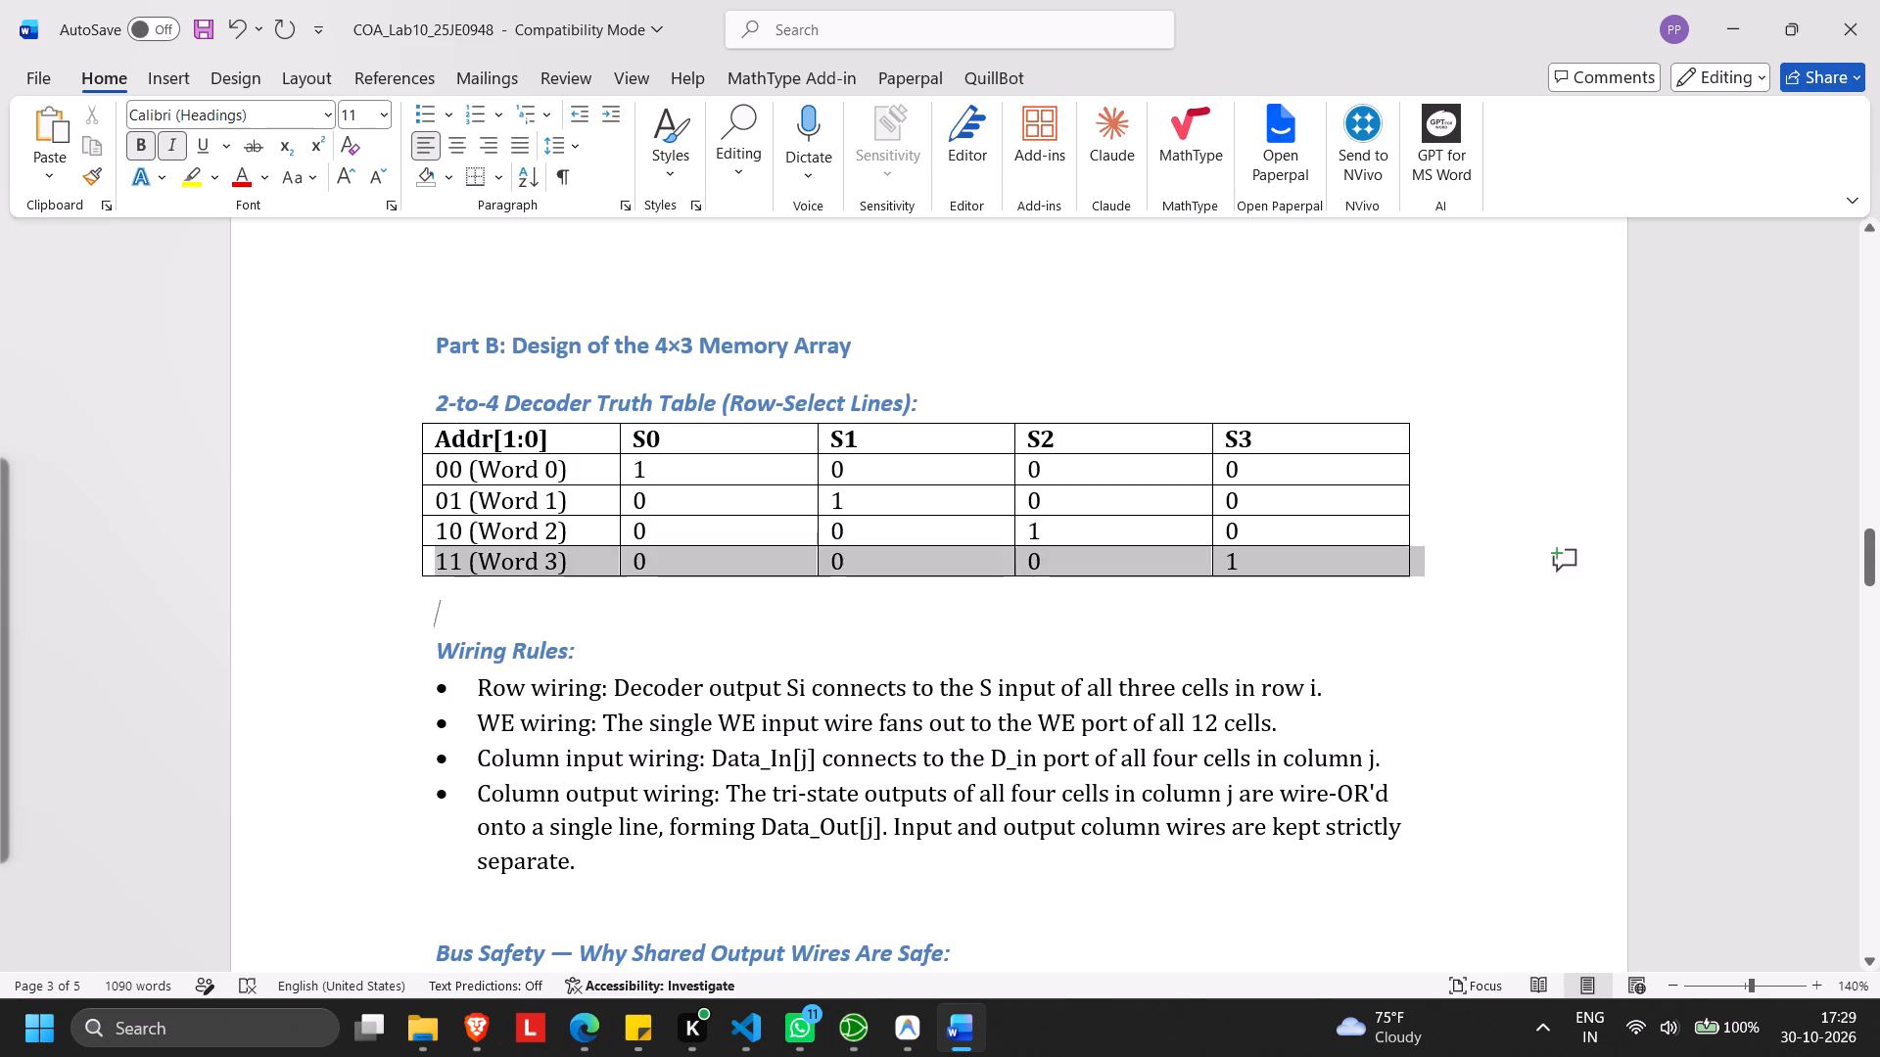
drag(1351, 553, 966, 390)
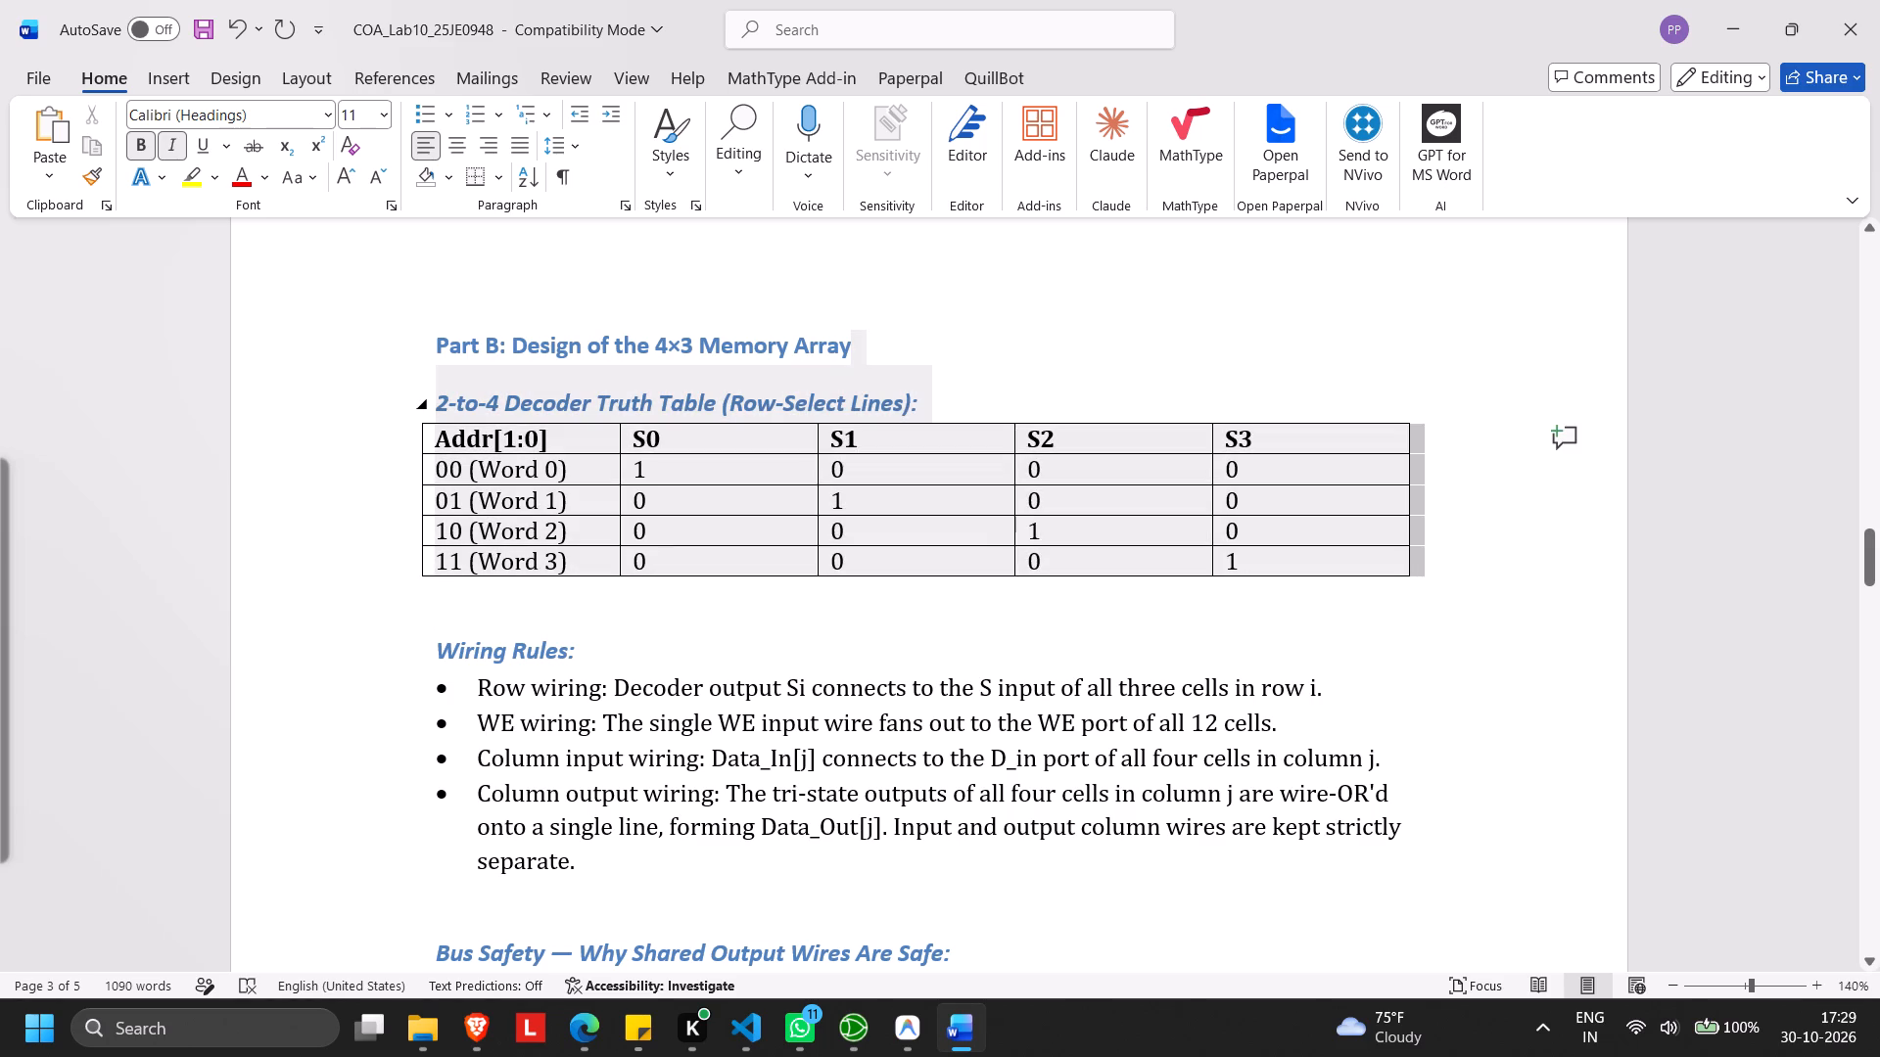
drag(966, 390, 866, 400)
key(BackSpace)
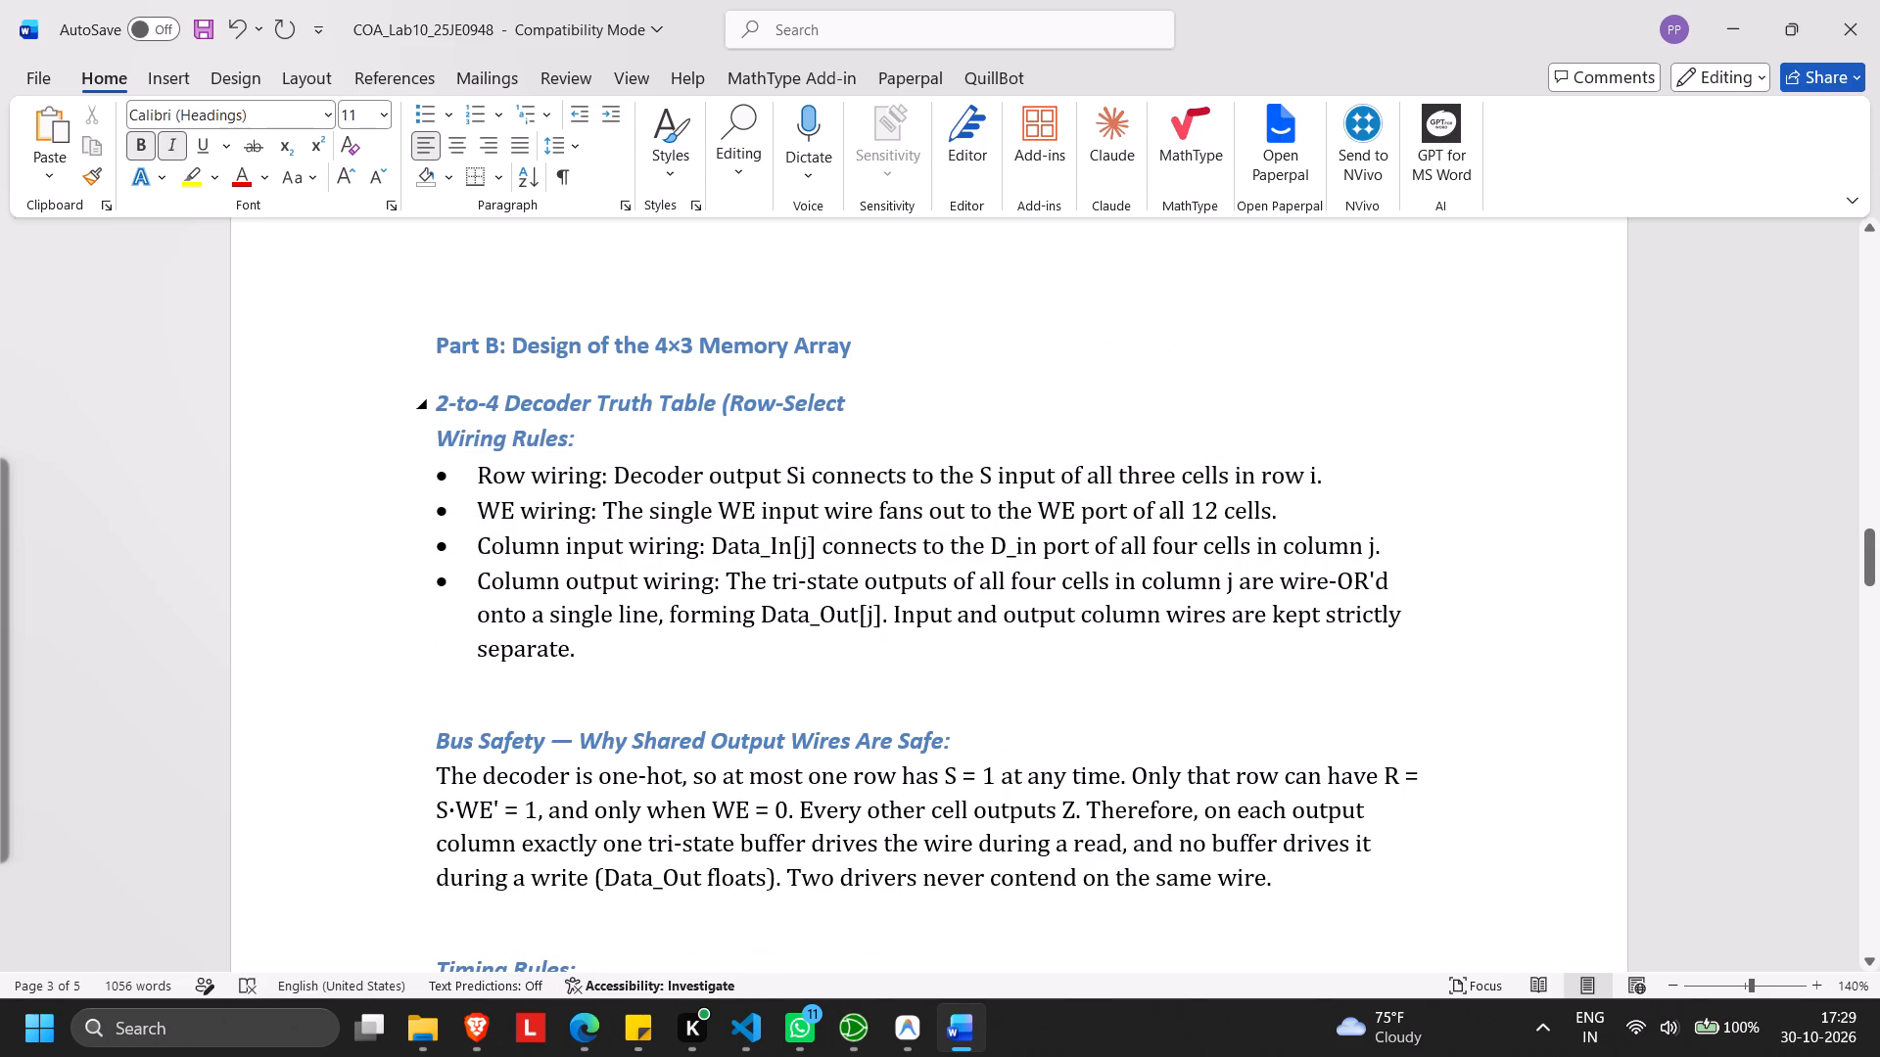
Remove the remaining 2-to-4 Decoder Truth Table heading text and its empty line so Wiring Rules directly follows the Part B heading.
key(ctrl+backslash)
key(ctrl+backslash)
key(ctrl+BackSpace)
key(ctrl+BackSpace)
key(ctrl+BackSpace)
key(ctrl+BackSpace)
key(ctrl+BackSpace)
key(ctrl+BackSpace)
key(ctrl+BackSpace)
key(ctrl+BackSpace)
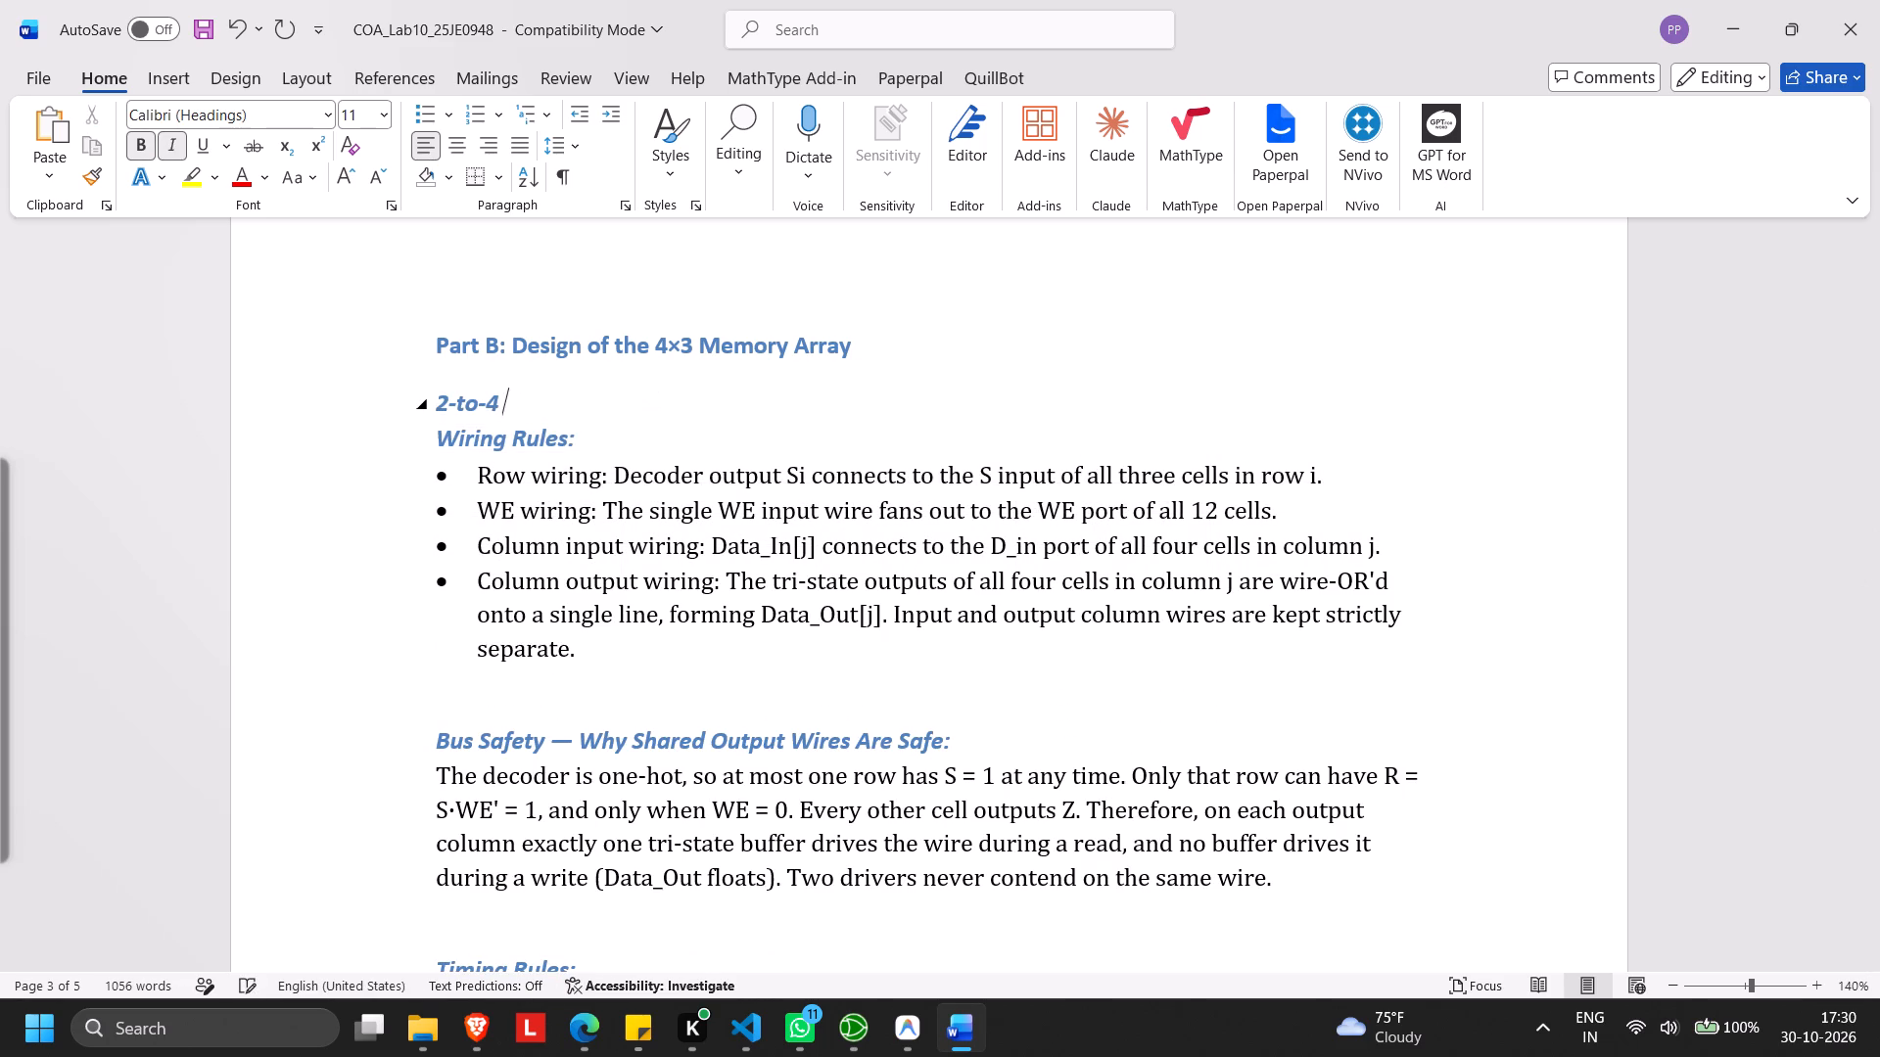
key(ctrl+BackSpace)
key(ctrl+BackSpace)
key(BackSpace)
key(BackSpace)
key(BackSpace)
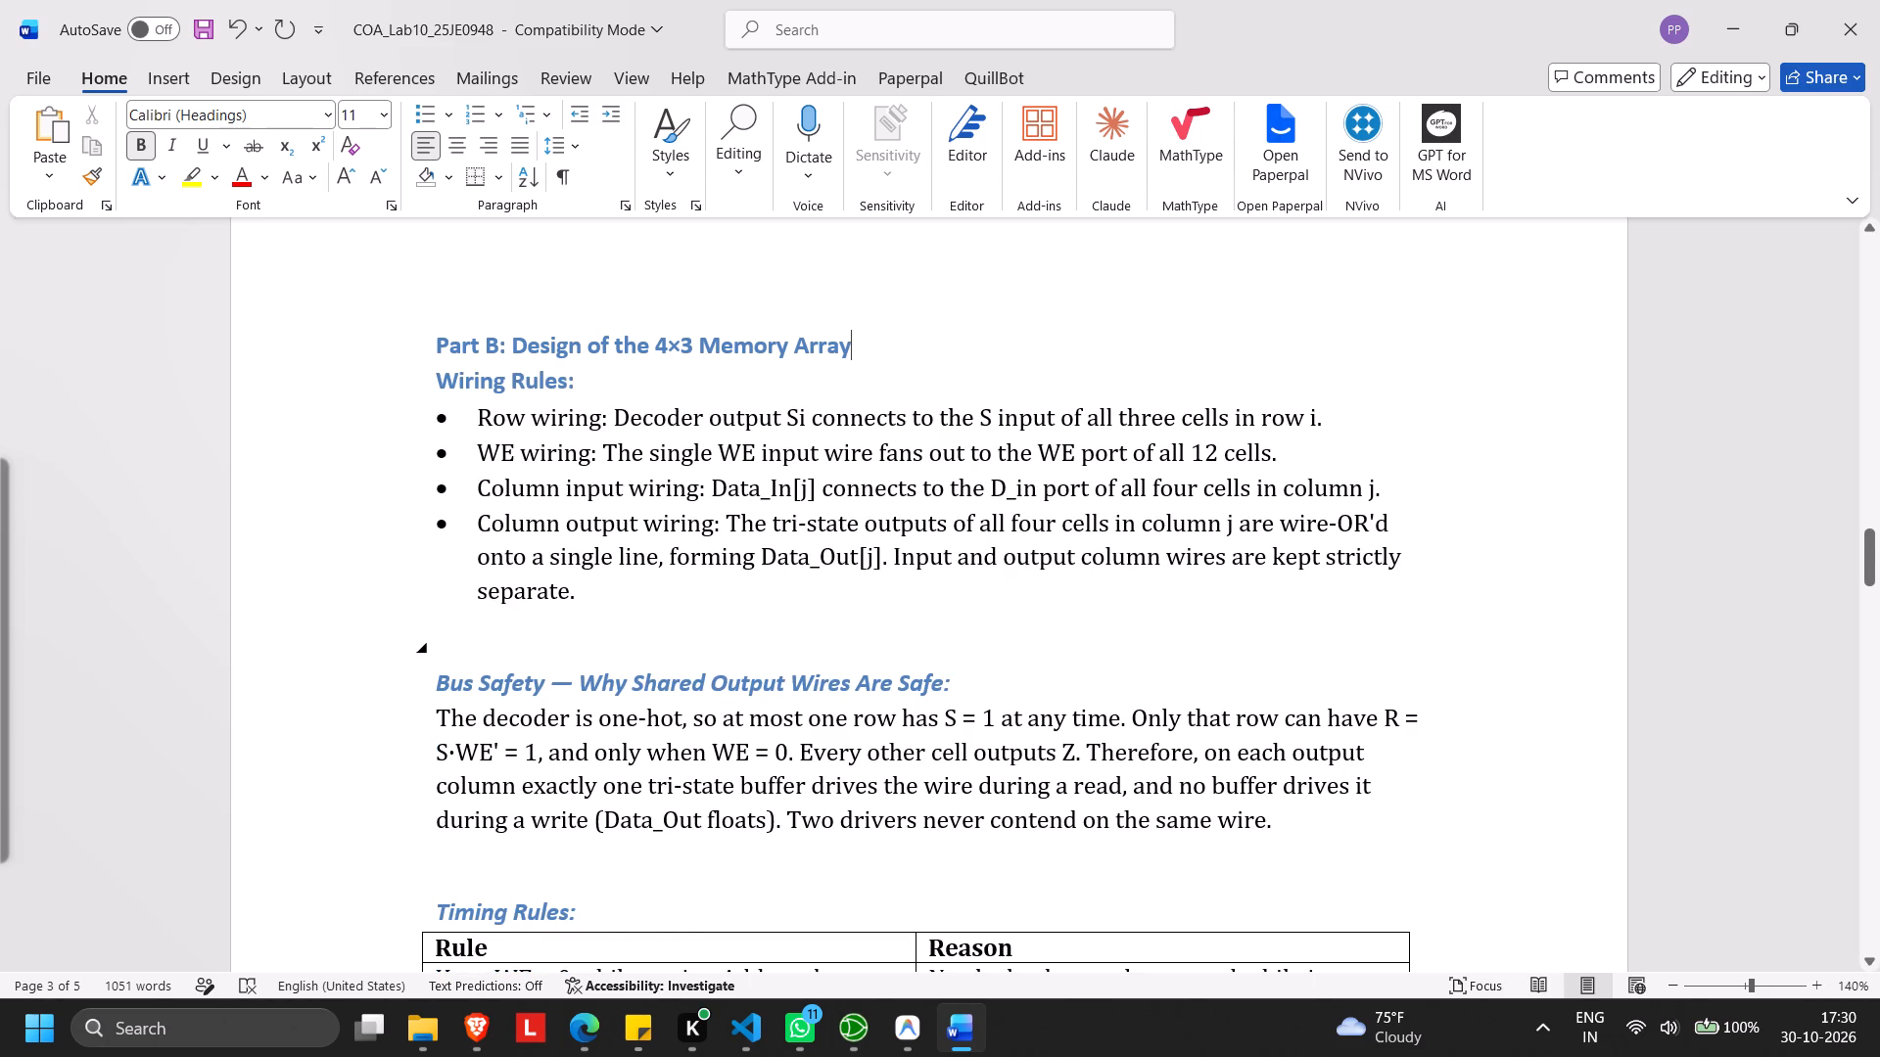
Review the rest of the report, from the Timing Rules through the array diagram, verification record and requirements table.
scroll(871, 670, down, 1)
scroll(859, 583, down, 1)
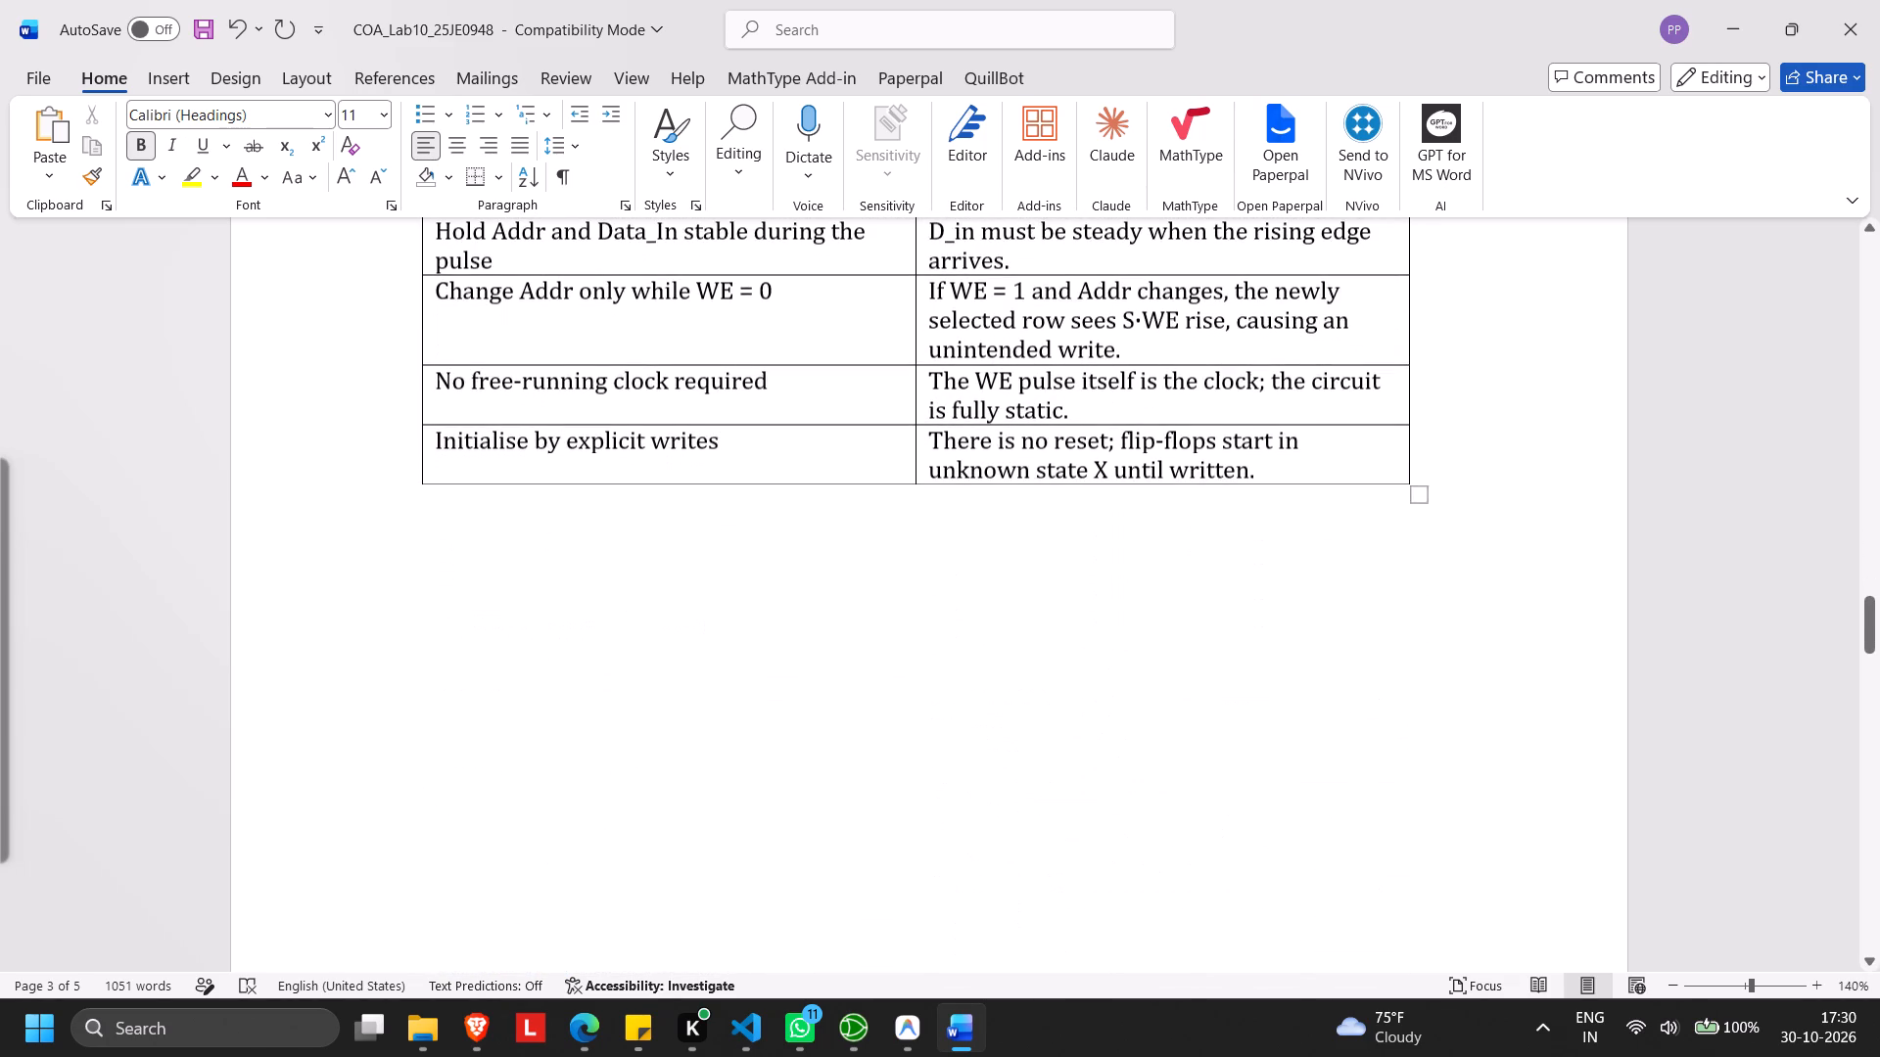
scroll(856, 616, up, 1)
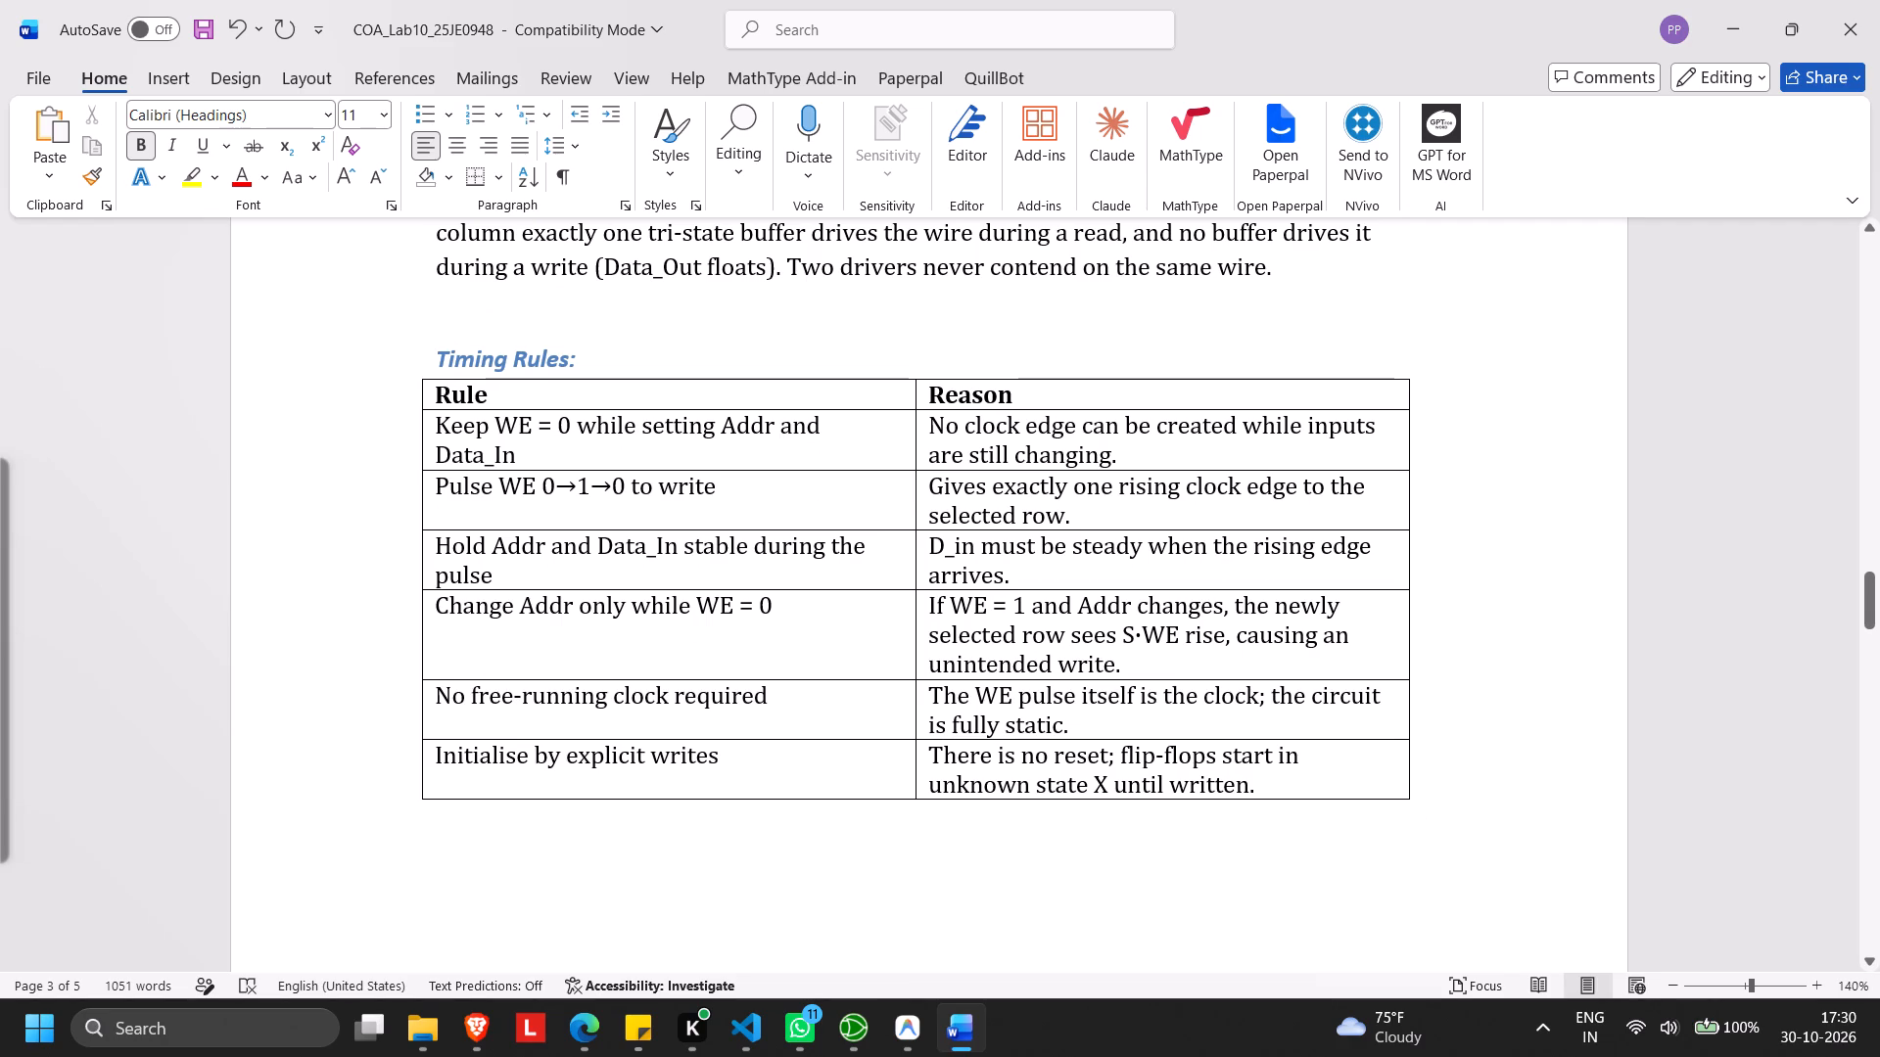
scroll(1457, 817, down, 2)
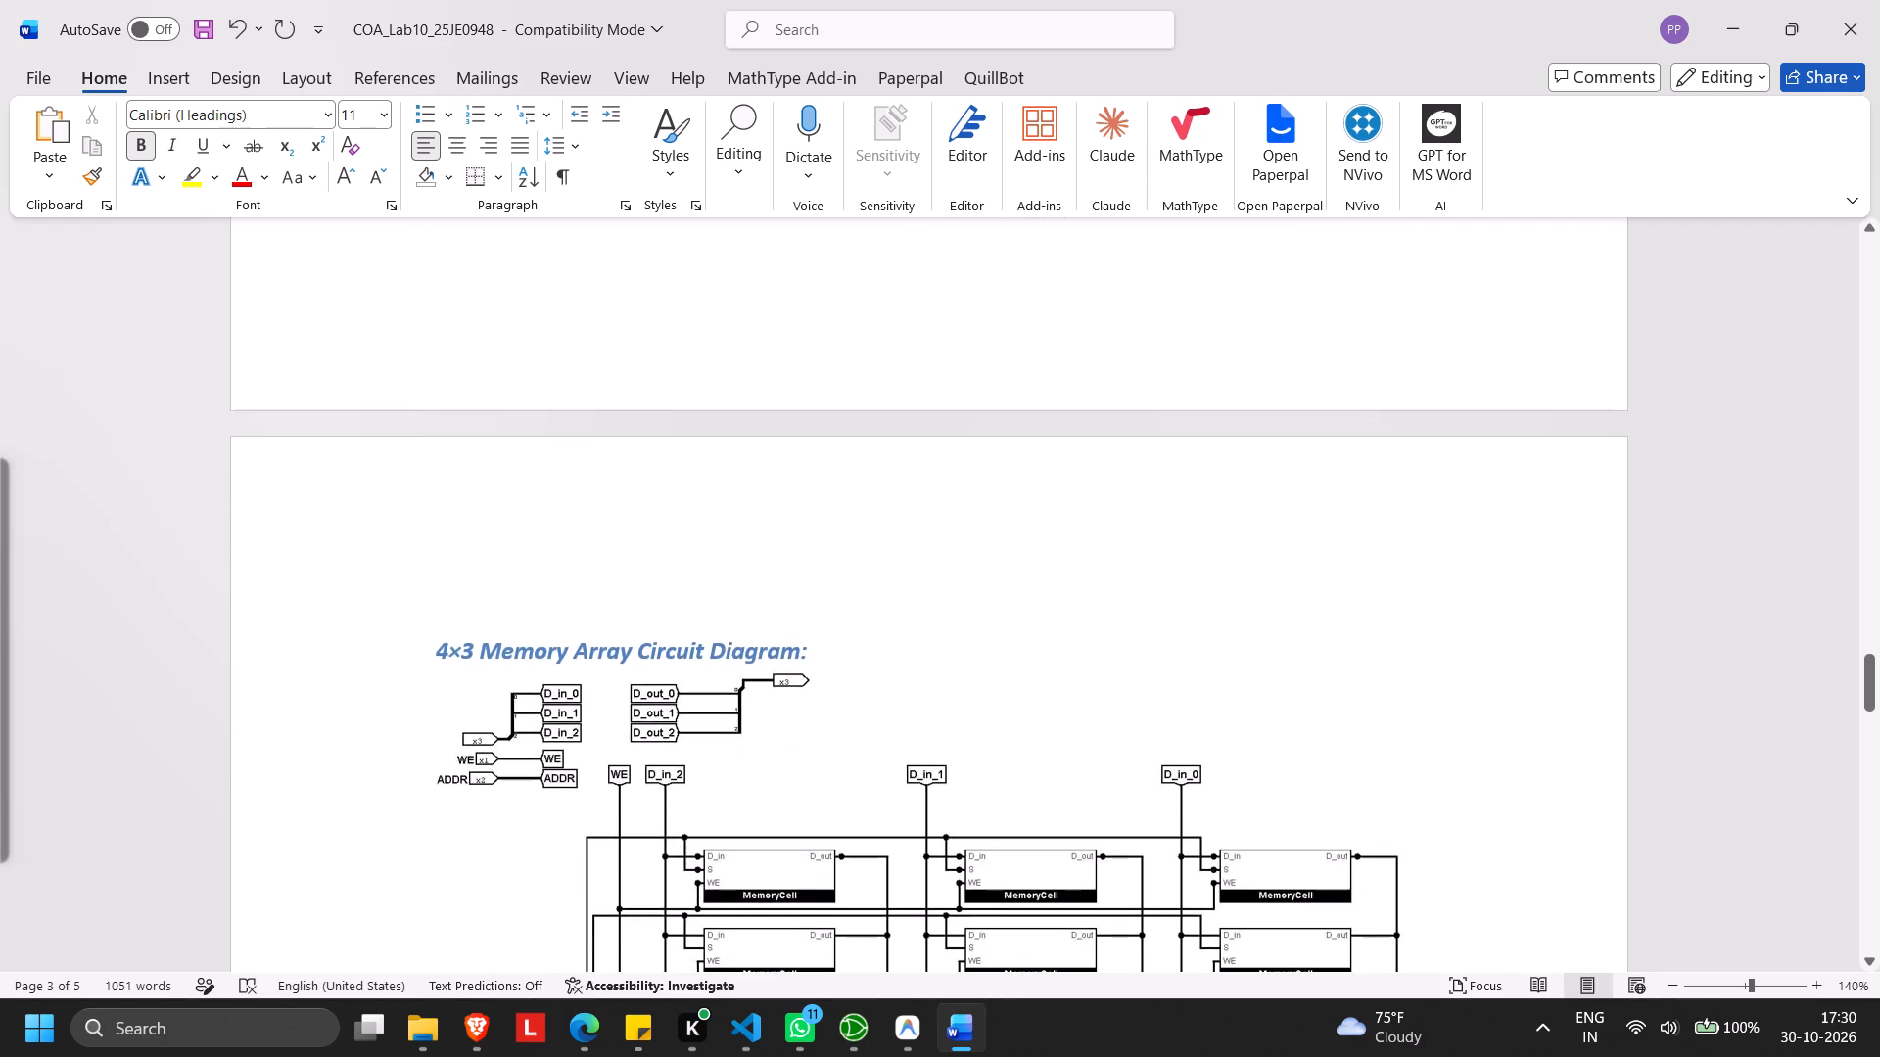
scroll(1457, 817, down, 4)
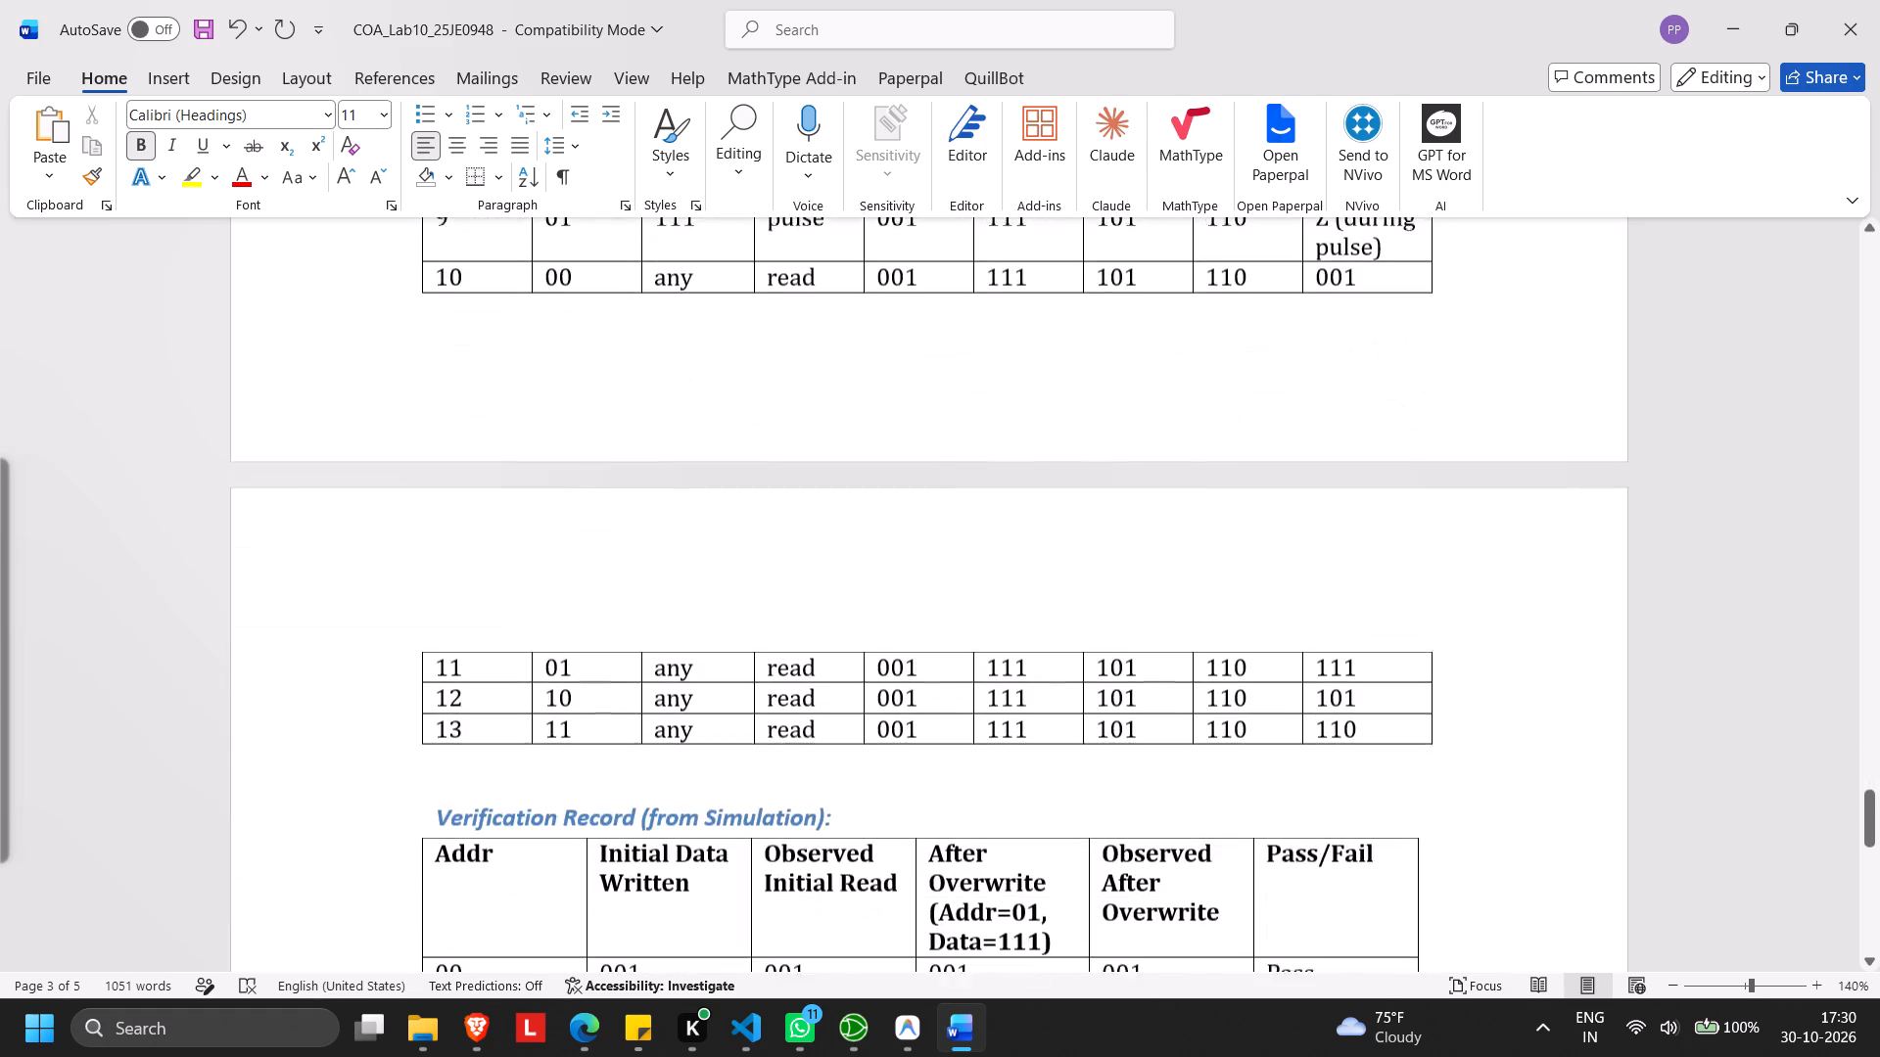
scroll(1457, 817, down, 3)
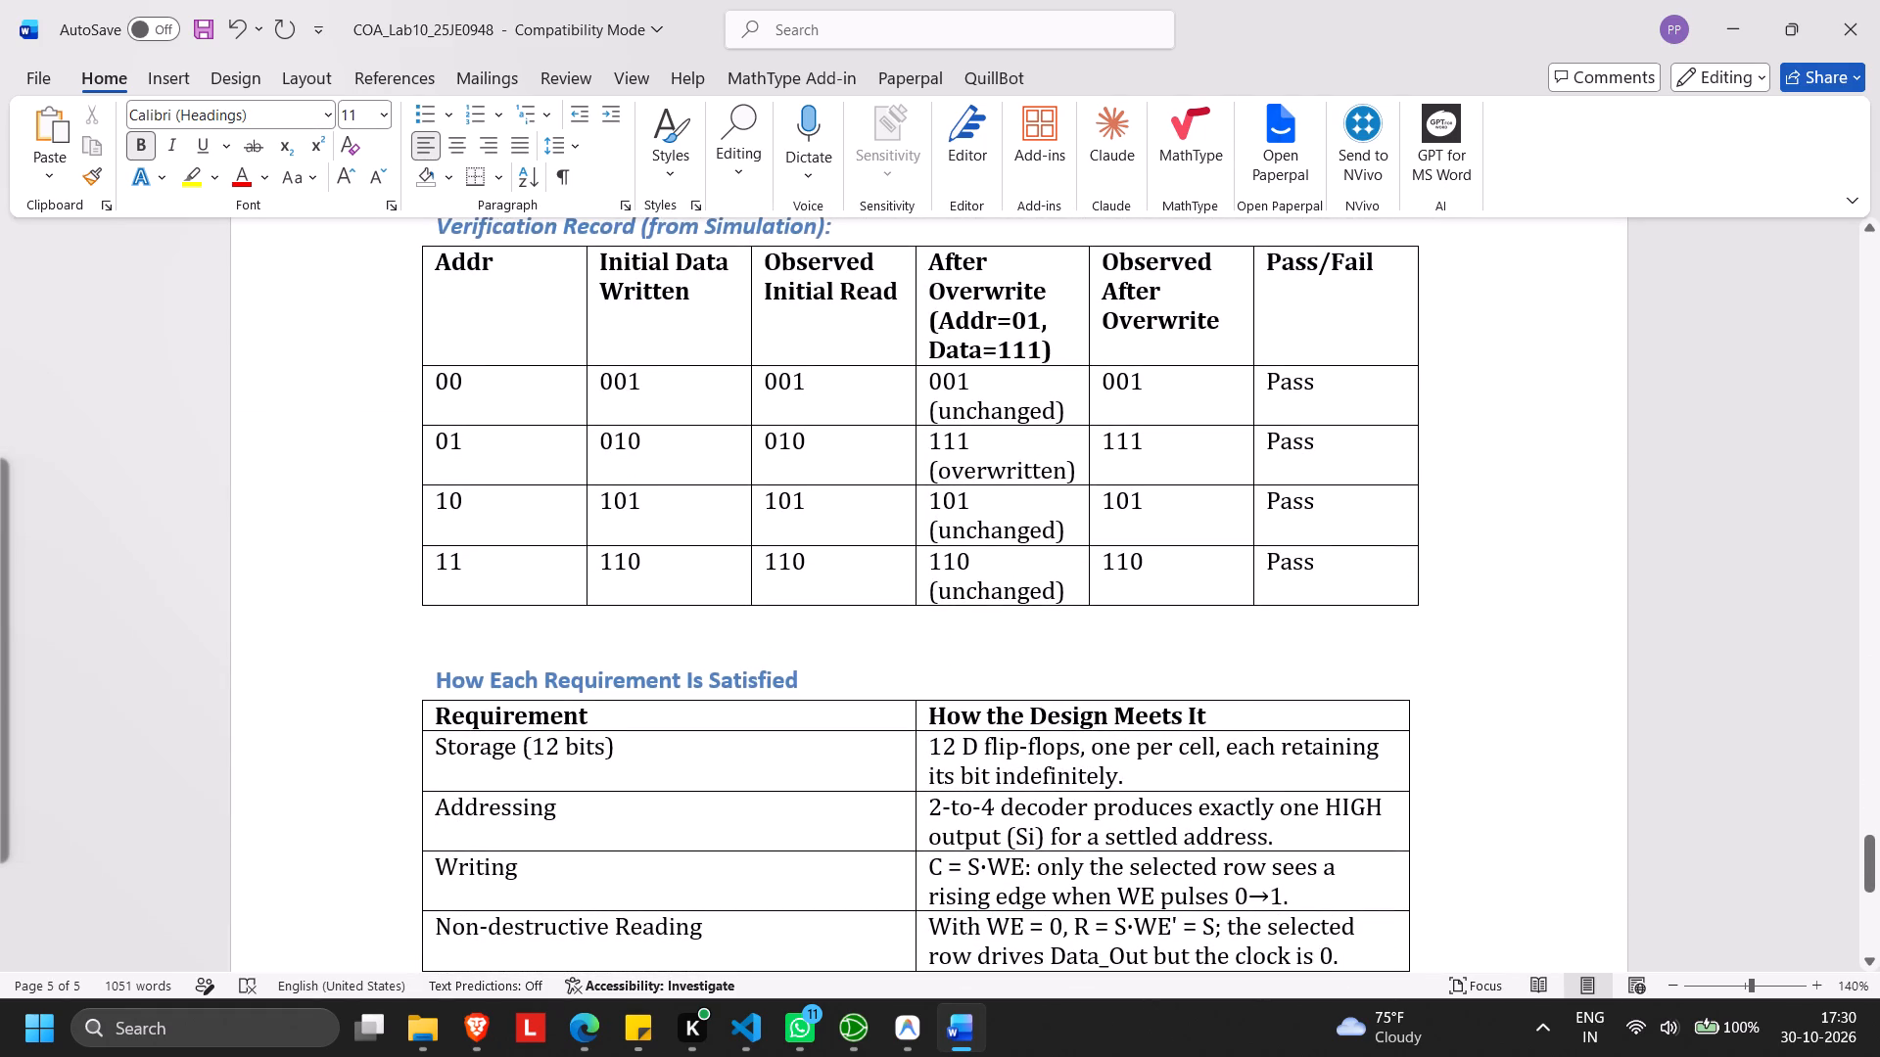
scroll(1457, 817, down, 1)
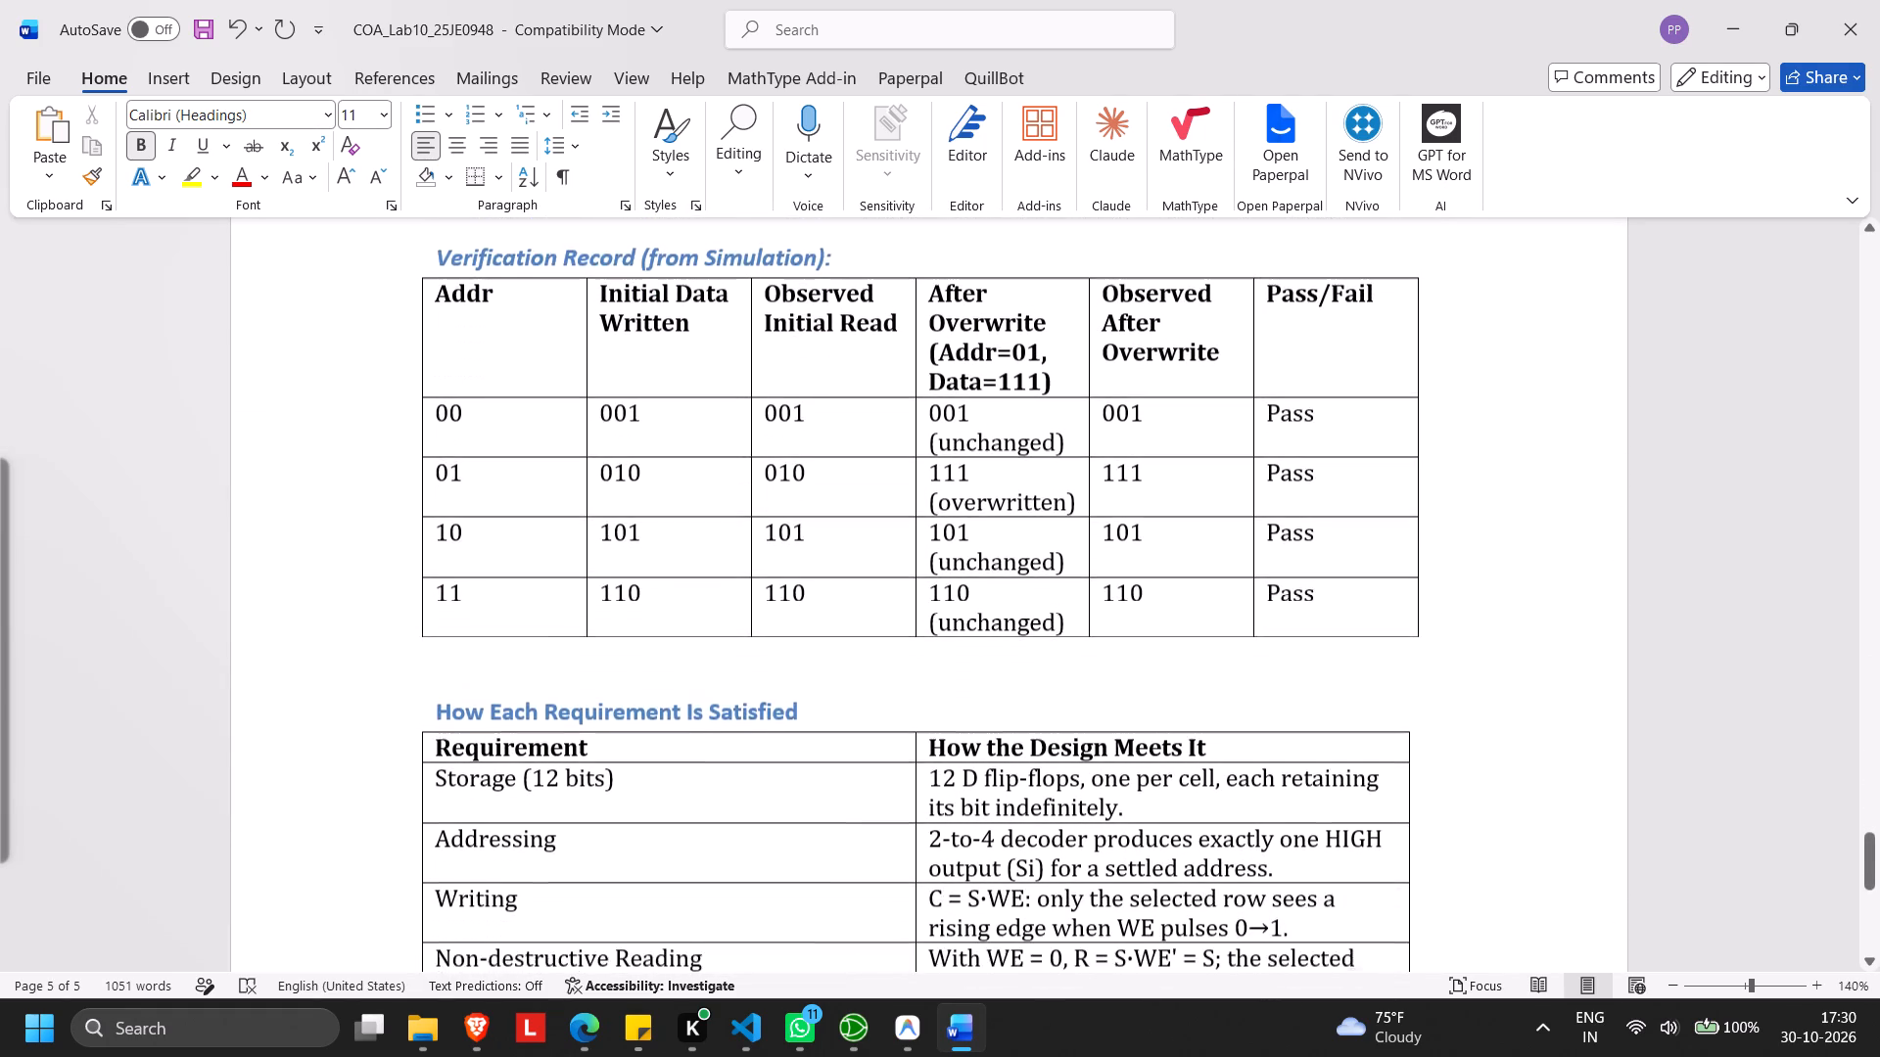
scroll(1457, 817, down, 1)
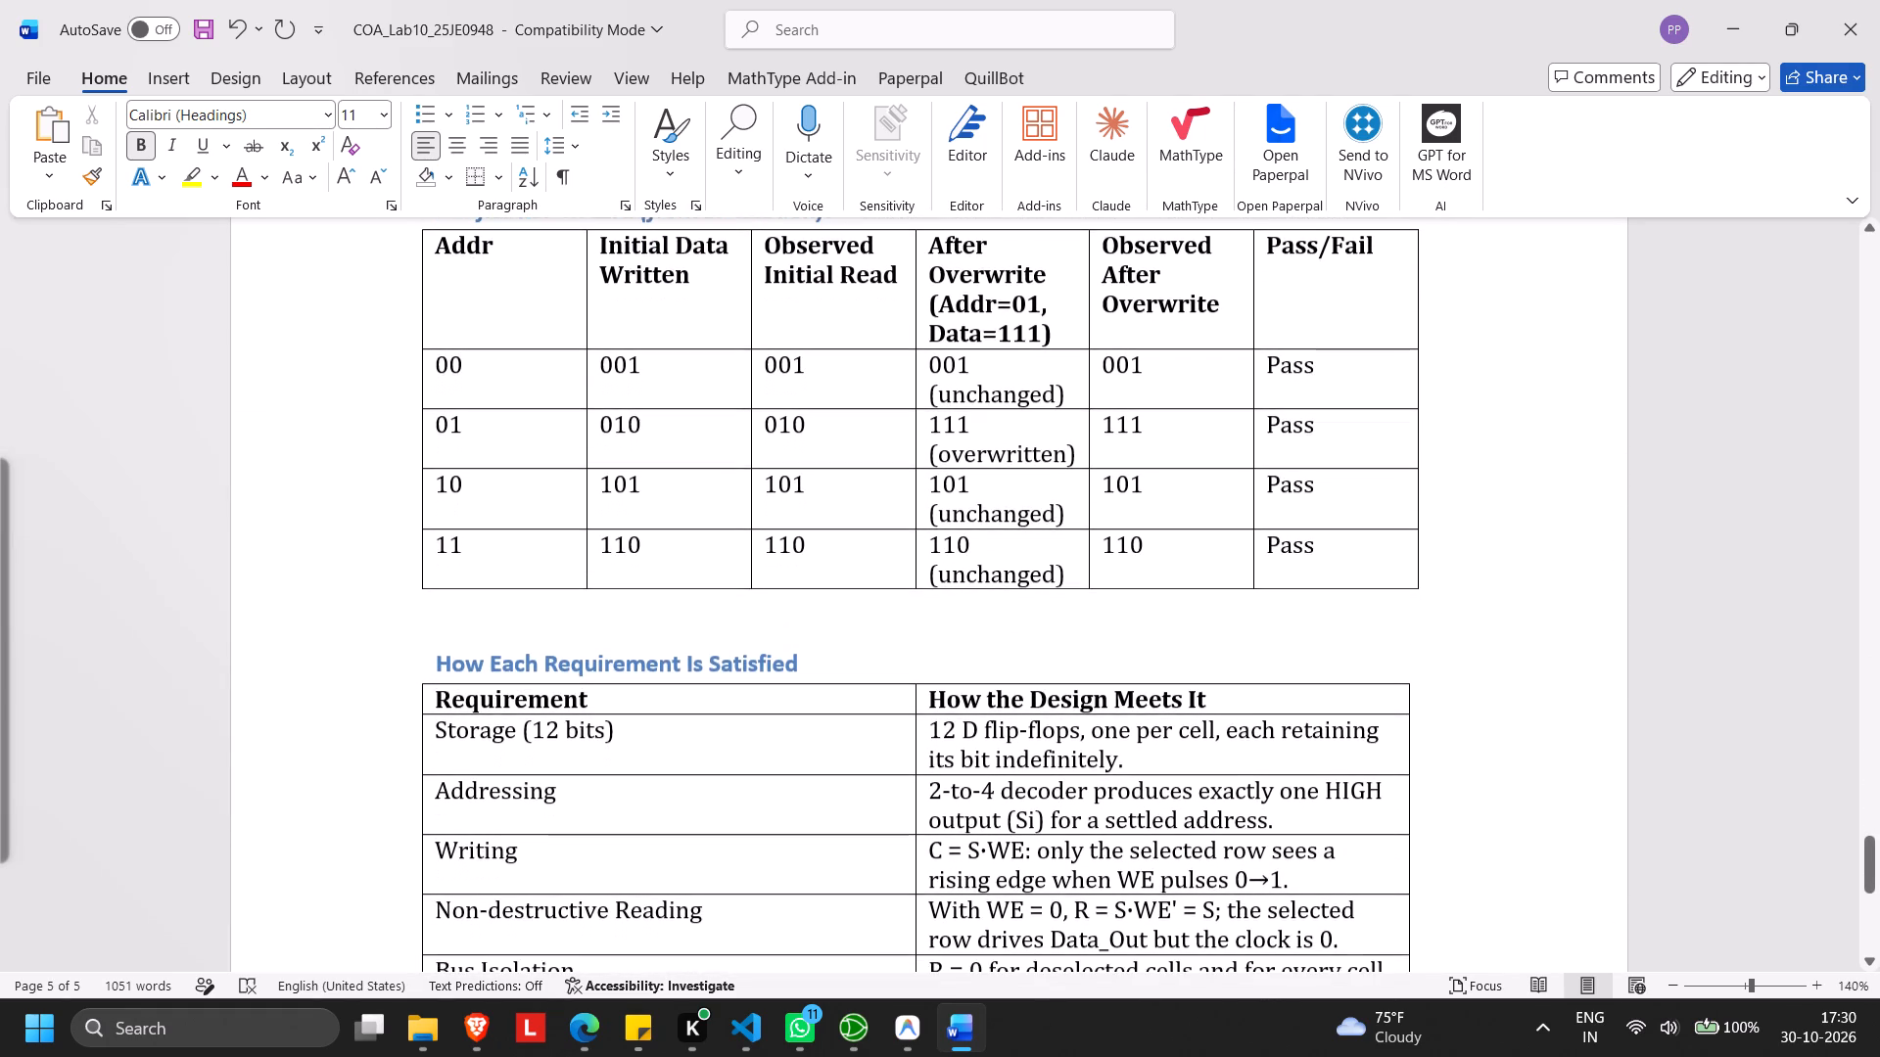
scroll(1457, 817, down, 1)
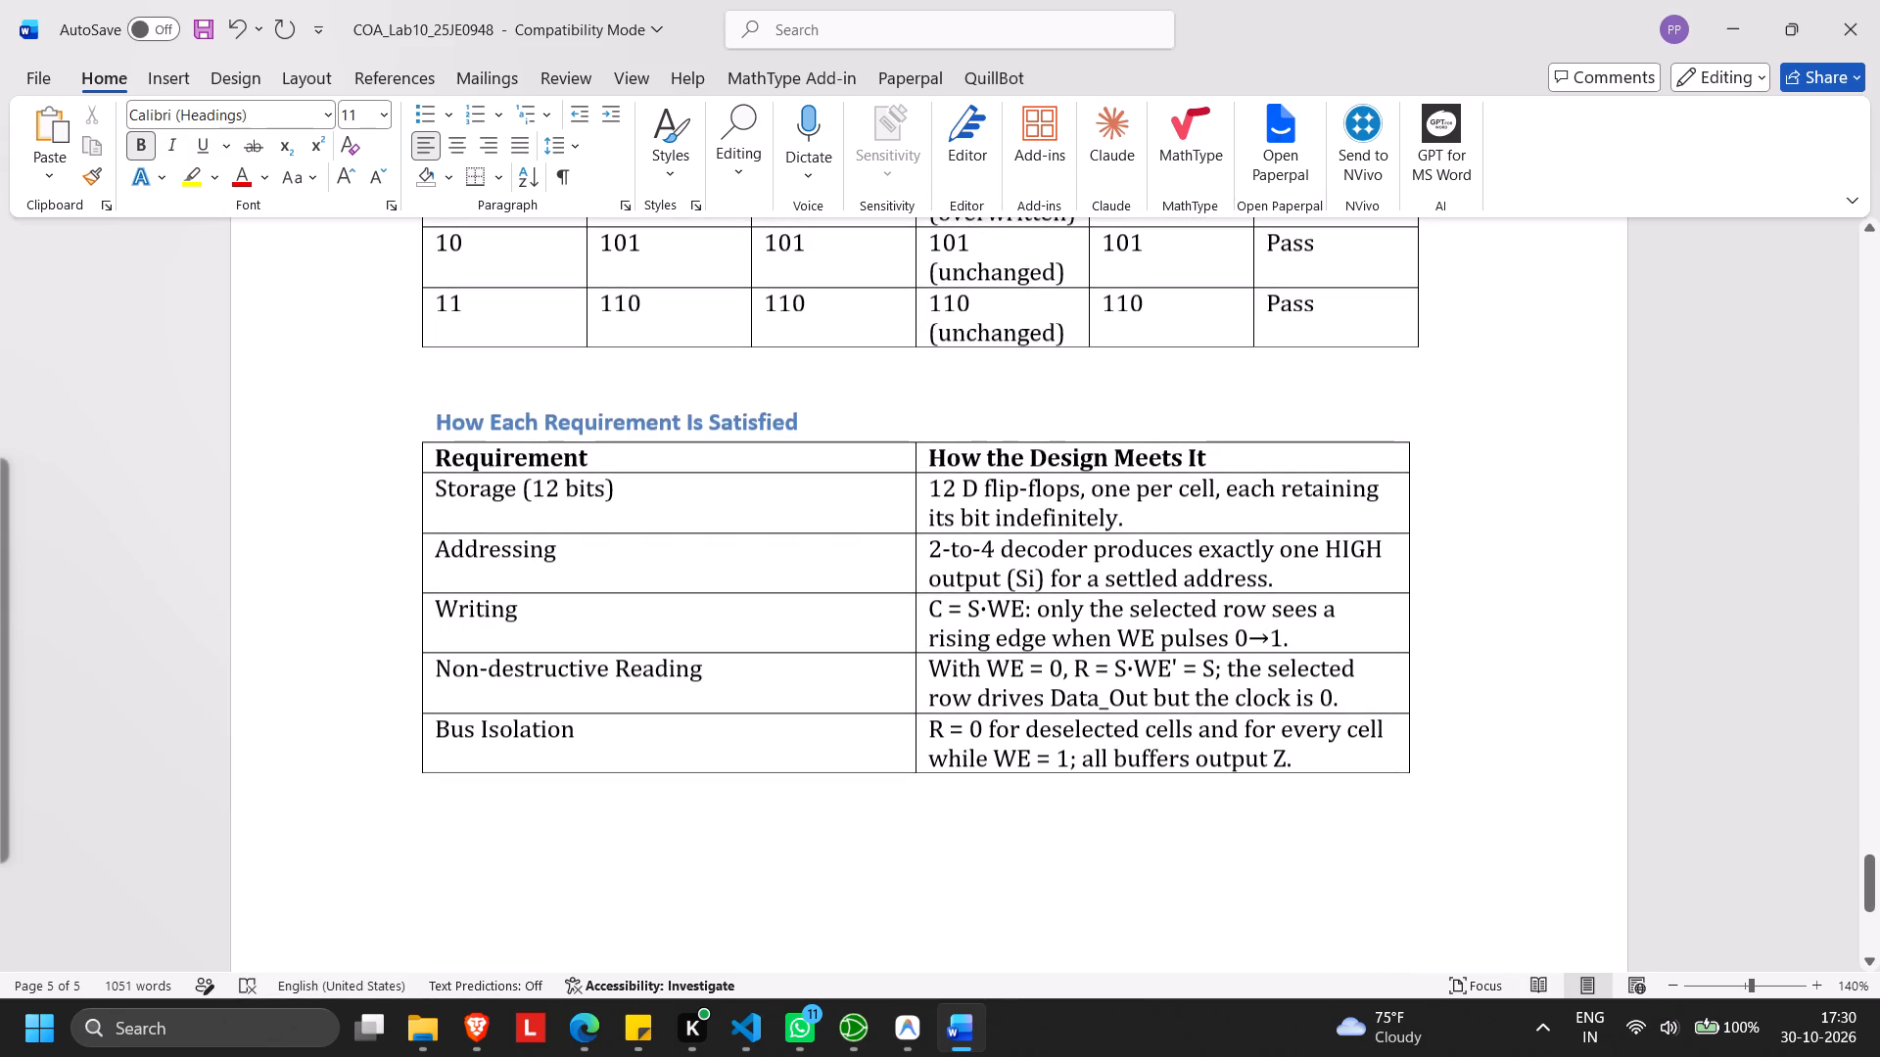
scroll(1457, 817, down, 5)
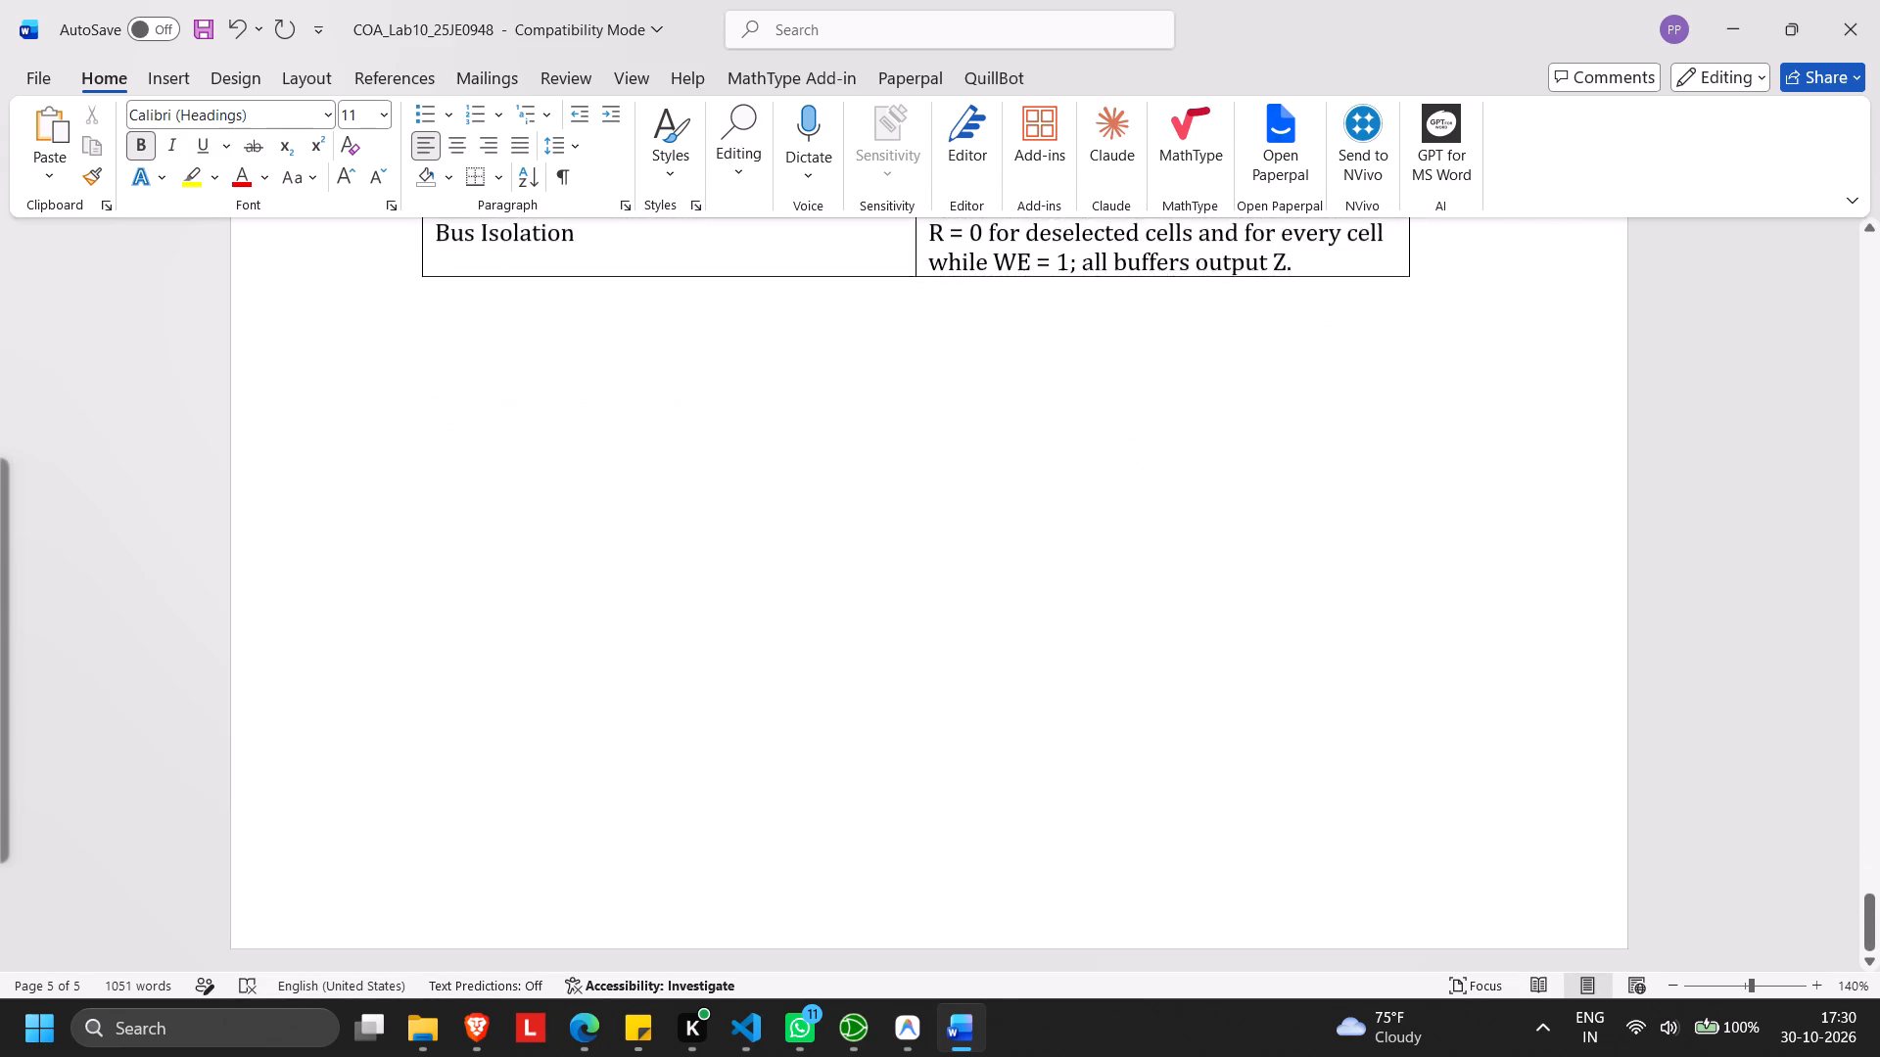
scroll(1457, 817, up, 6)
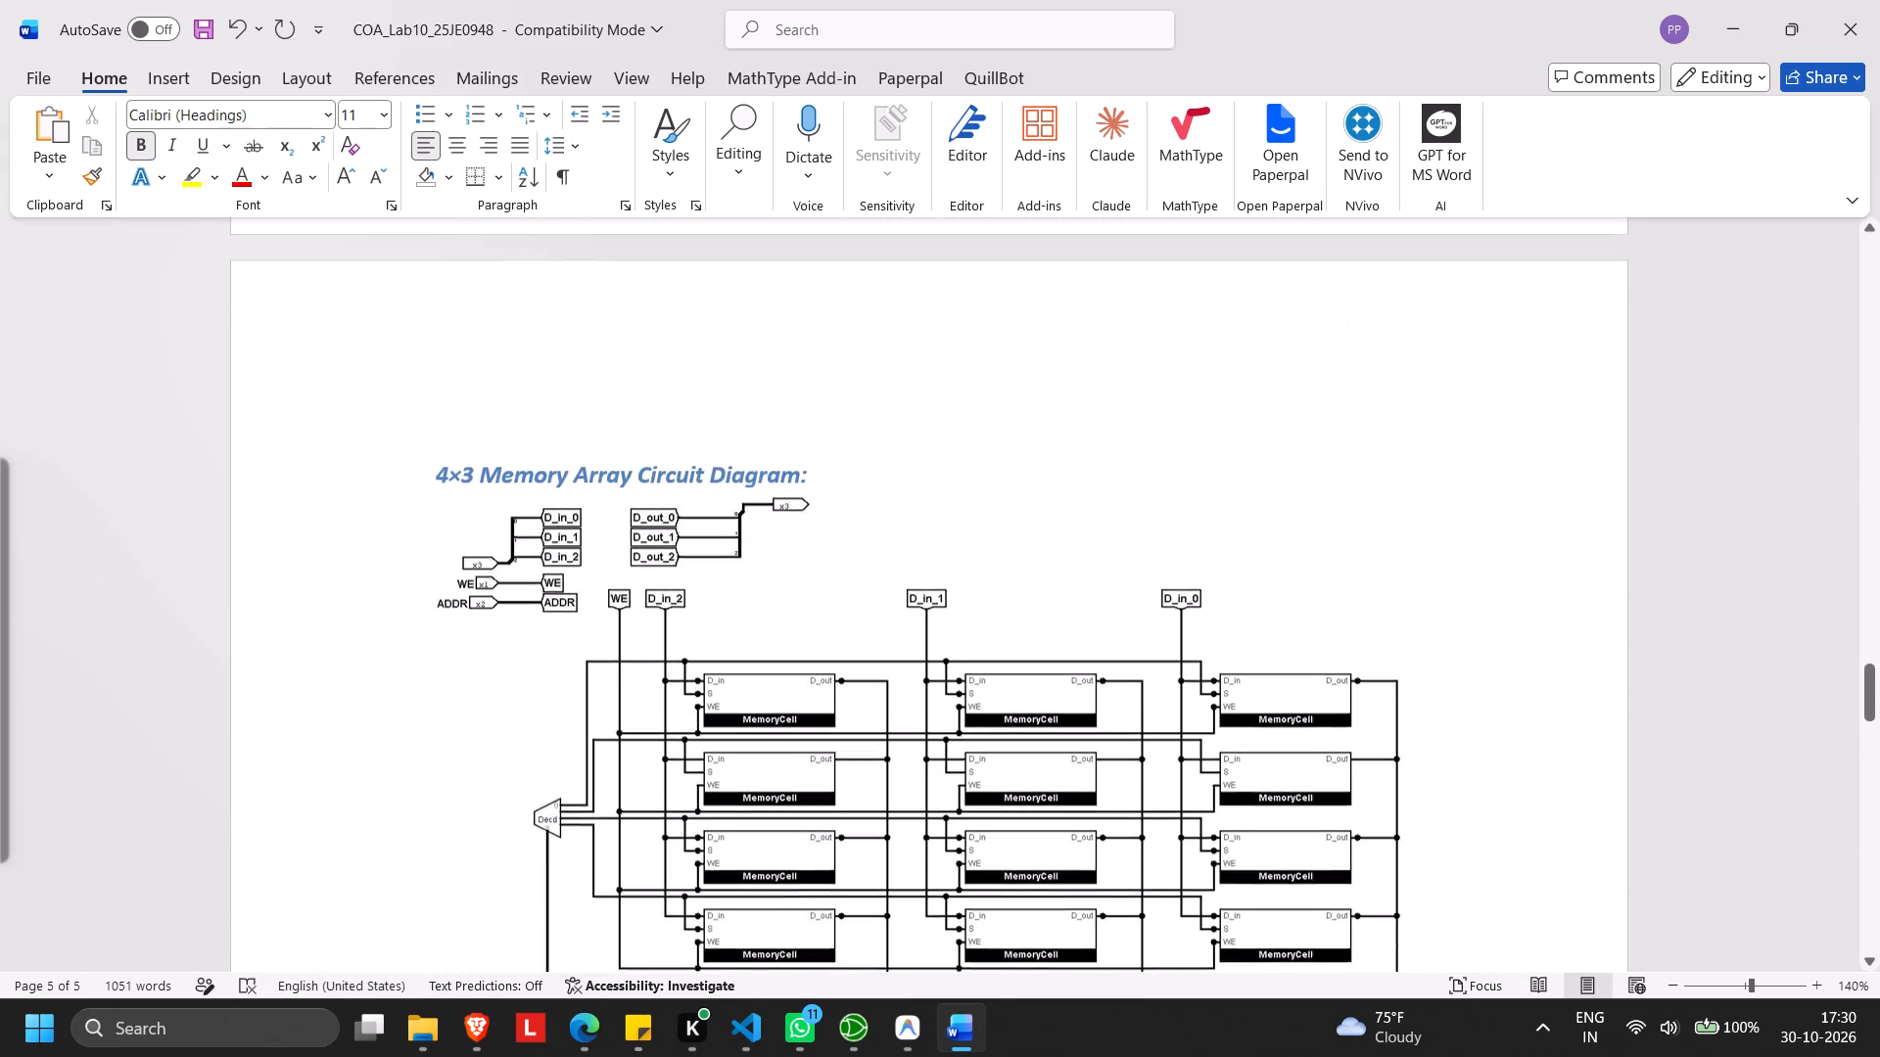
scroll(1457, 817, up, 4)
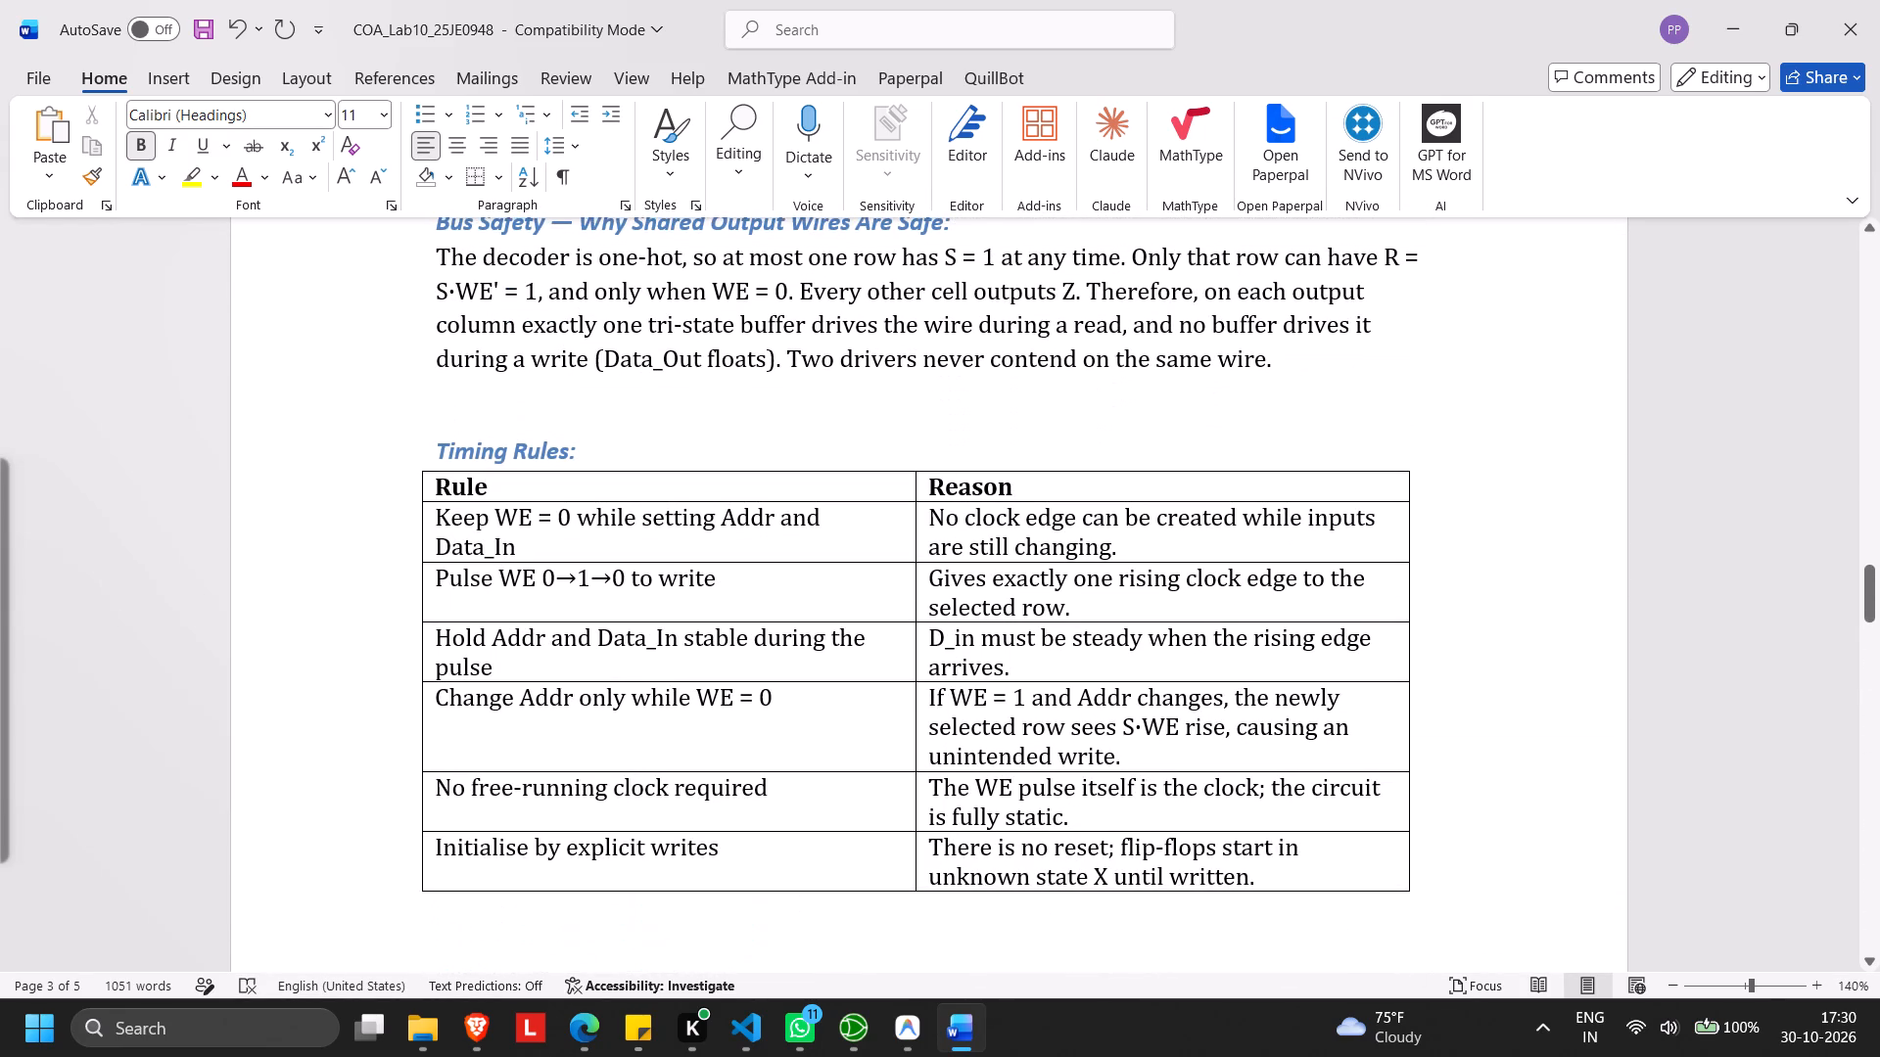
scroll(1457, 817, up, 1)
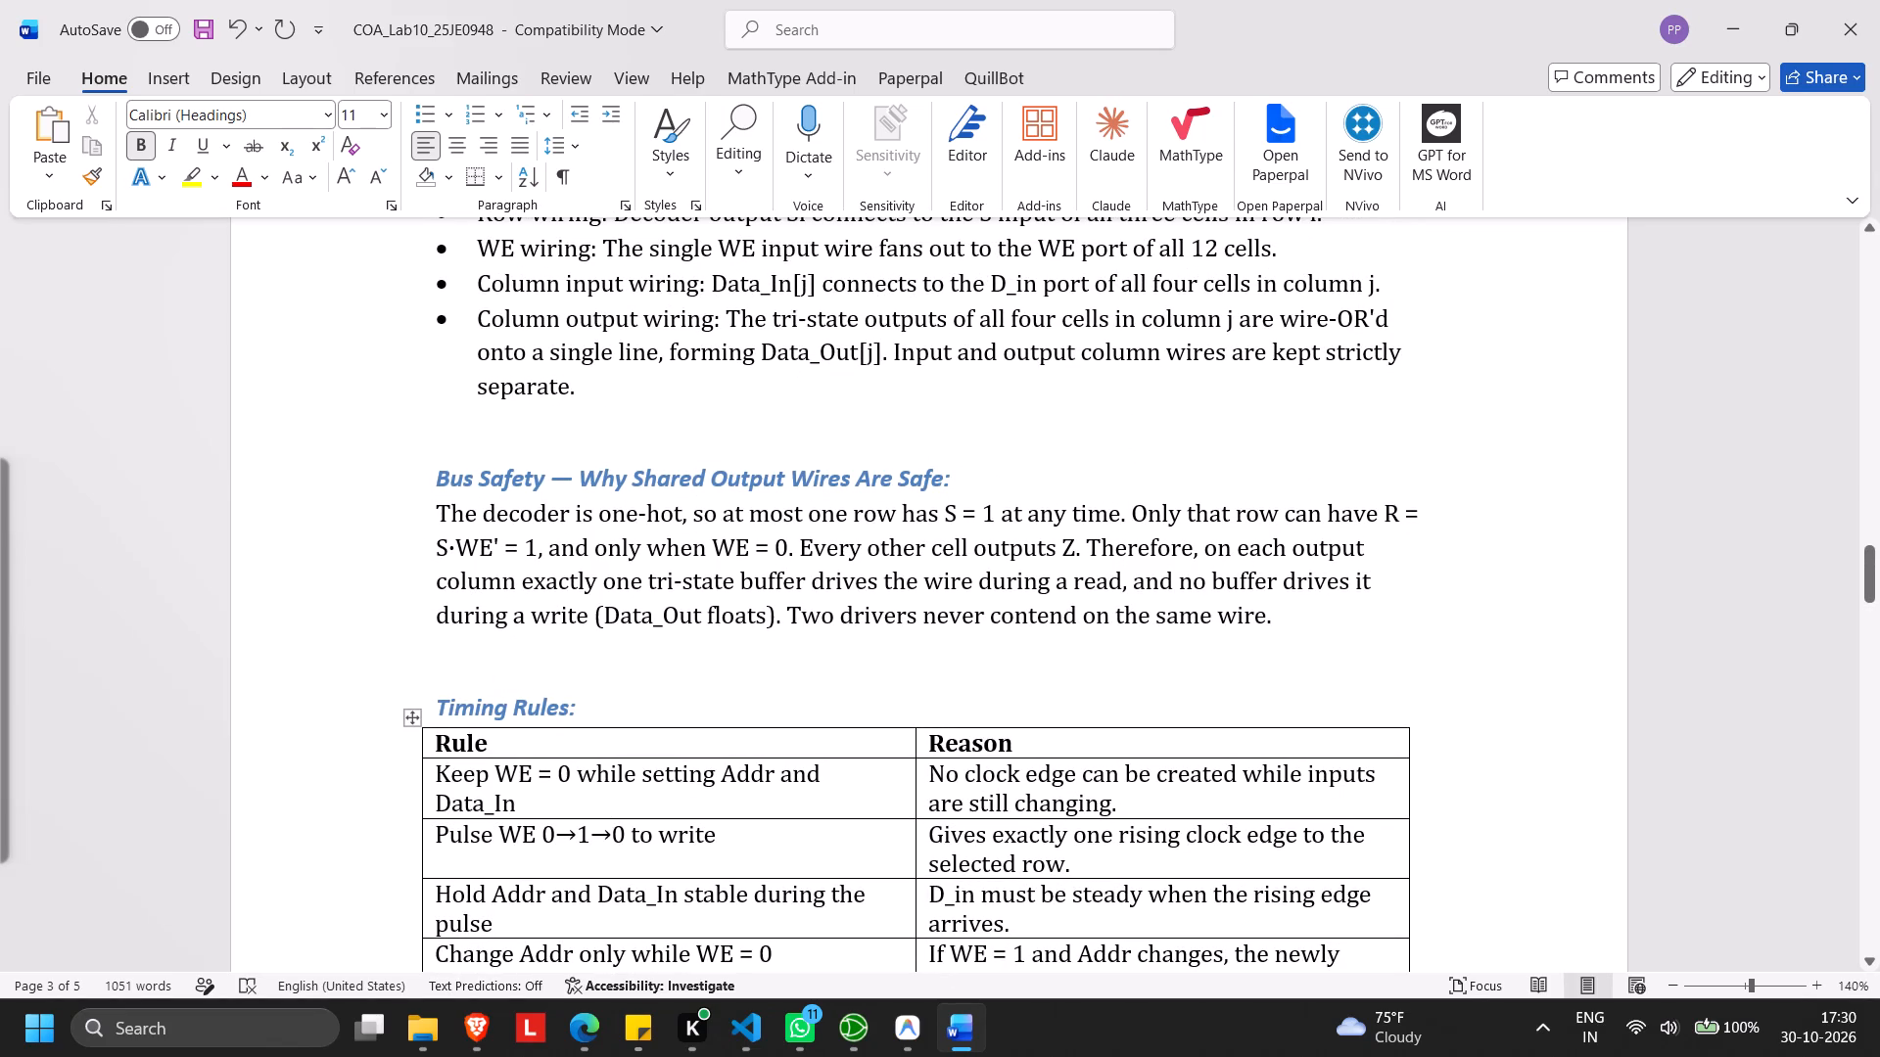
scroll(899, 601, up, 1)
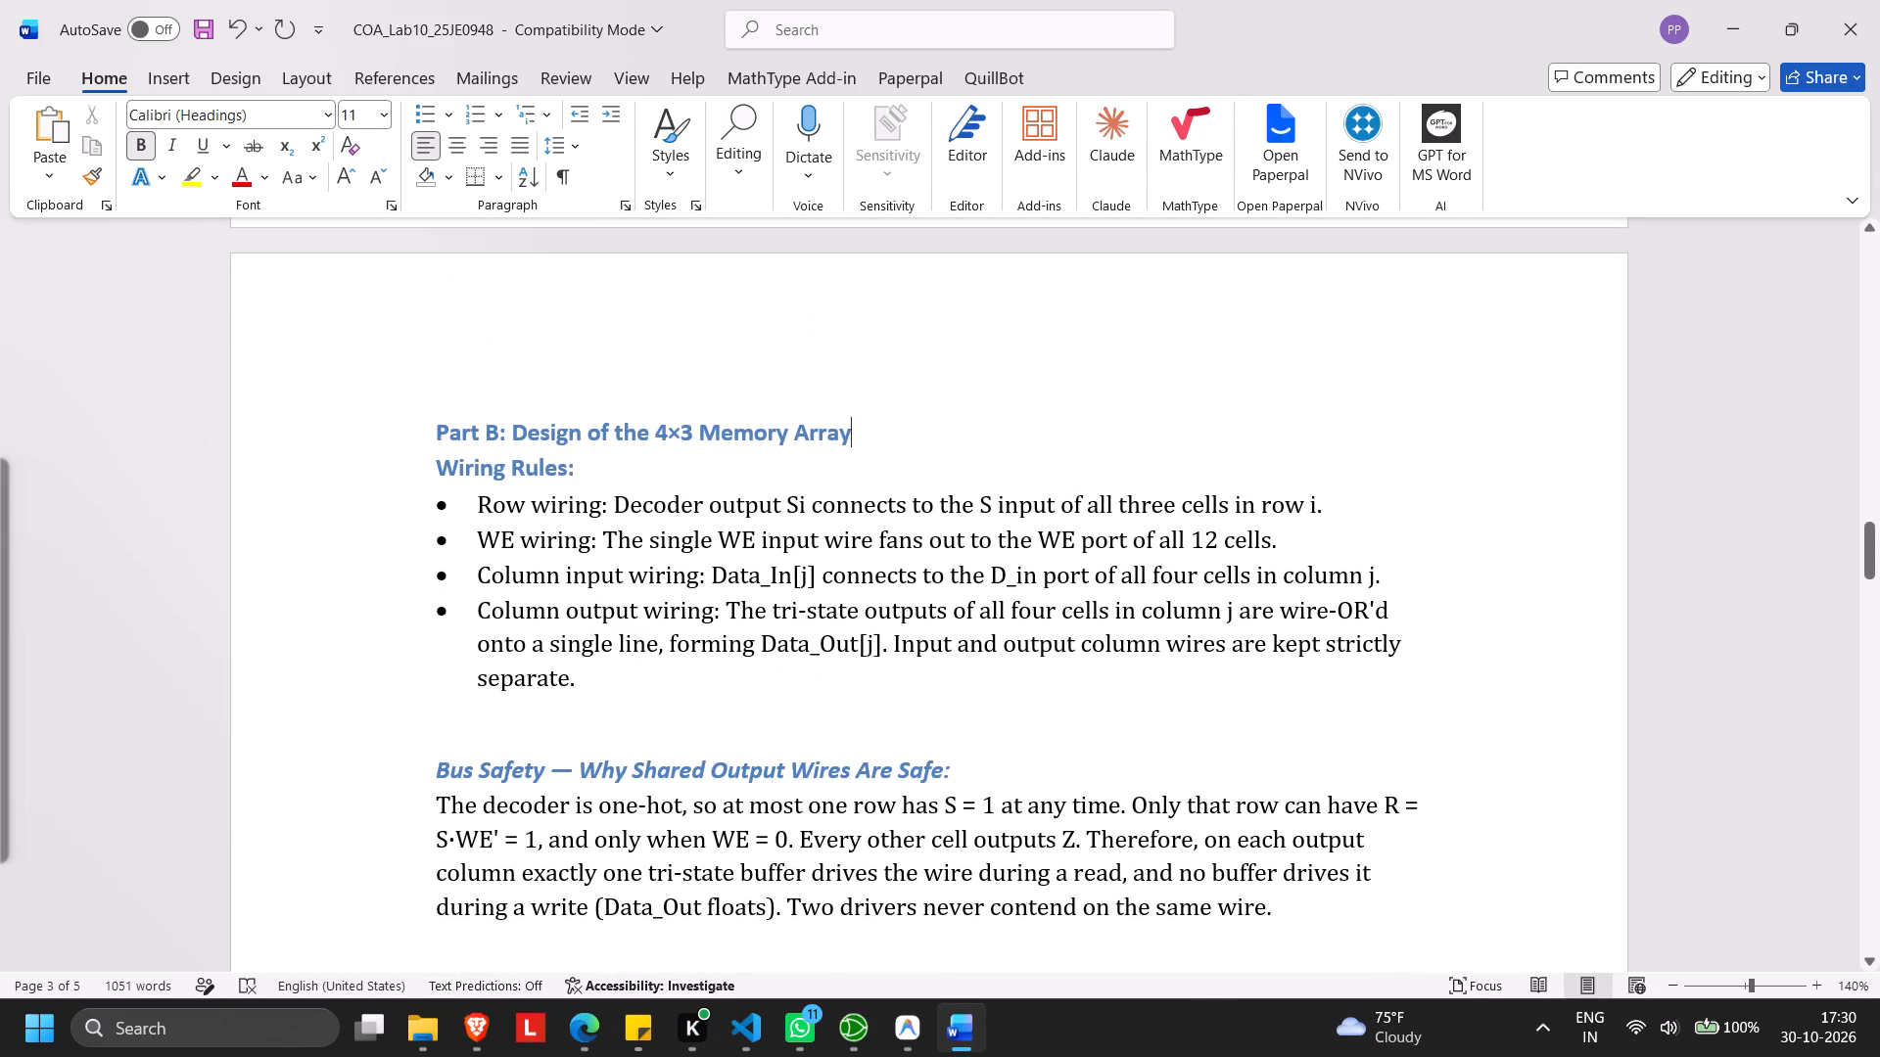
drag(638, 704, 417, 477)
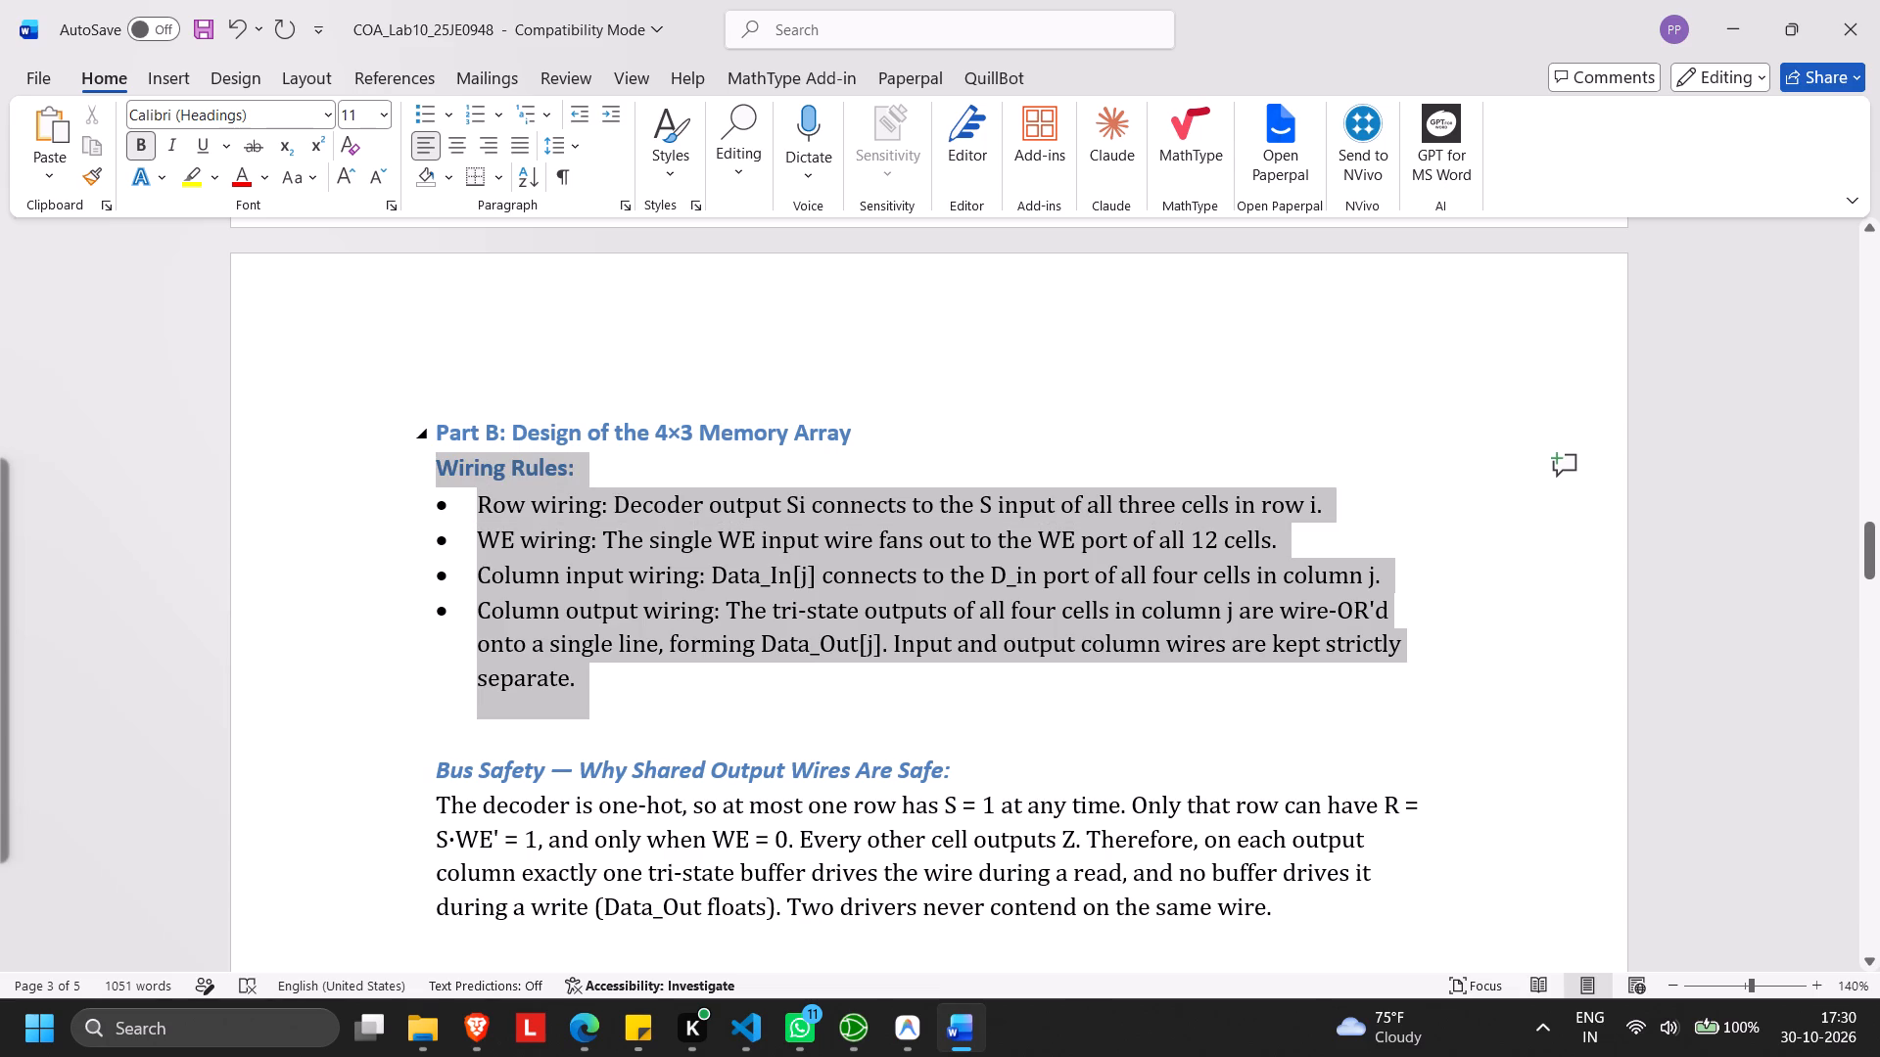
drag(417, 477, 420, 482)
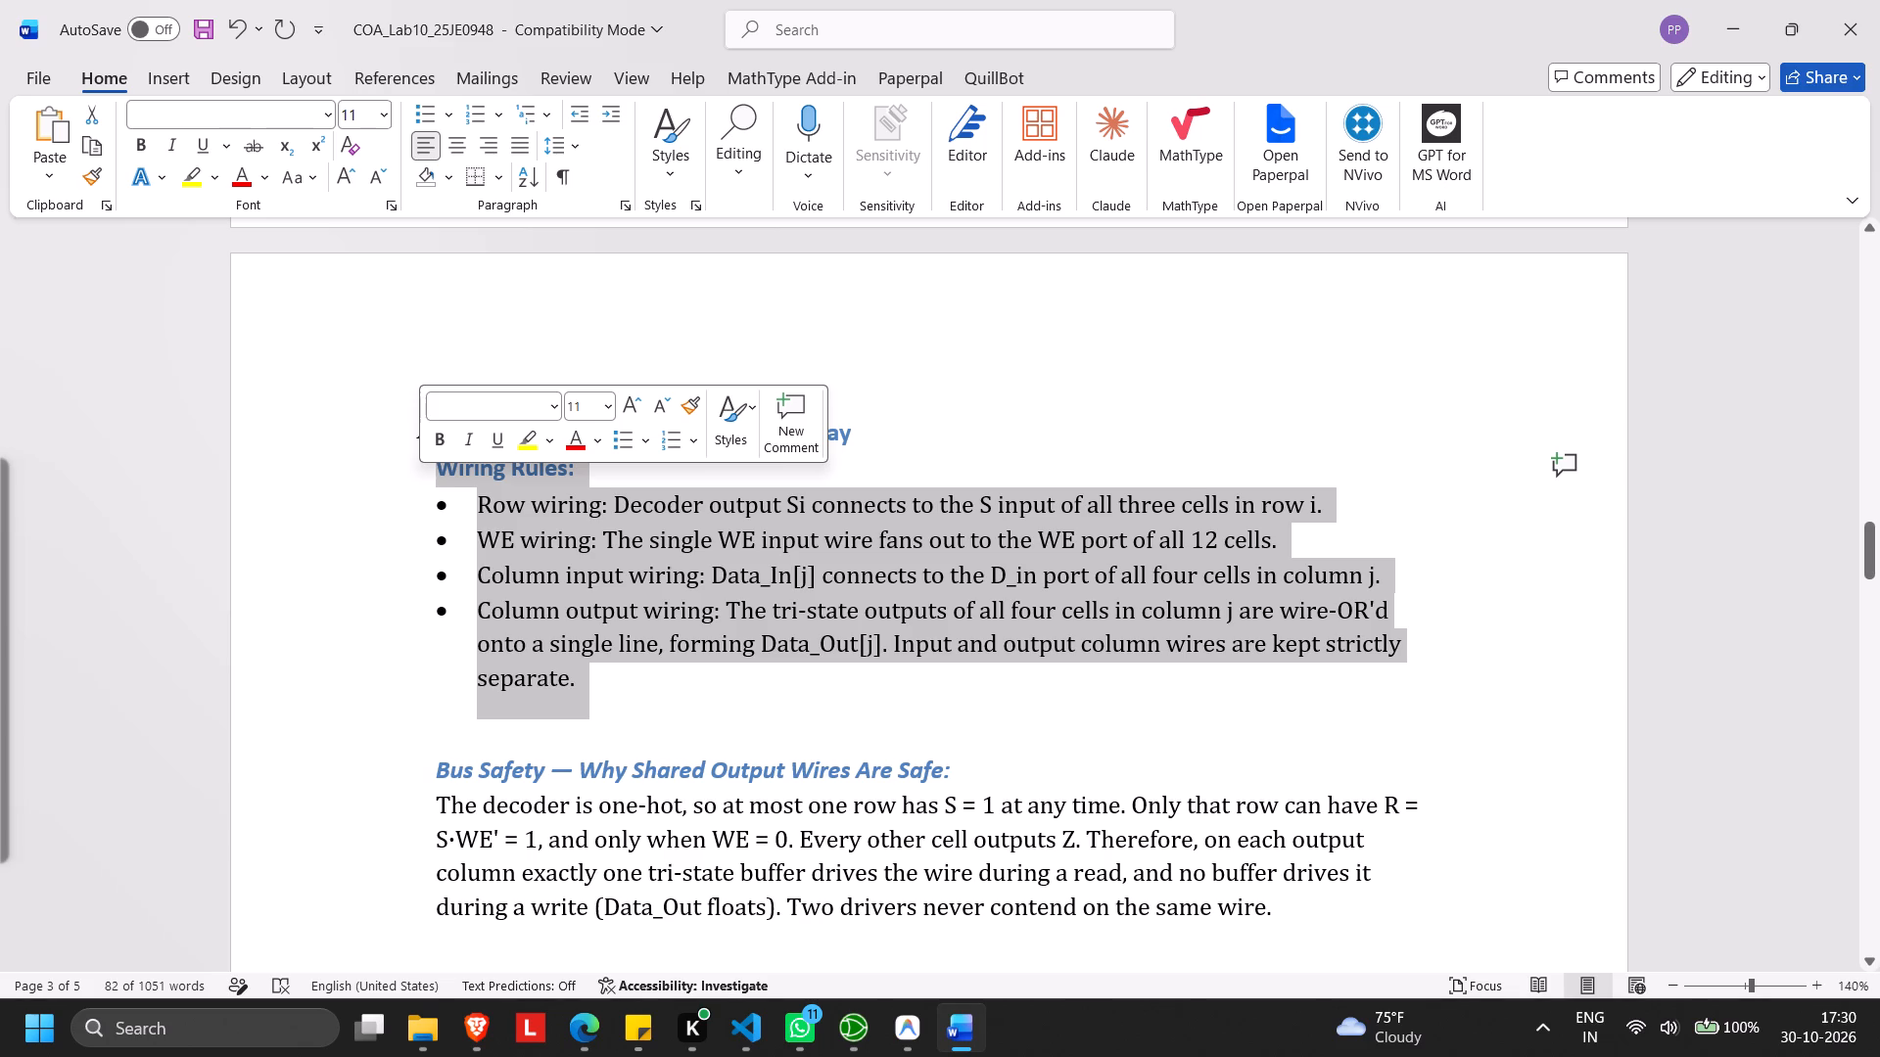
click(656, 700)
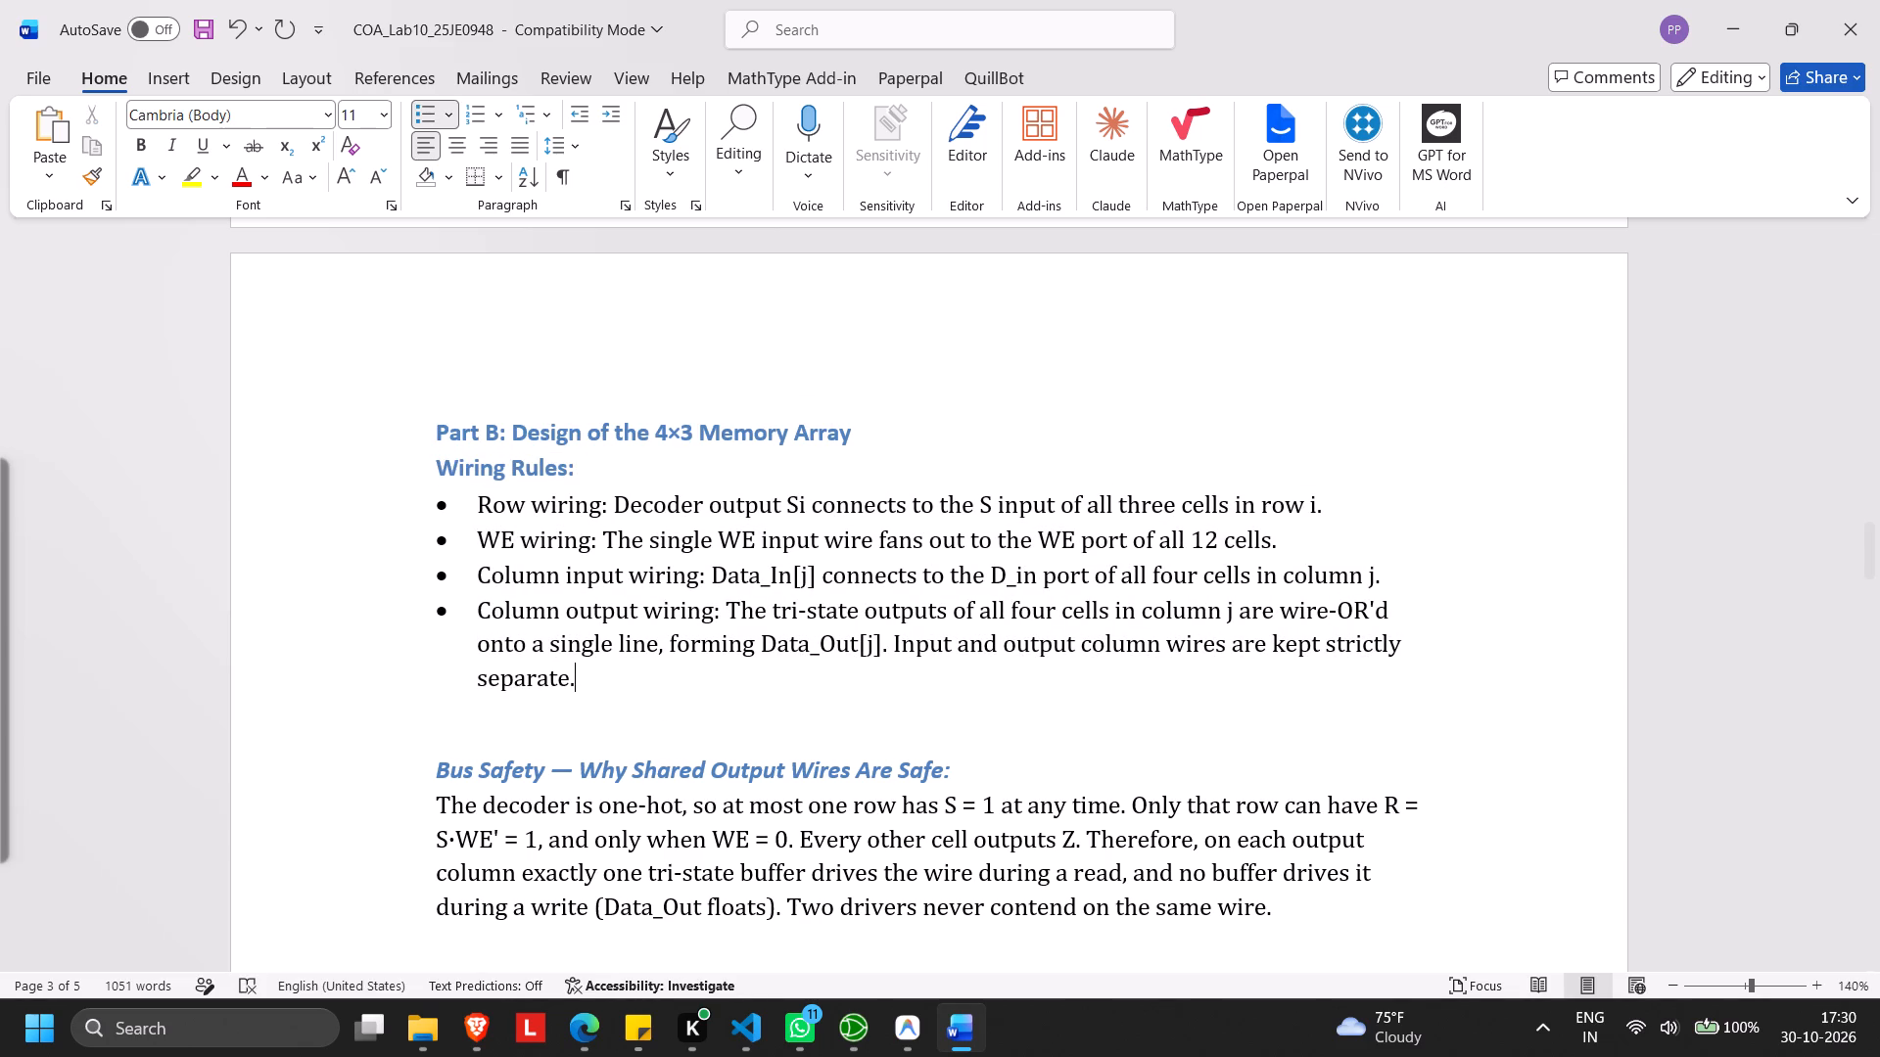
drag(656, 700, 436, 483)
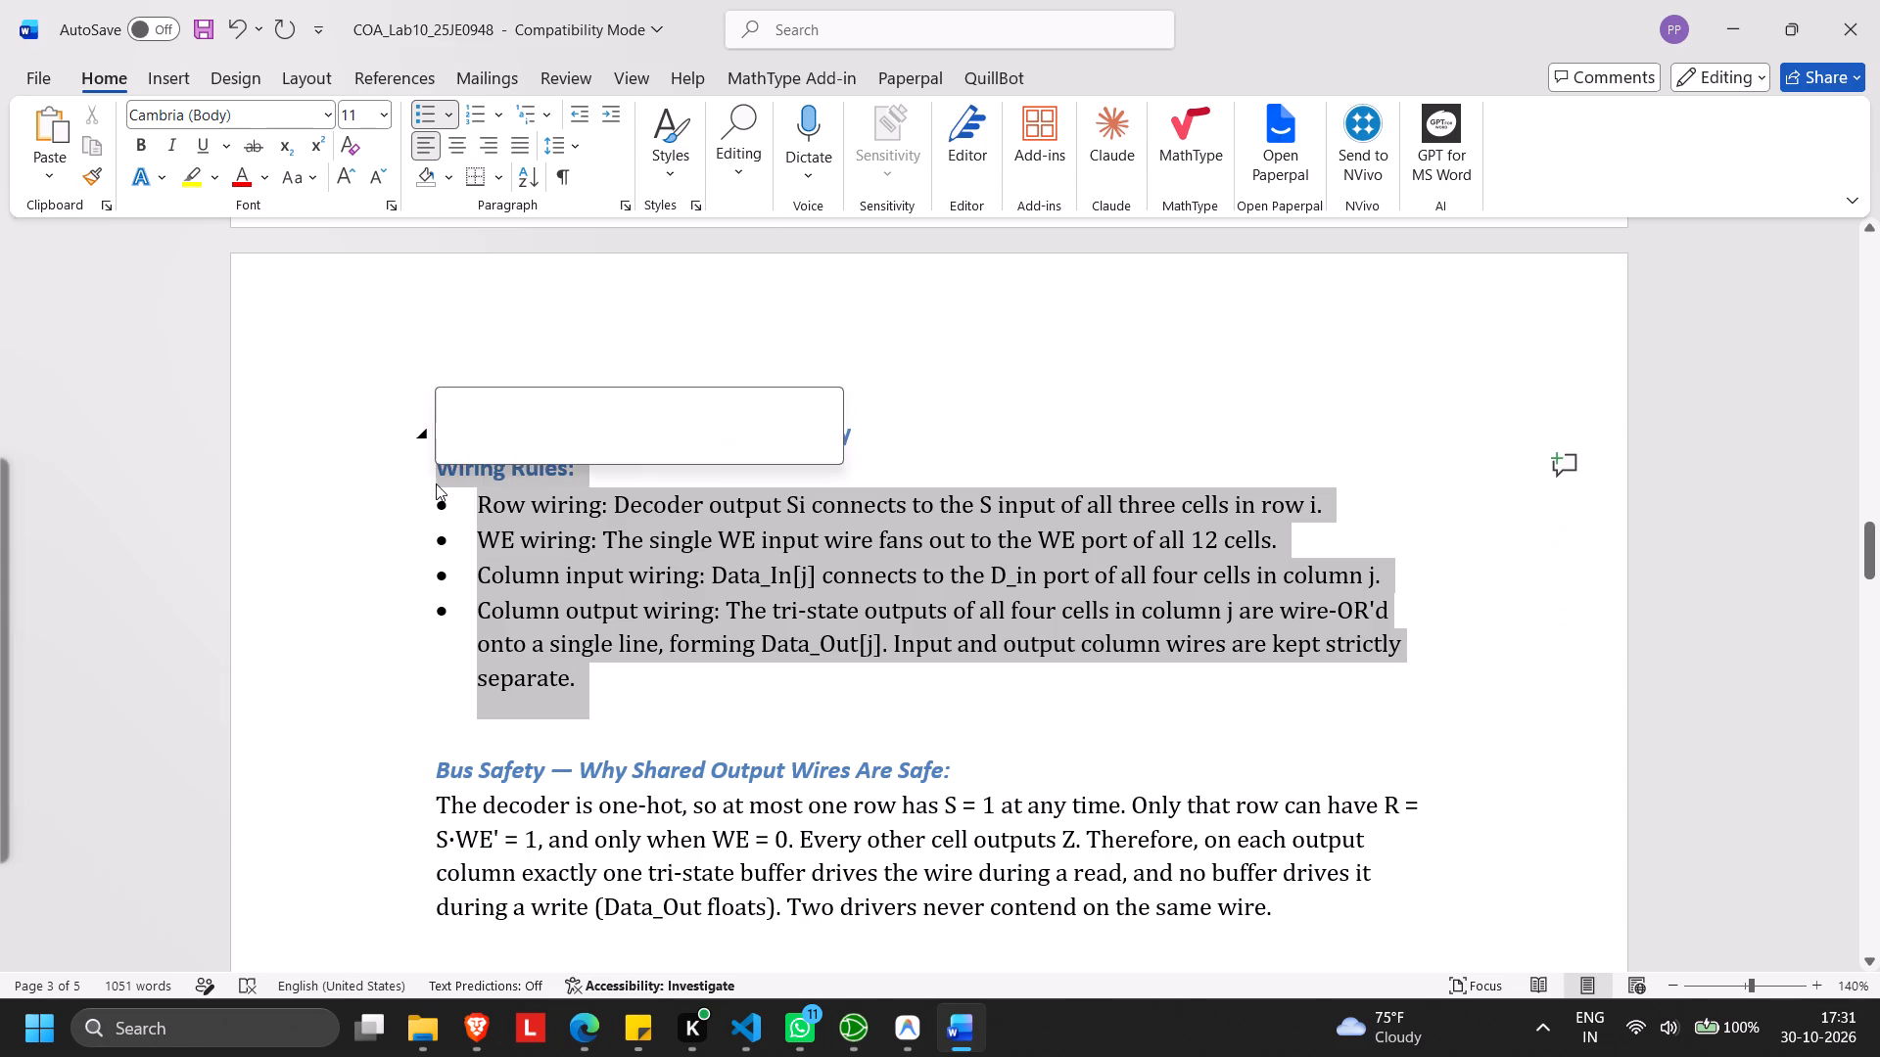
Look through the whole report, from the title page to the final requirements table and back to Part B.
scroll(436, 483, up, 9)
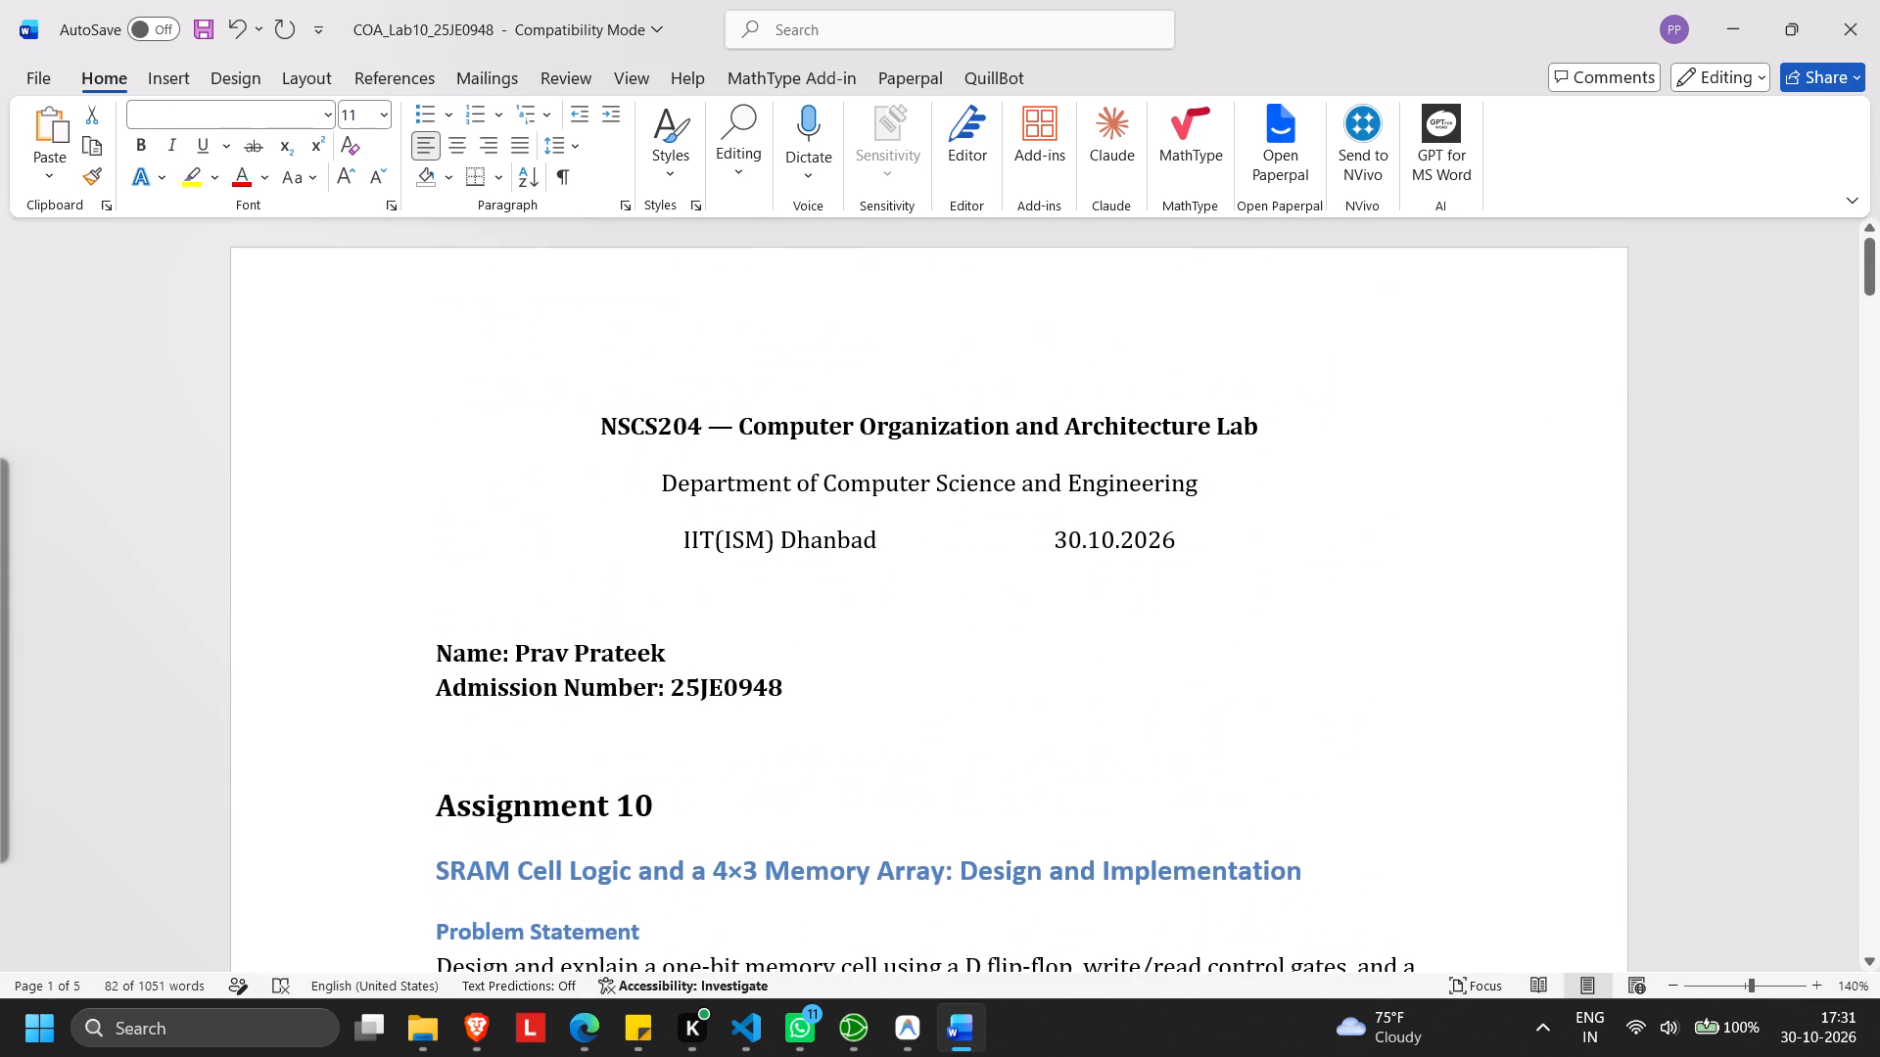
scroll(429, 601, down, 7)
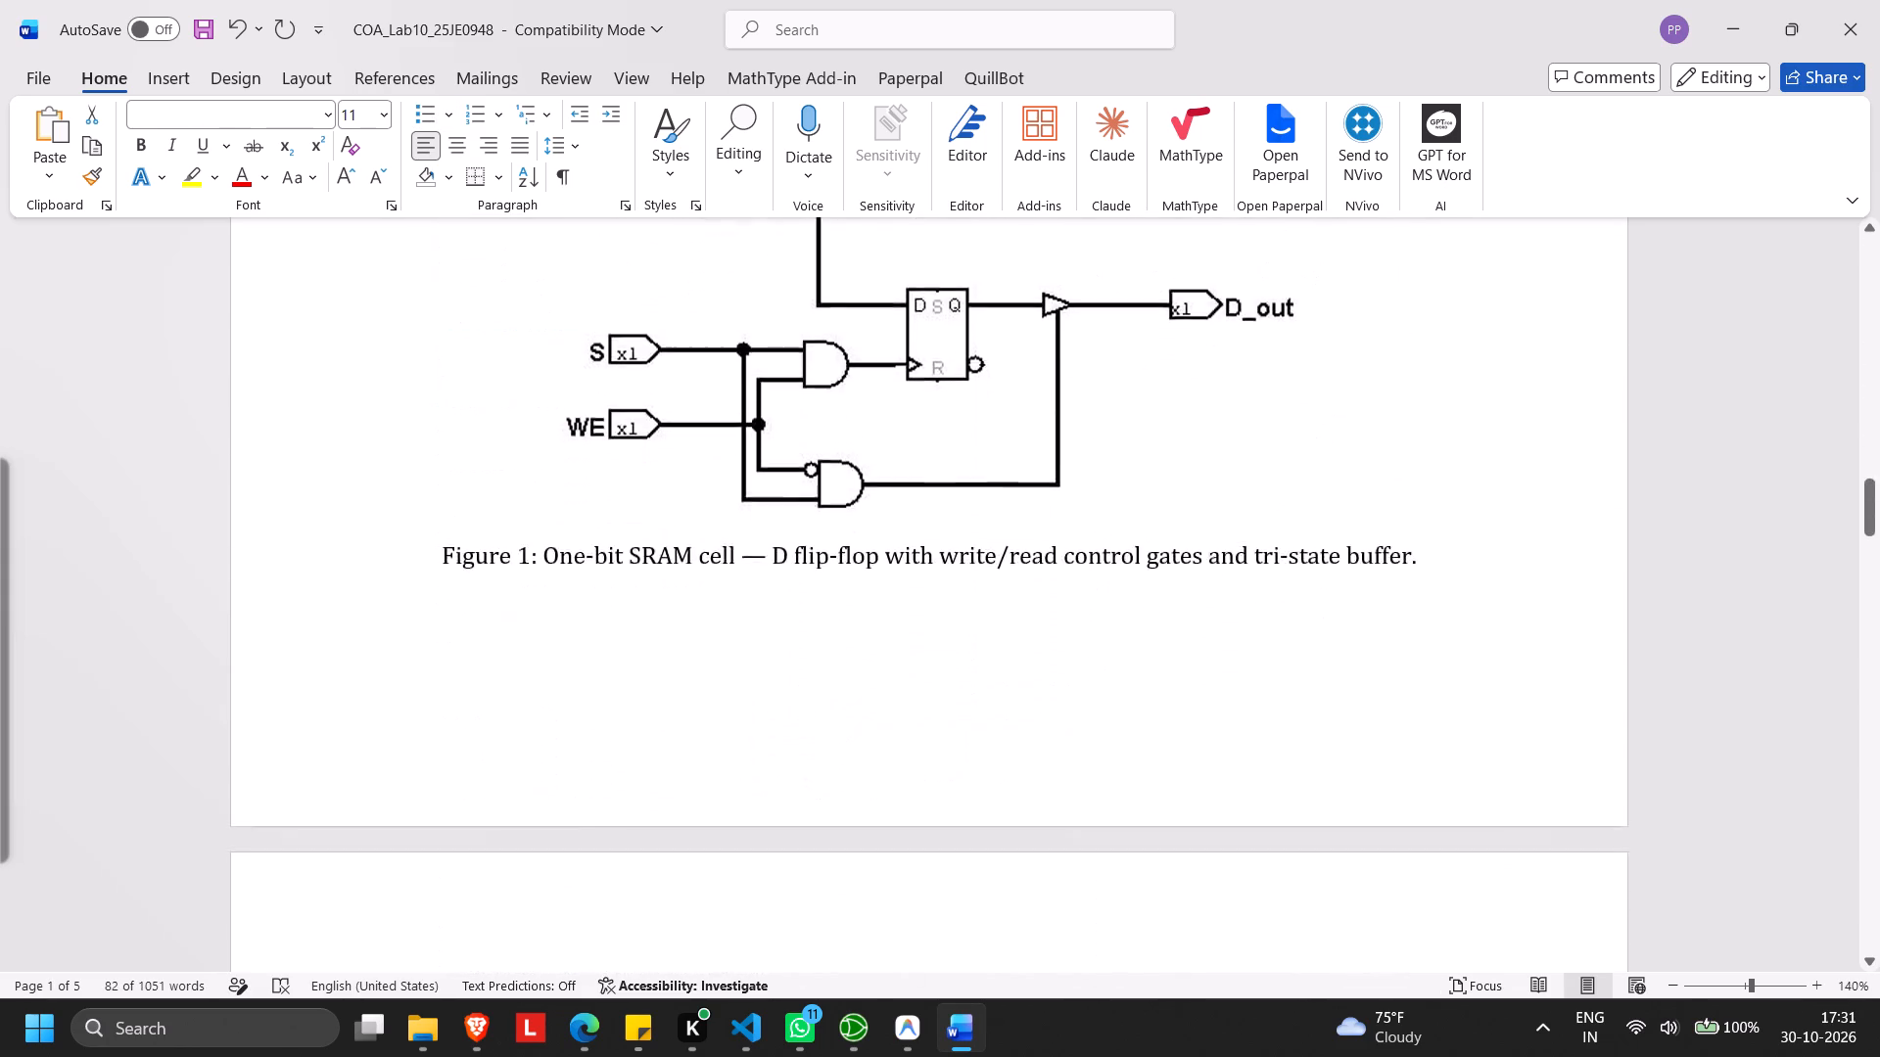
scroll(429, 601, down, 2)
scroll(429, 601, up, 2)
scroll(429, 601, down, 6)
scroll(429, 601, up, 1)
scroll(429, 601, down, 2)
scroll(429, 601, up, 1)
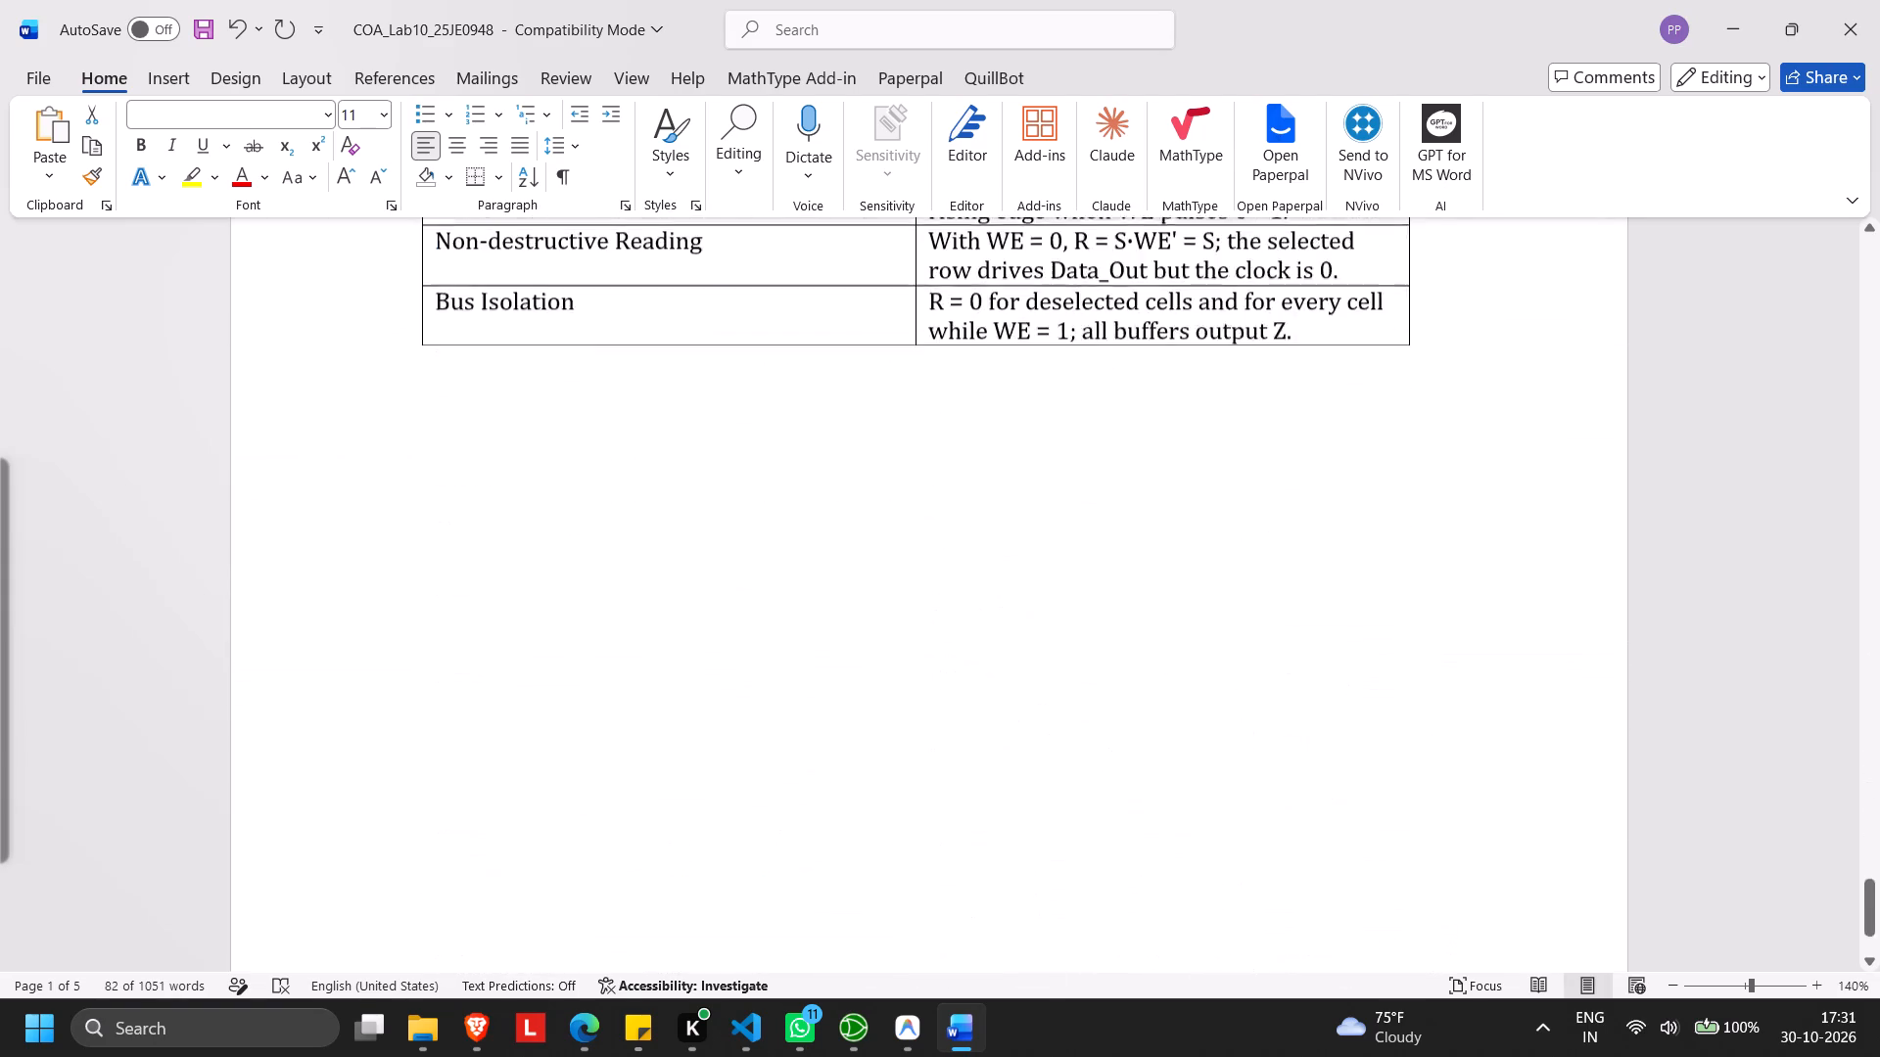
scroll(429, 601, up, 3)
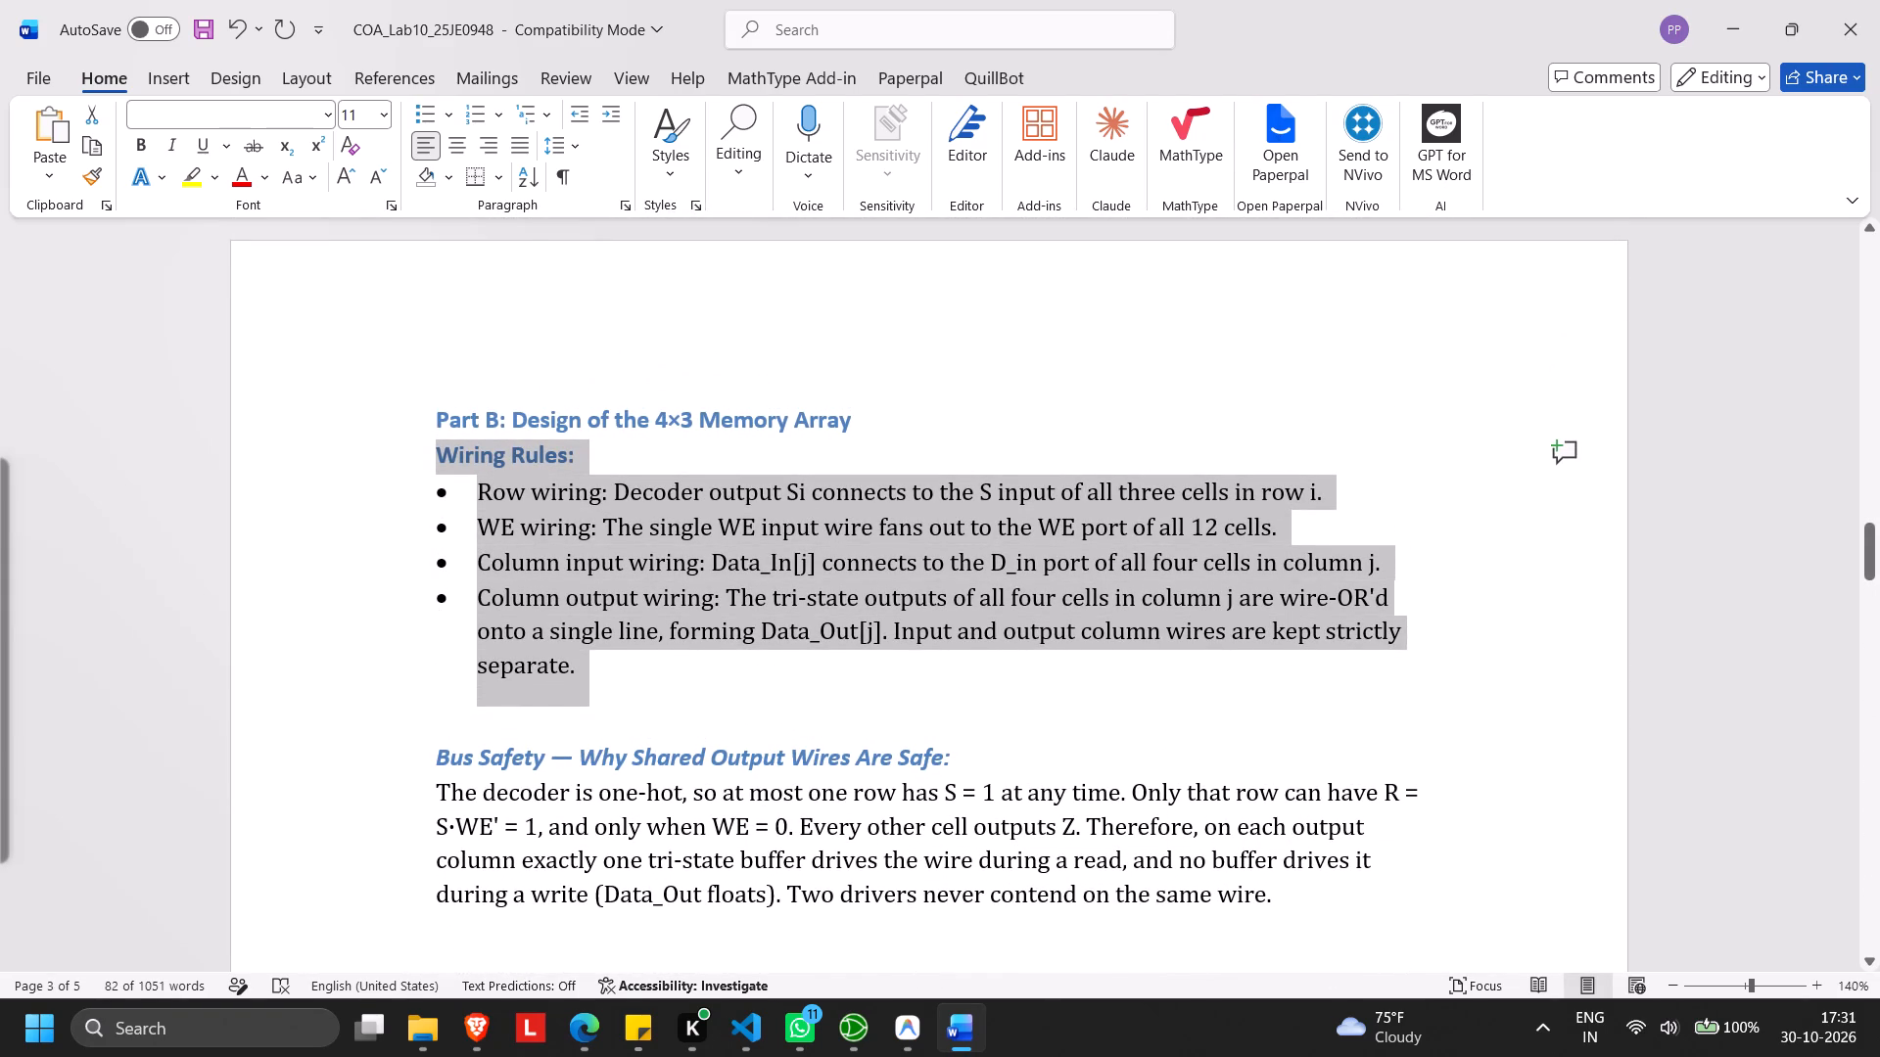
Delete the Bus Safety heading and its paragraph in Part B, keeping the Timing Rules heading on its own styled line.
click(1328, 915)
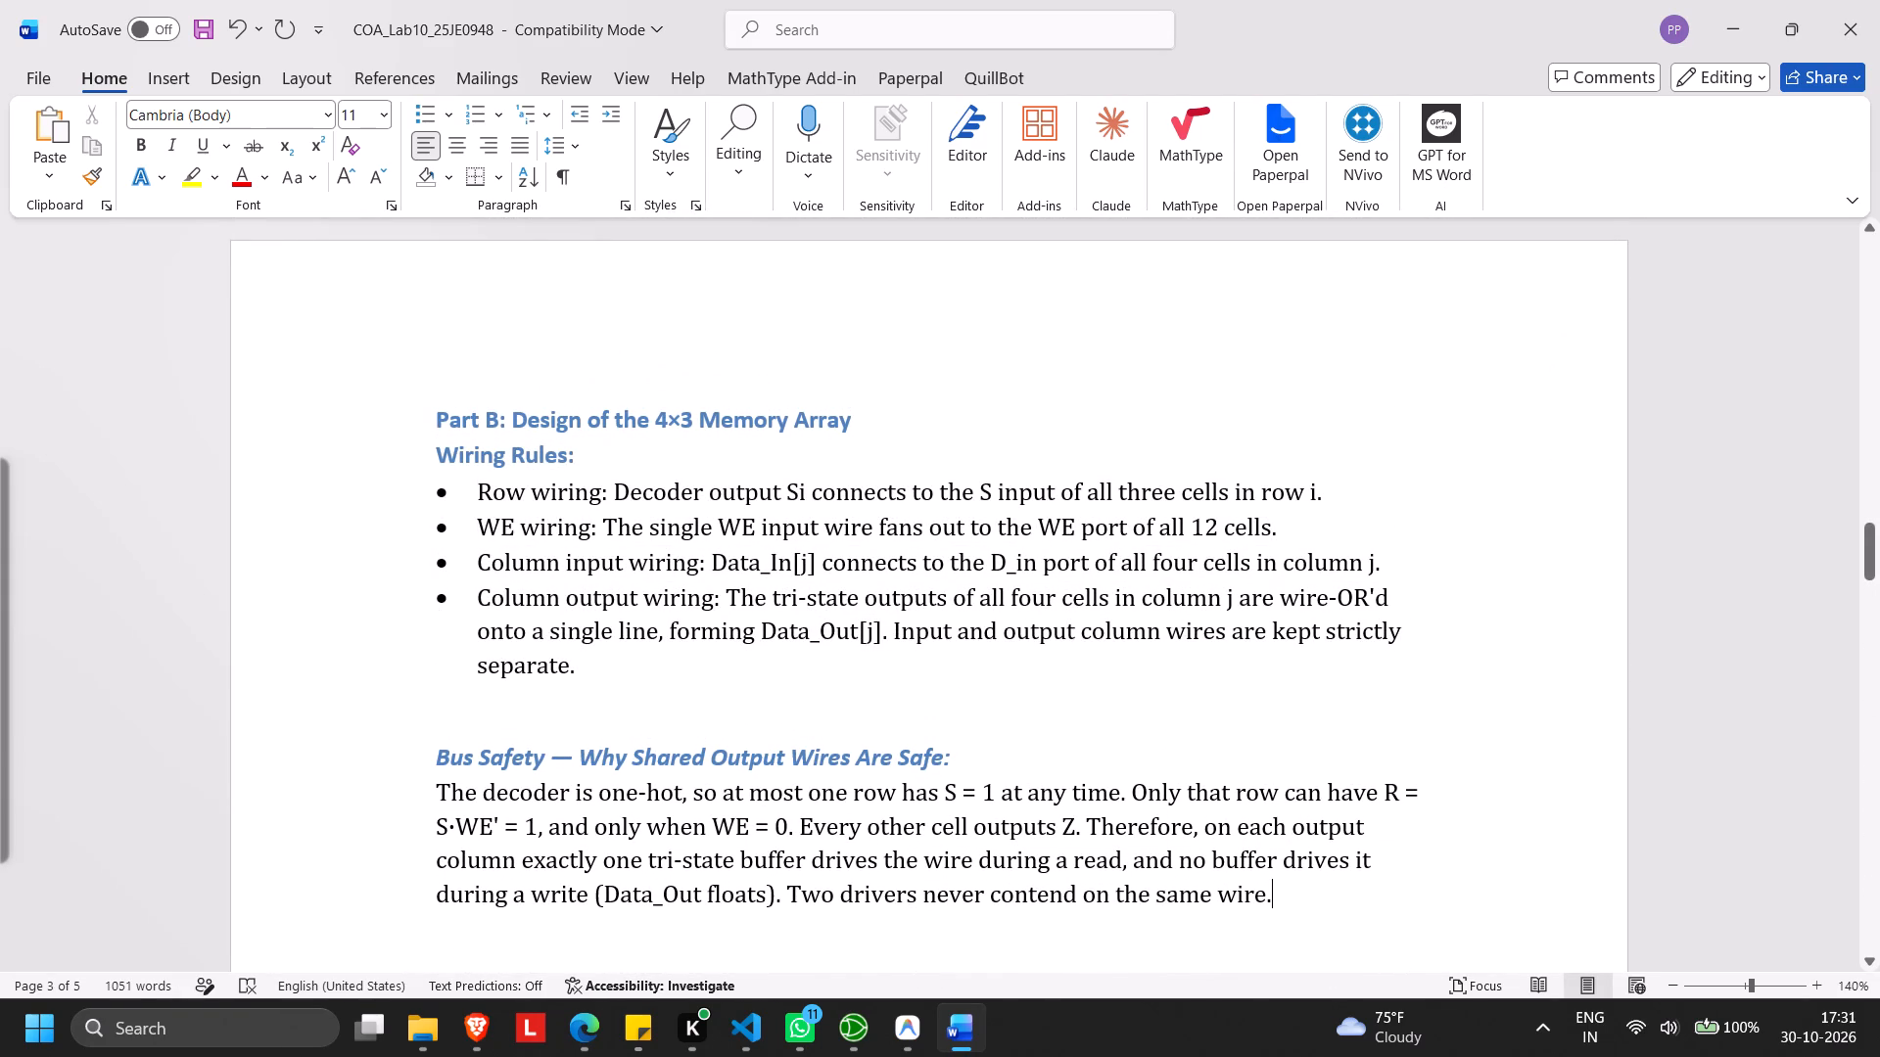
drag(1328, 915, 523, 734)
key(BackSpace)
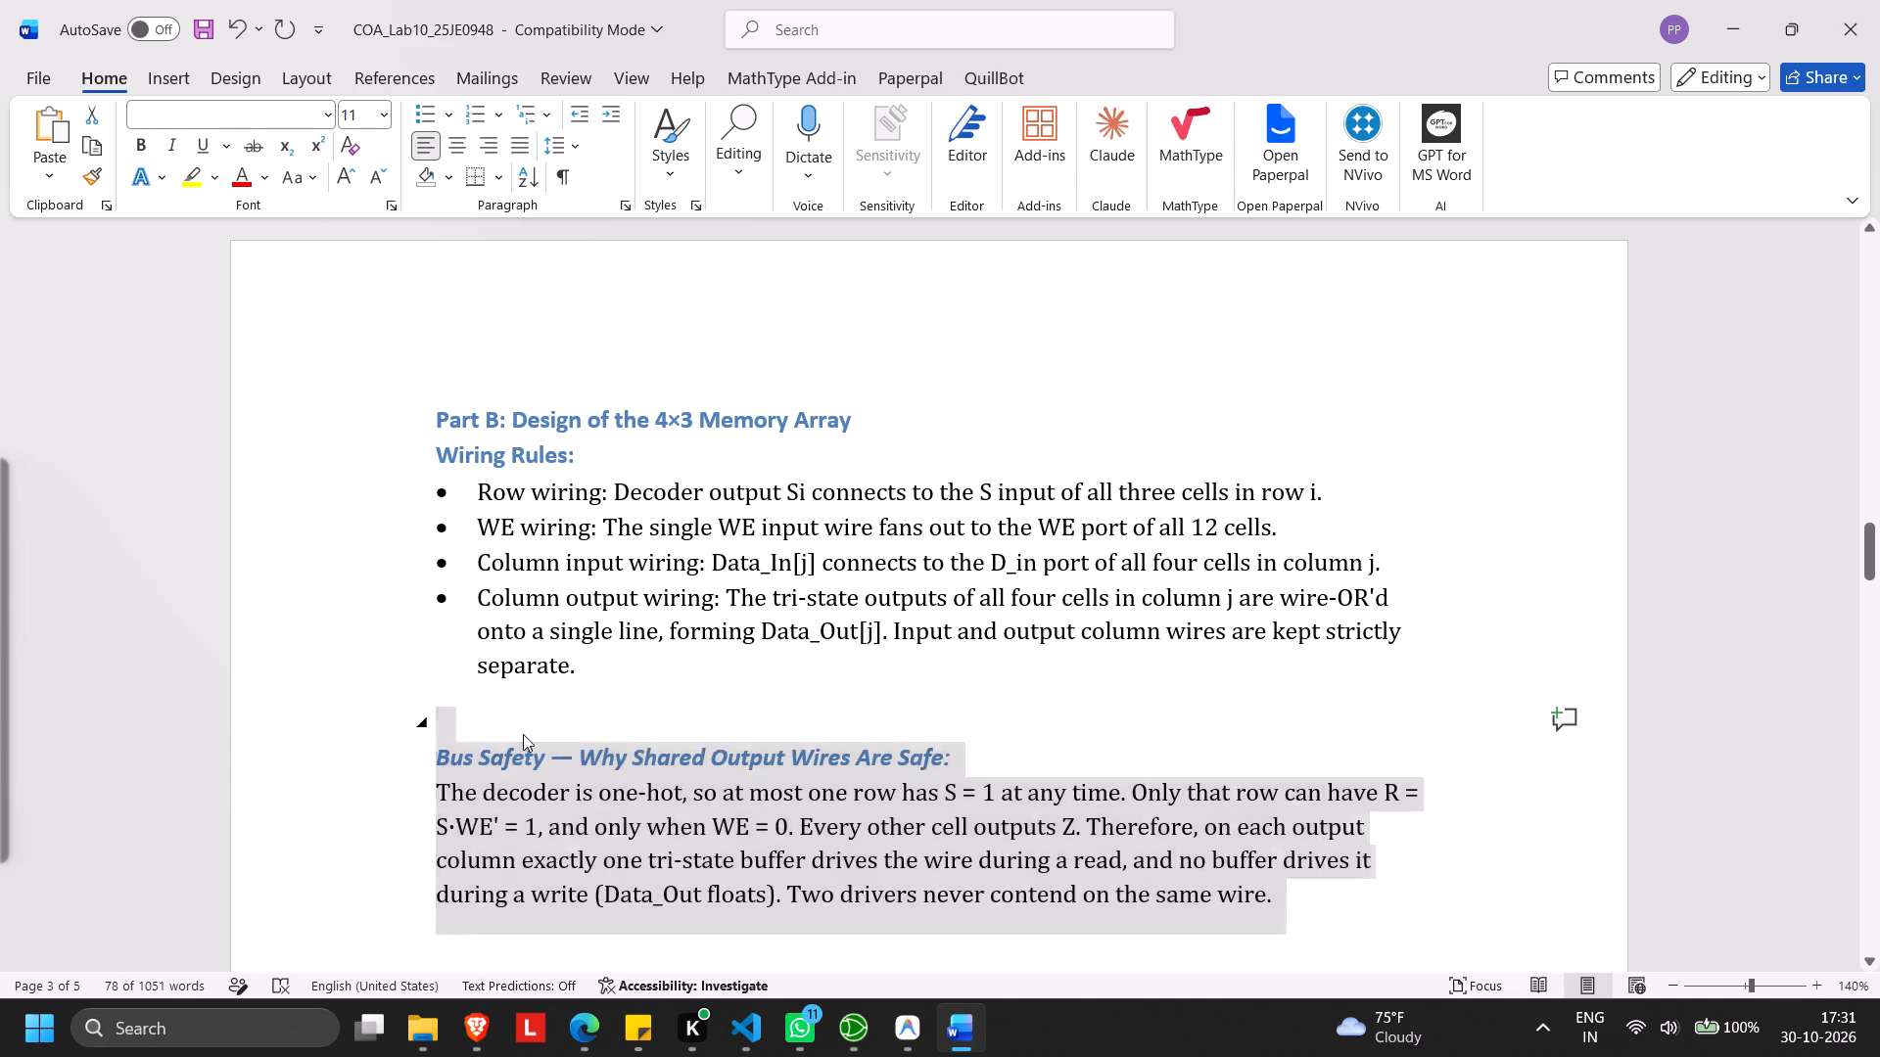
key(BackSpace)
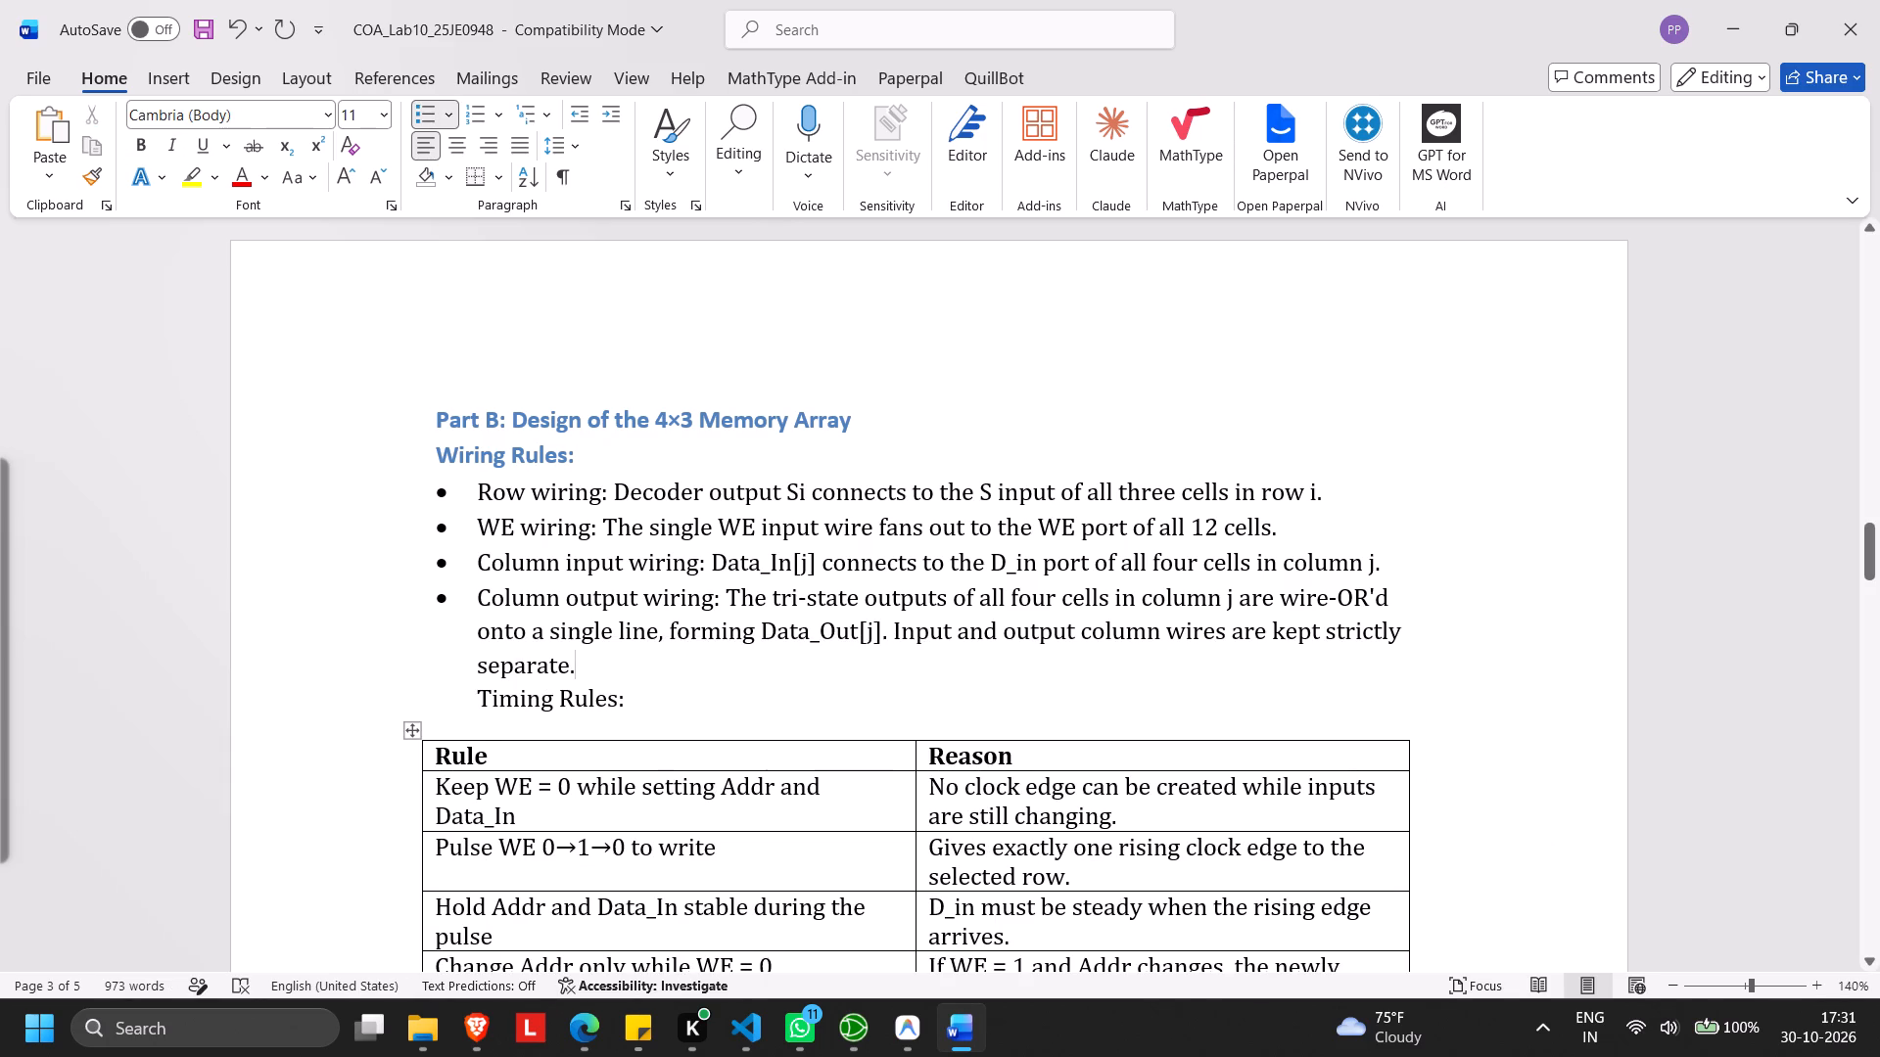
key(ctrl+z)
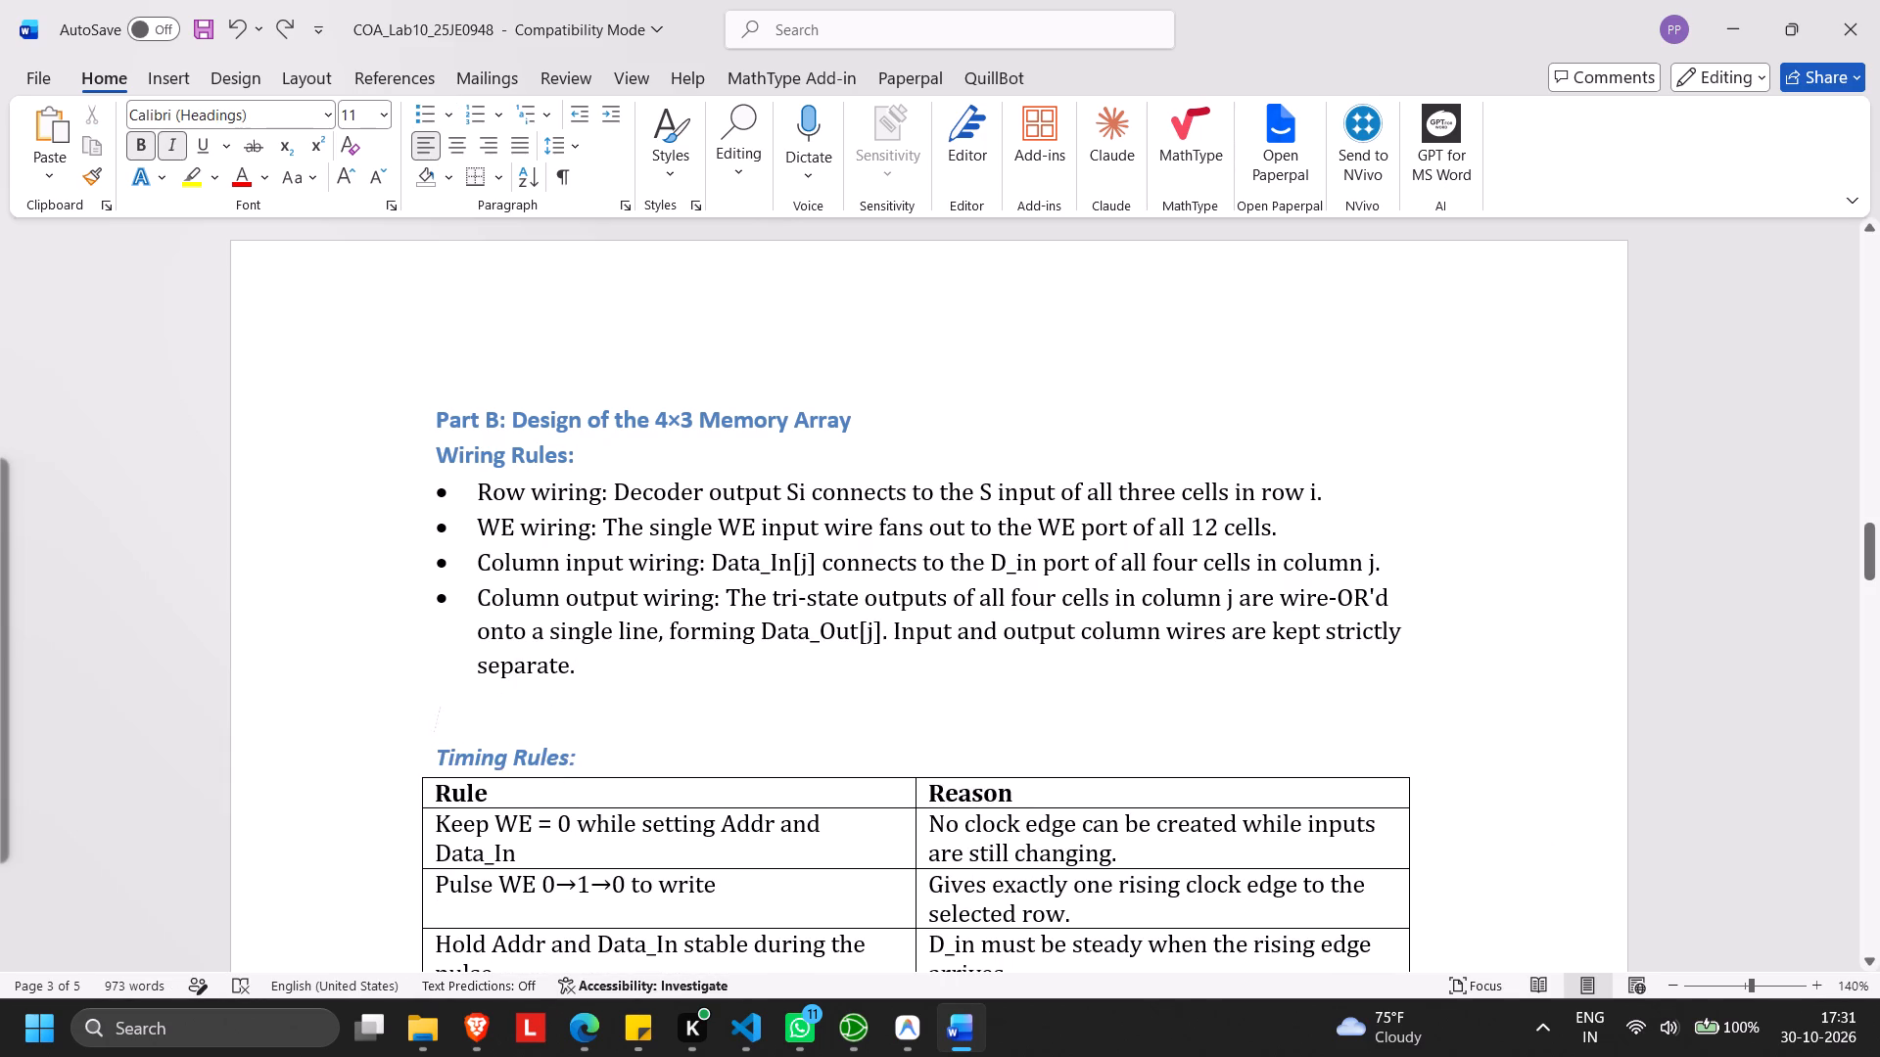
Delete the Wiring Rules heading, its four bullets and the empty lines so Timing Rules directly follows the Part B heading.
drag(638, 662, 416, 445)
key(BackSpace)
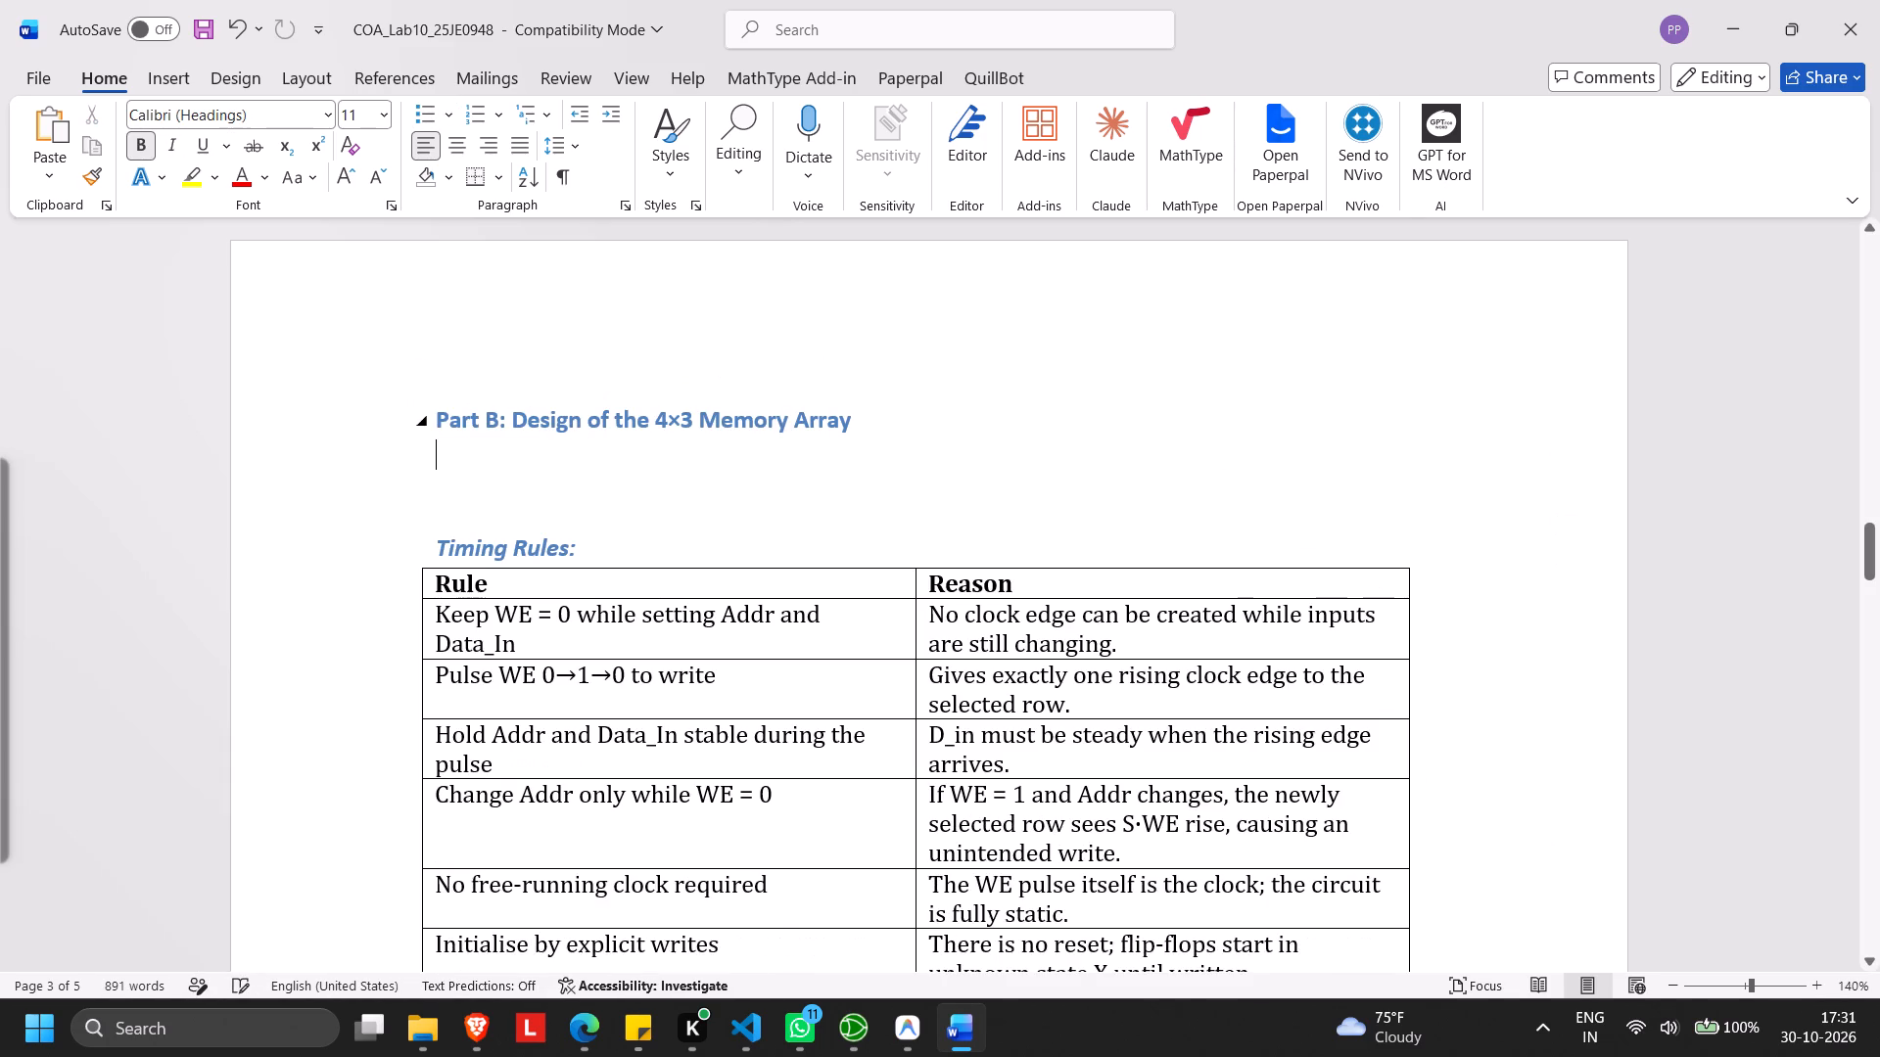
key(BackSpace)
key(Delete)
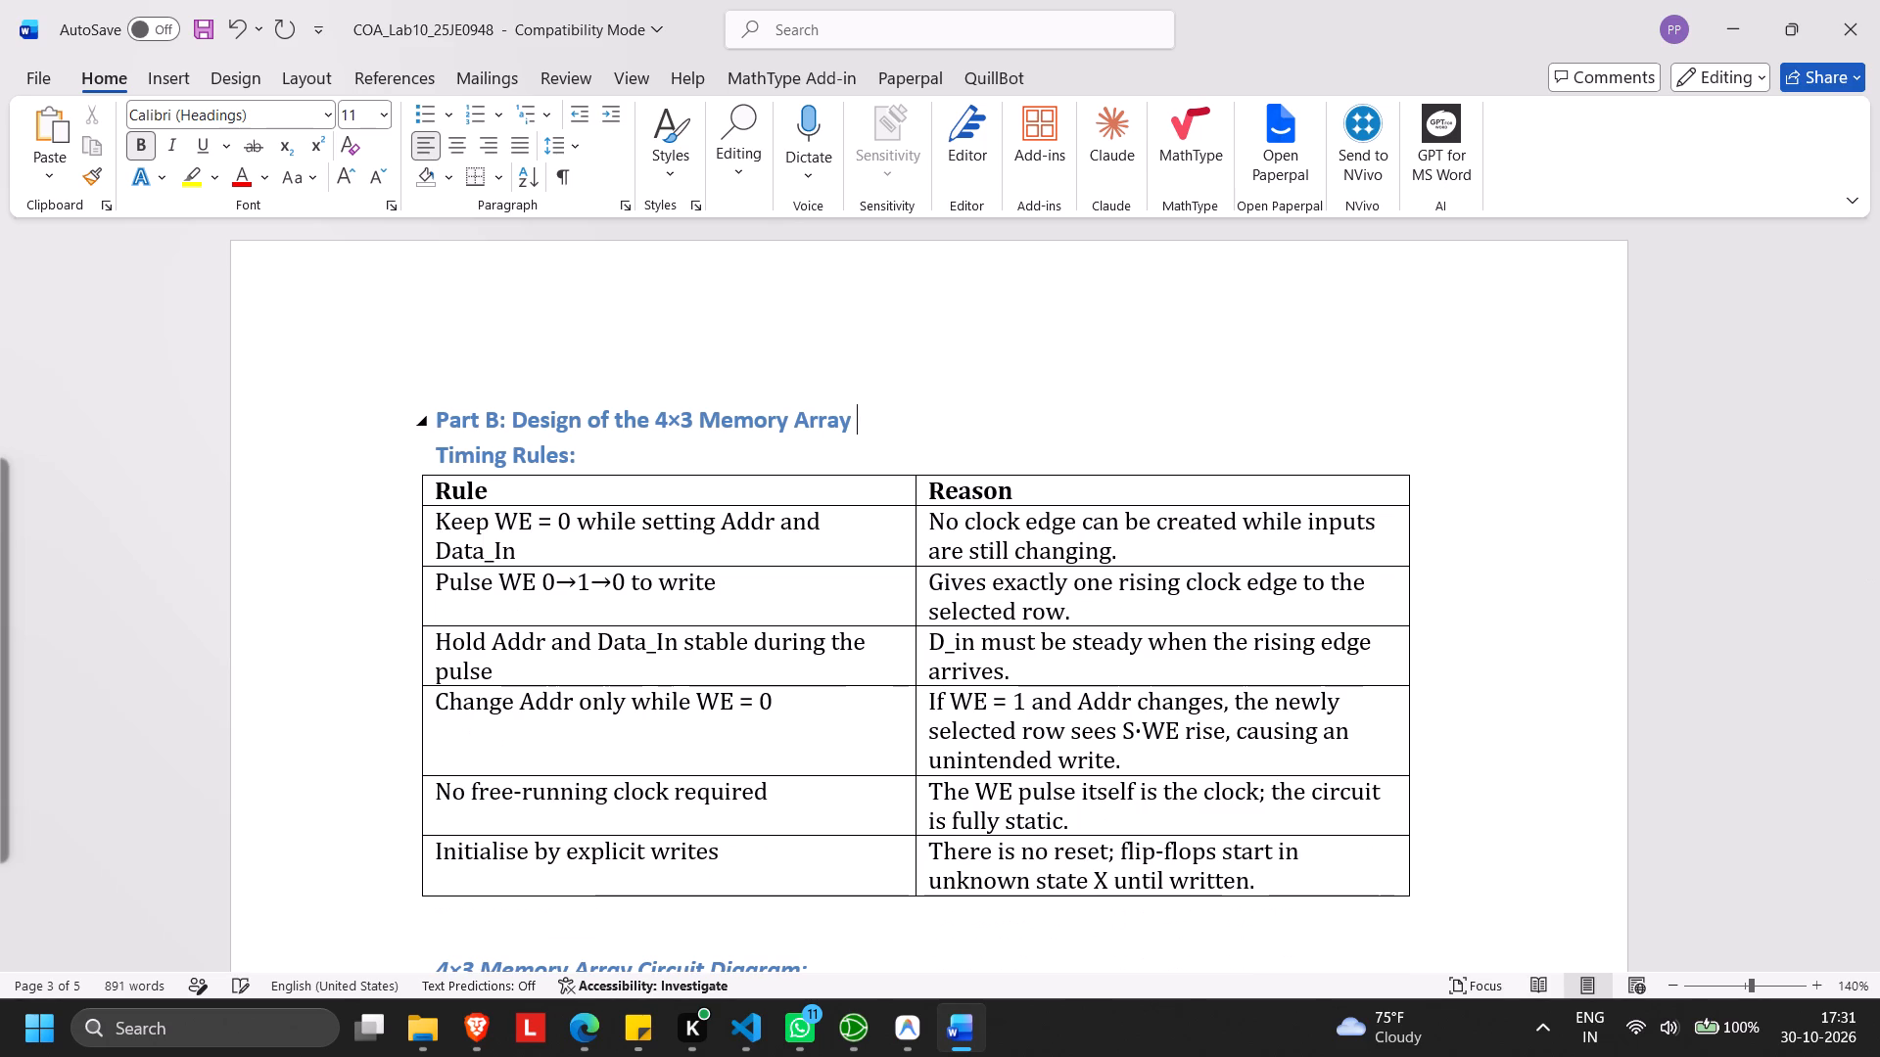
Delete the Timing Rules heading, its table and the leftover empty lines so the 4×3 Memory Array Circuit Diagram follows the Part B heading.
scroll(1031, 762, down, 2)
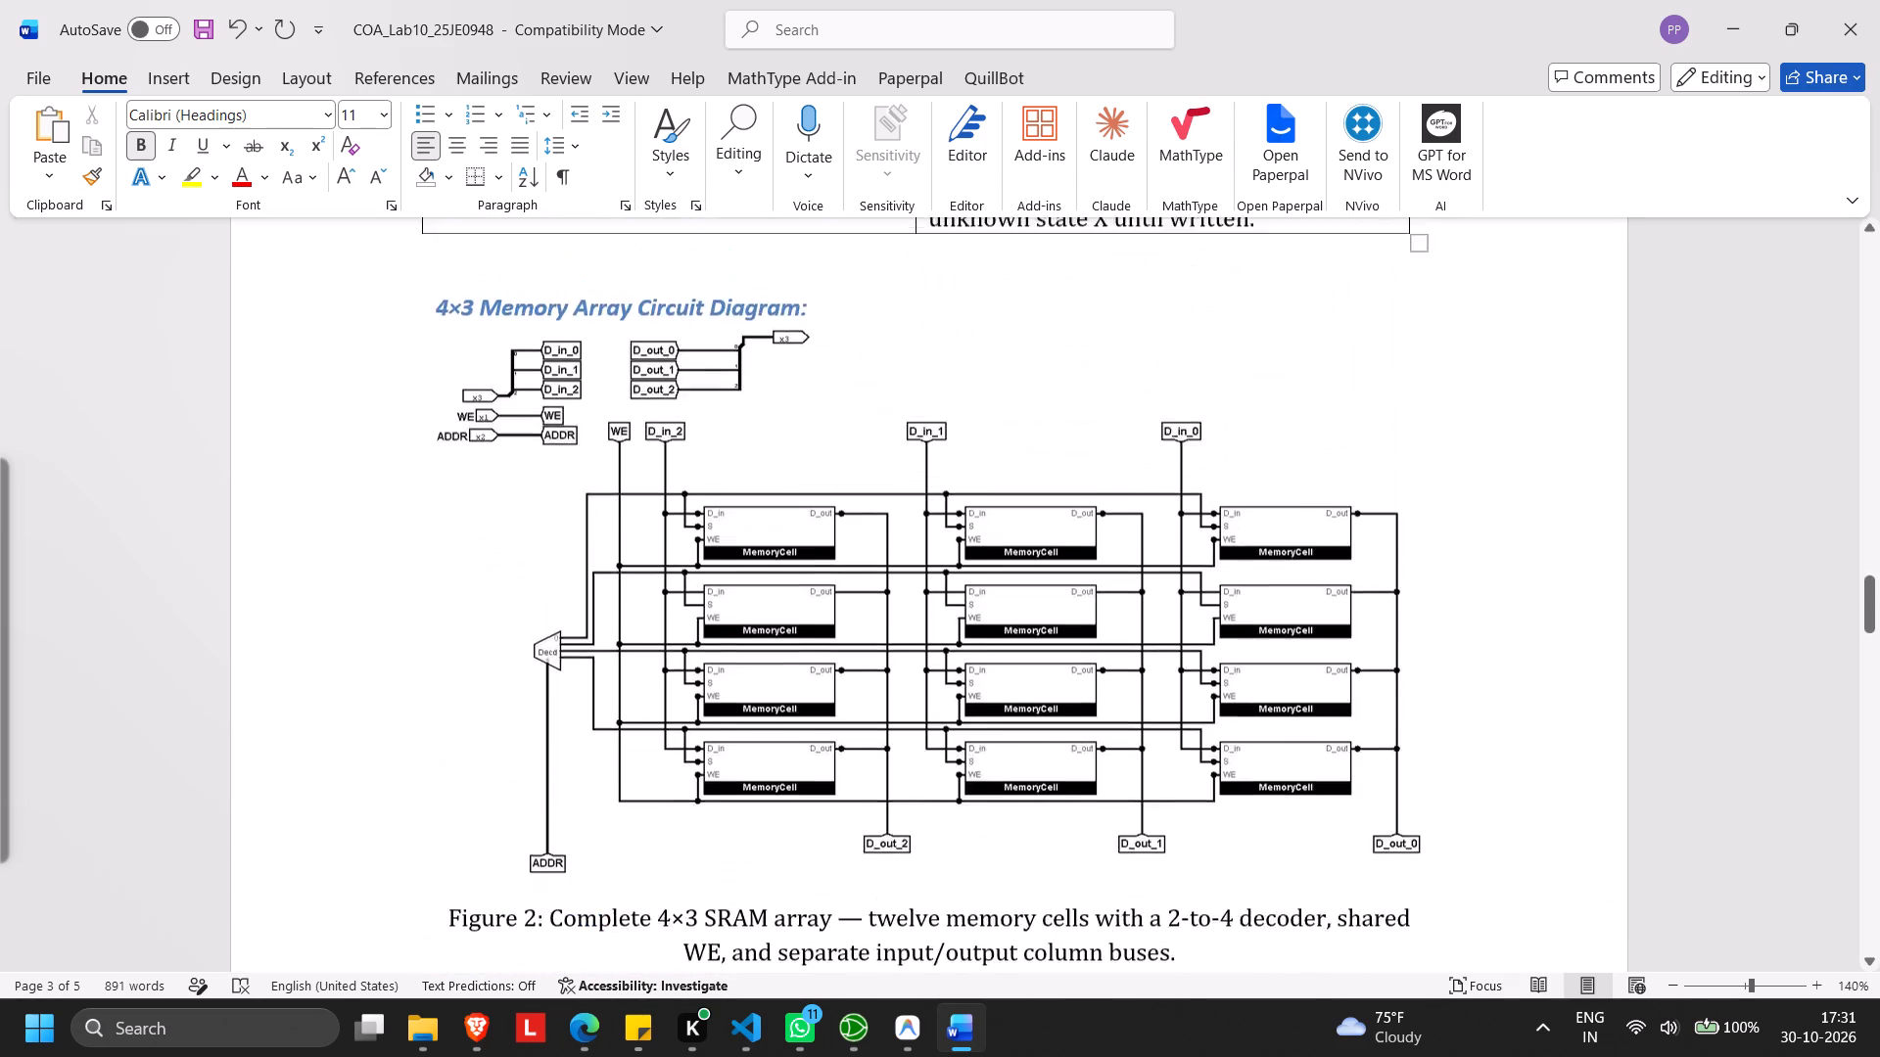
scroll(1031, 762, up, 2)
scroll(1185, 691, up, 1)
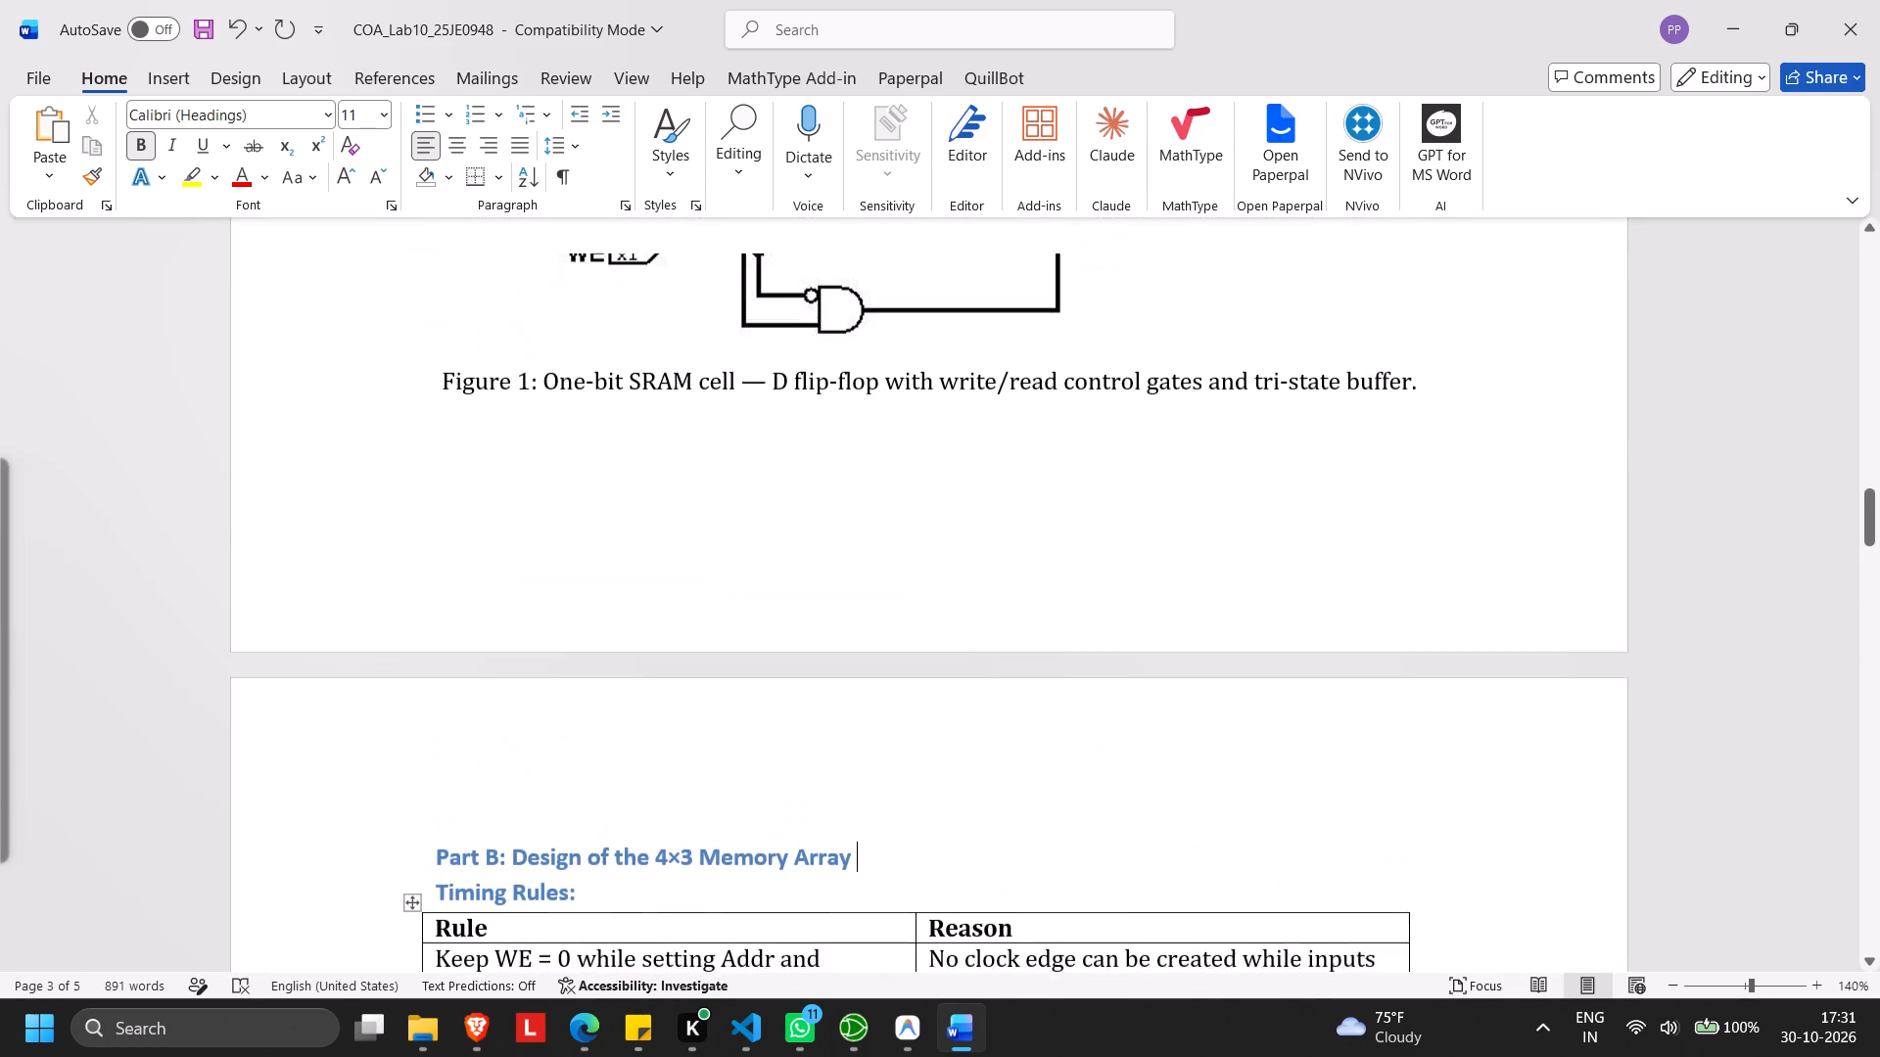
scroll(1229, 610, down, 1)
drag(1442, 806, 1179, 731)
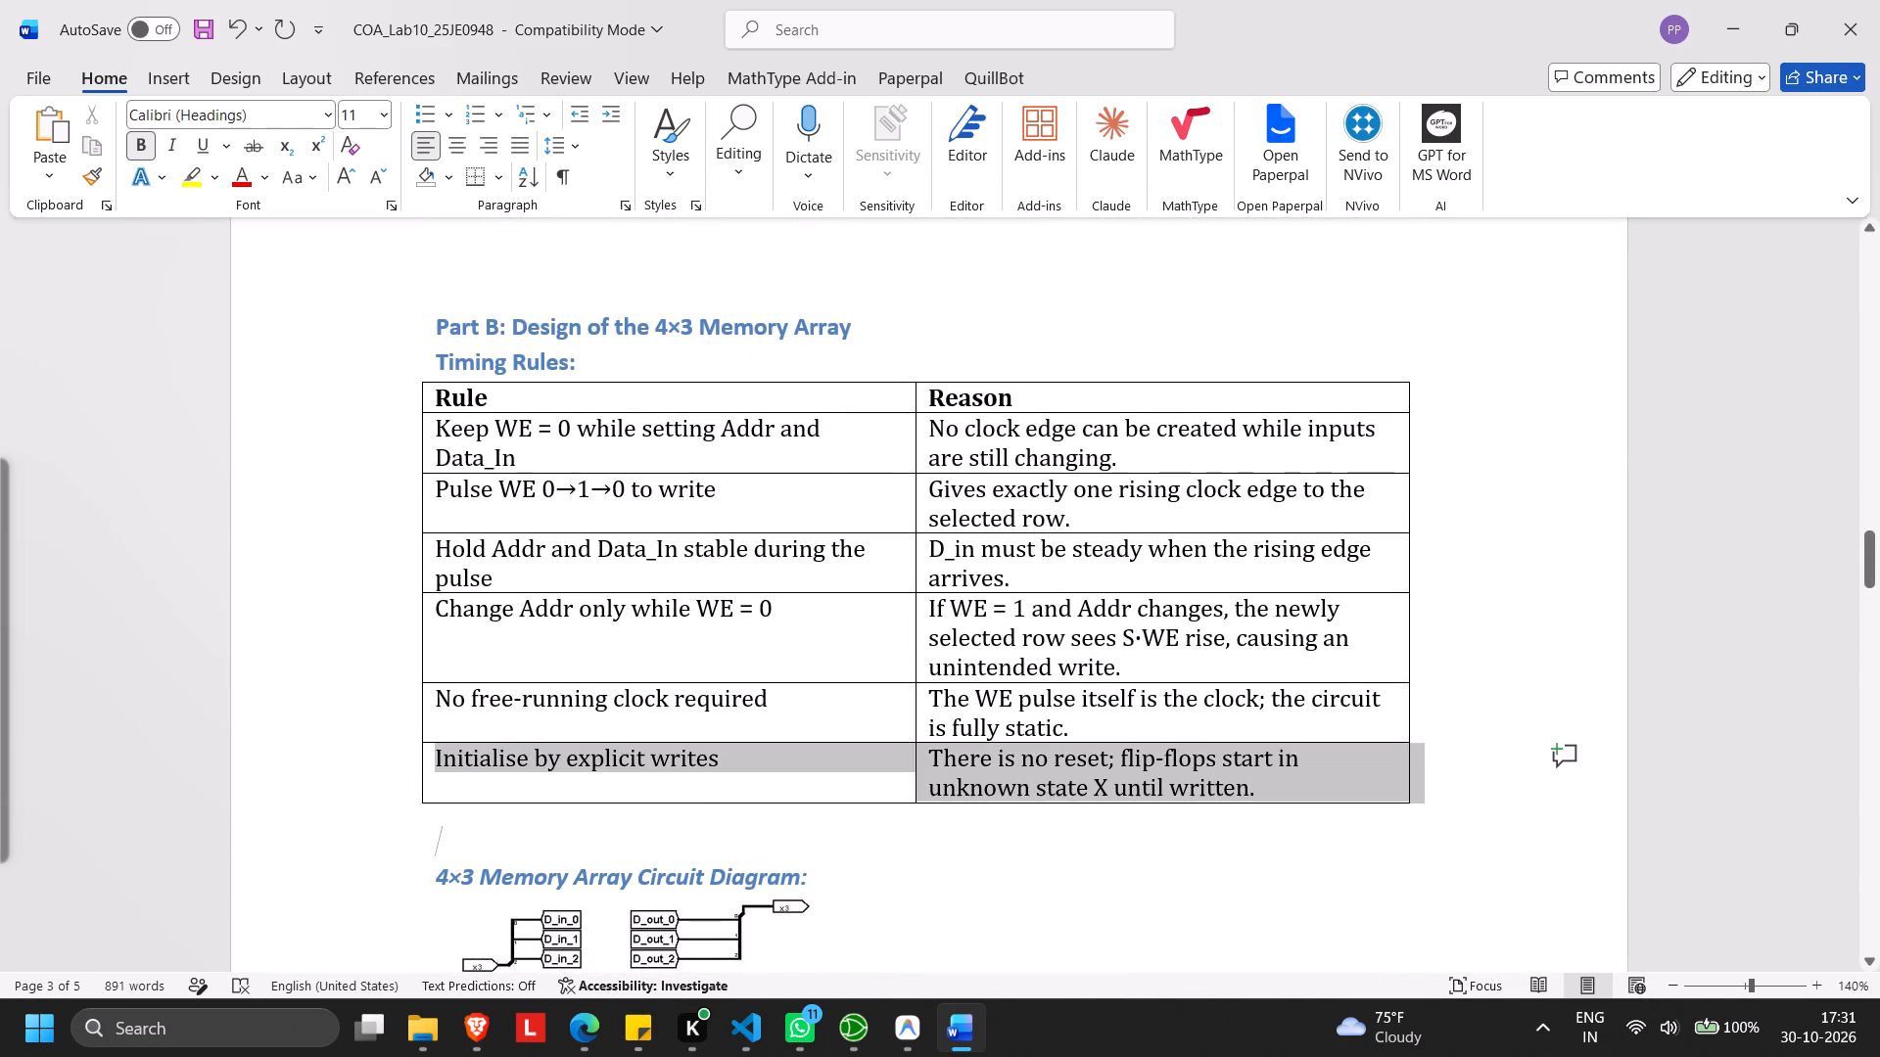
drag(1179, 731, 549, 360)
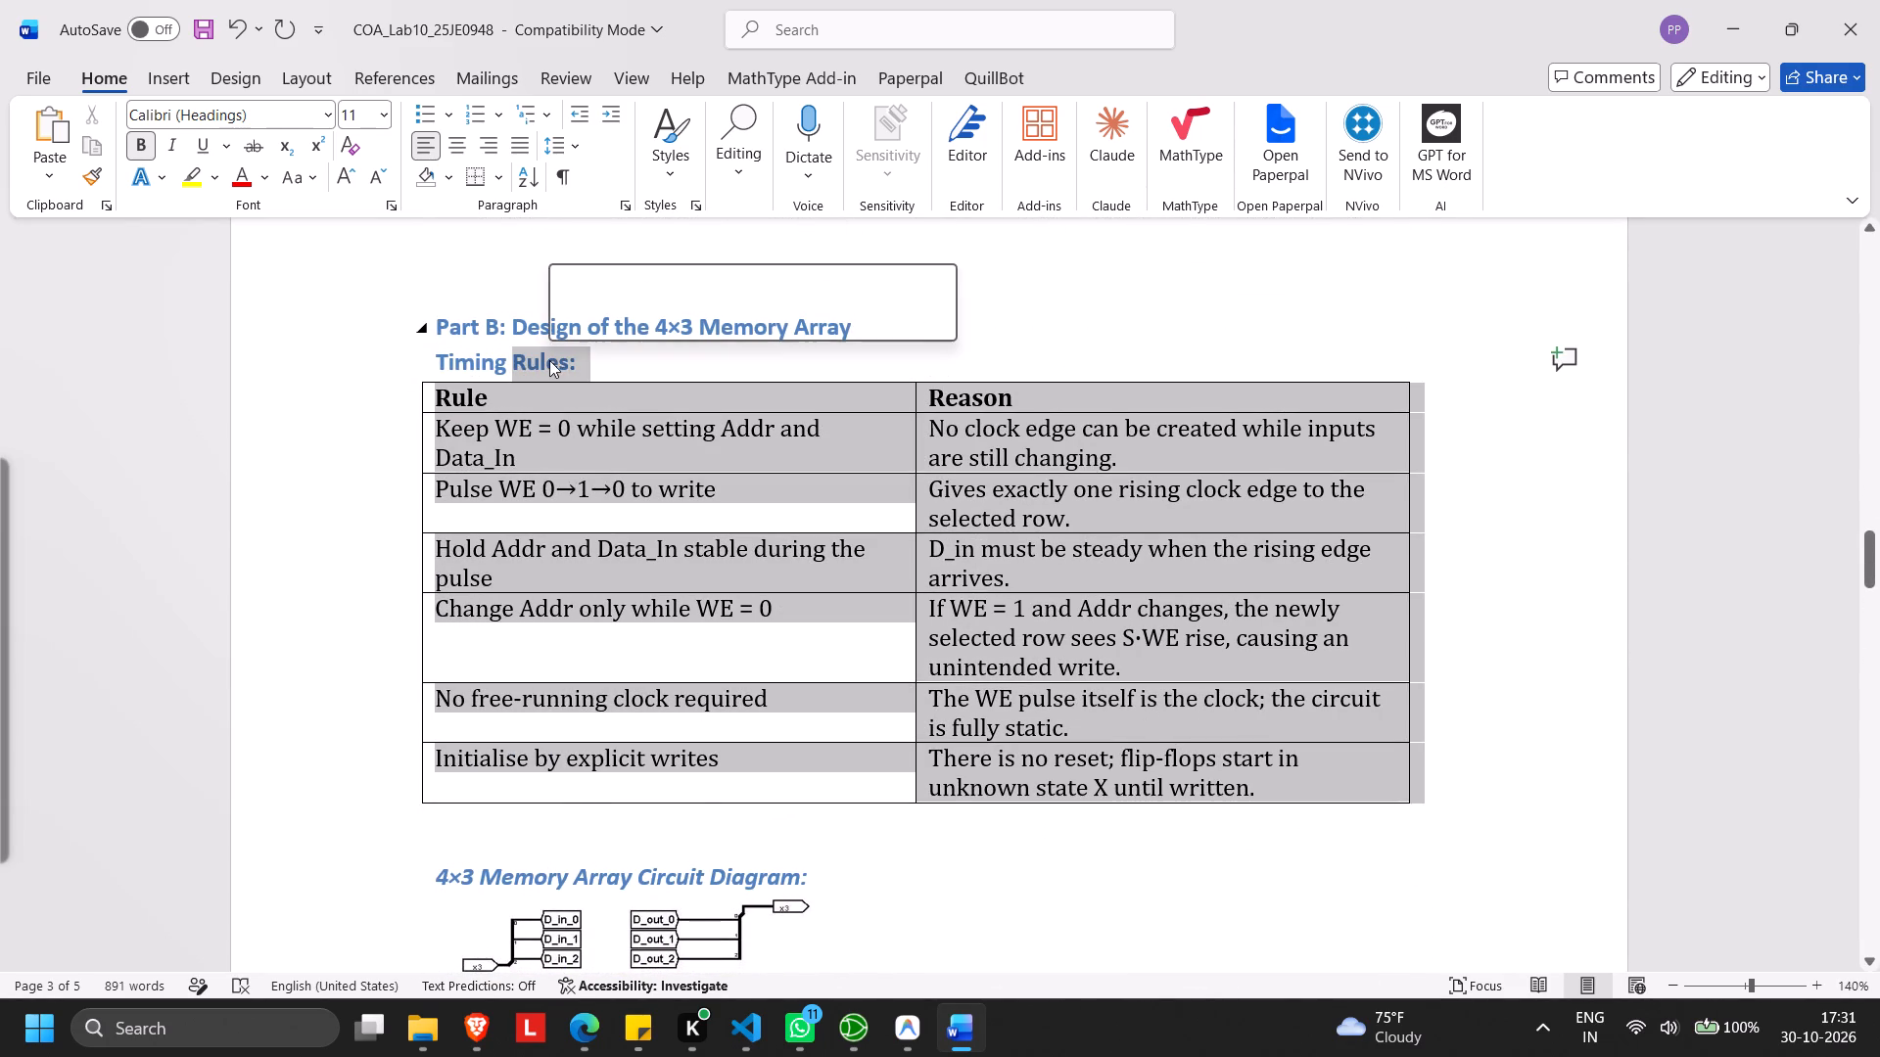
key(BackSpace)
key(BackSpace)
key(BackSpace)
key(BackSpace)
key(BackSpace)
key(BackSpace)
key(BackSpace)
key(BackSpace)
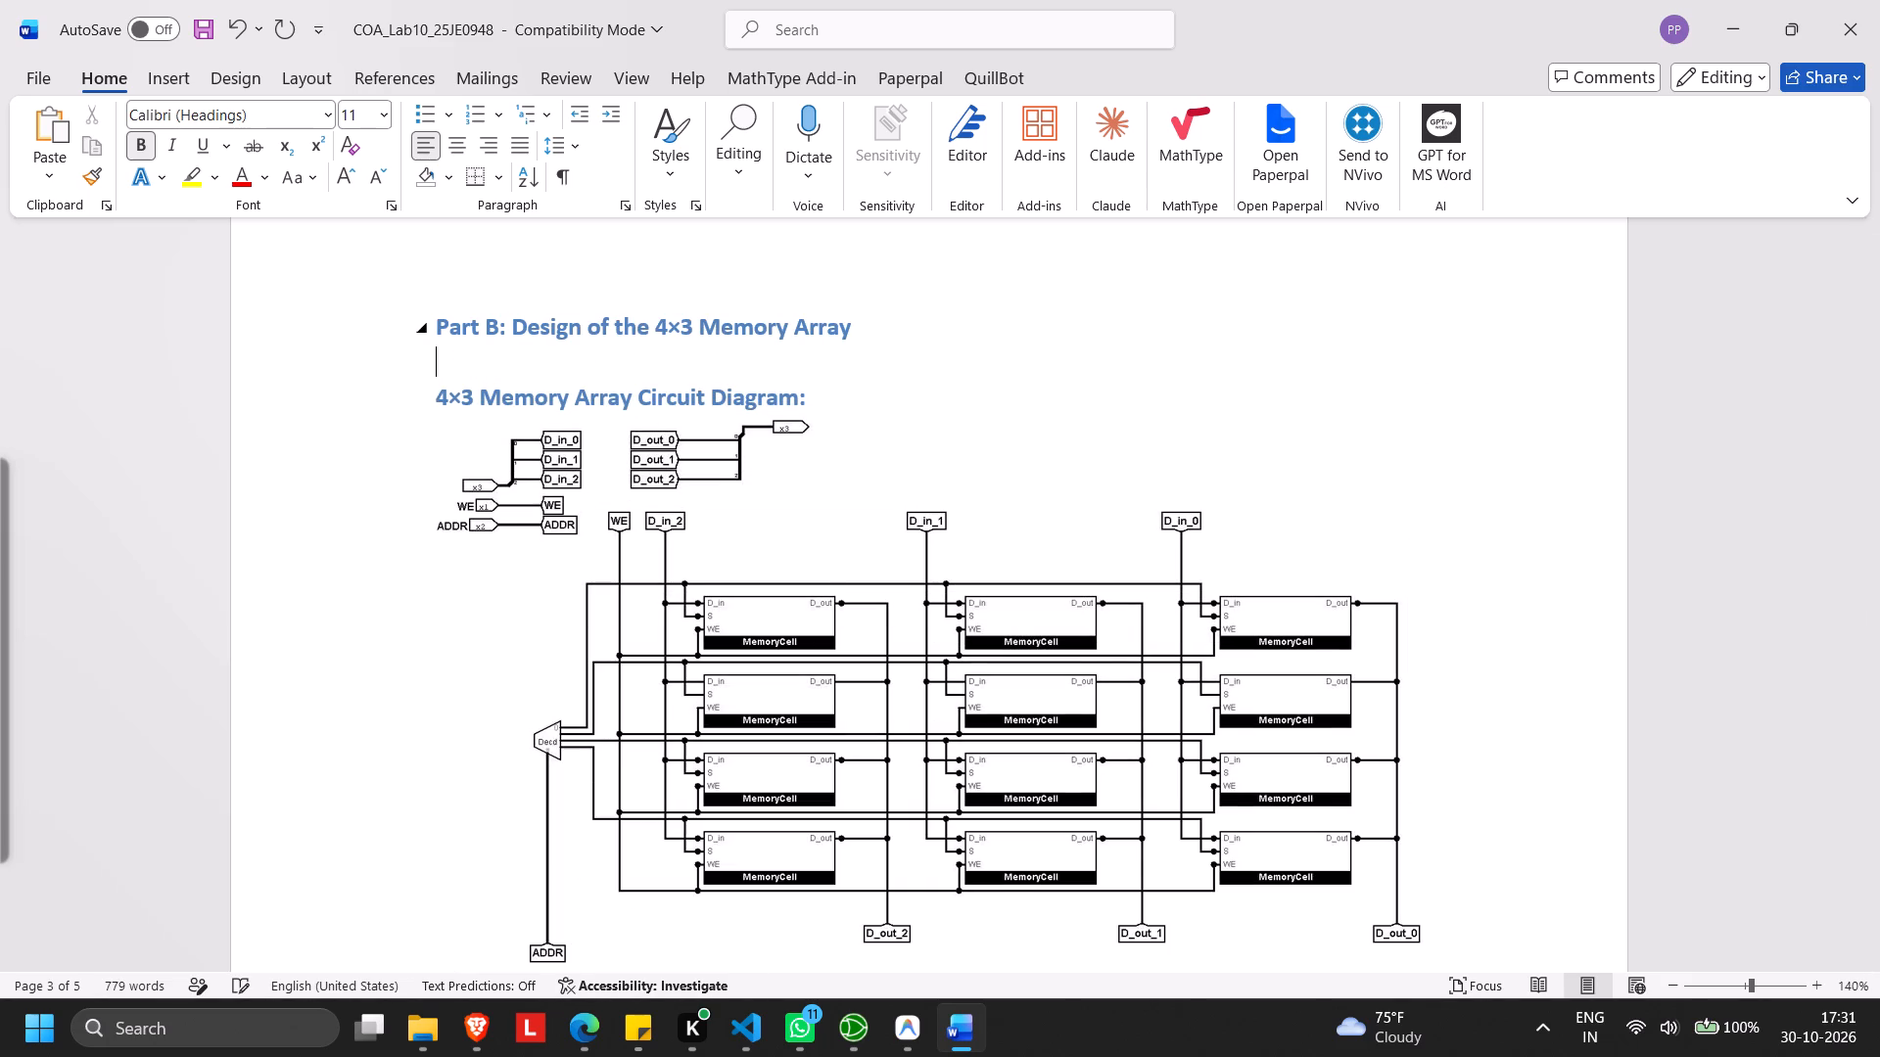
key(BackSpace)
Delete the explanatory paragraph under the Verification and Transition Table heading so the table directly follows it.
scroll(681, 654, down, 1)
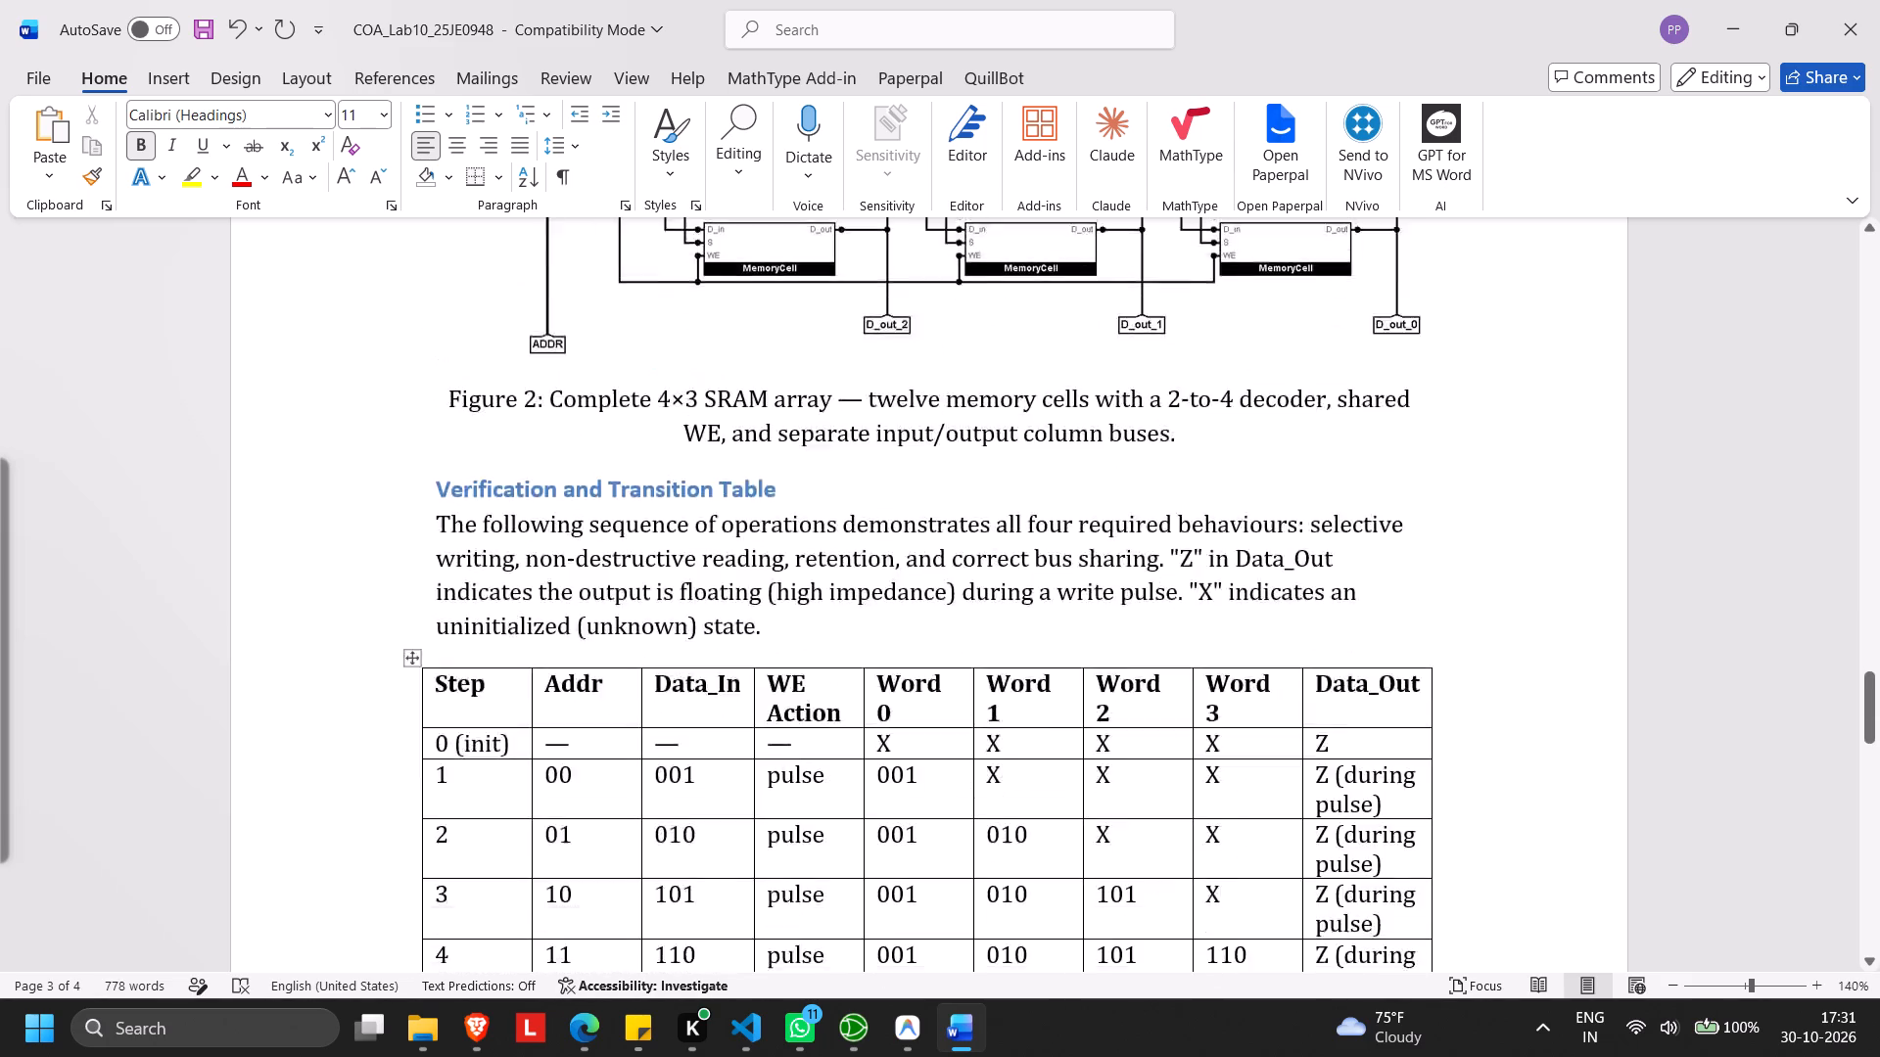
scroll(681, 654, down, 1)
scroll(681, 654, up, 1)
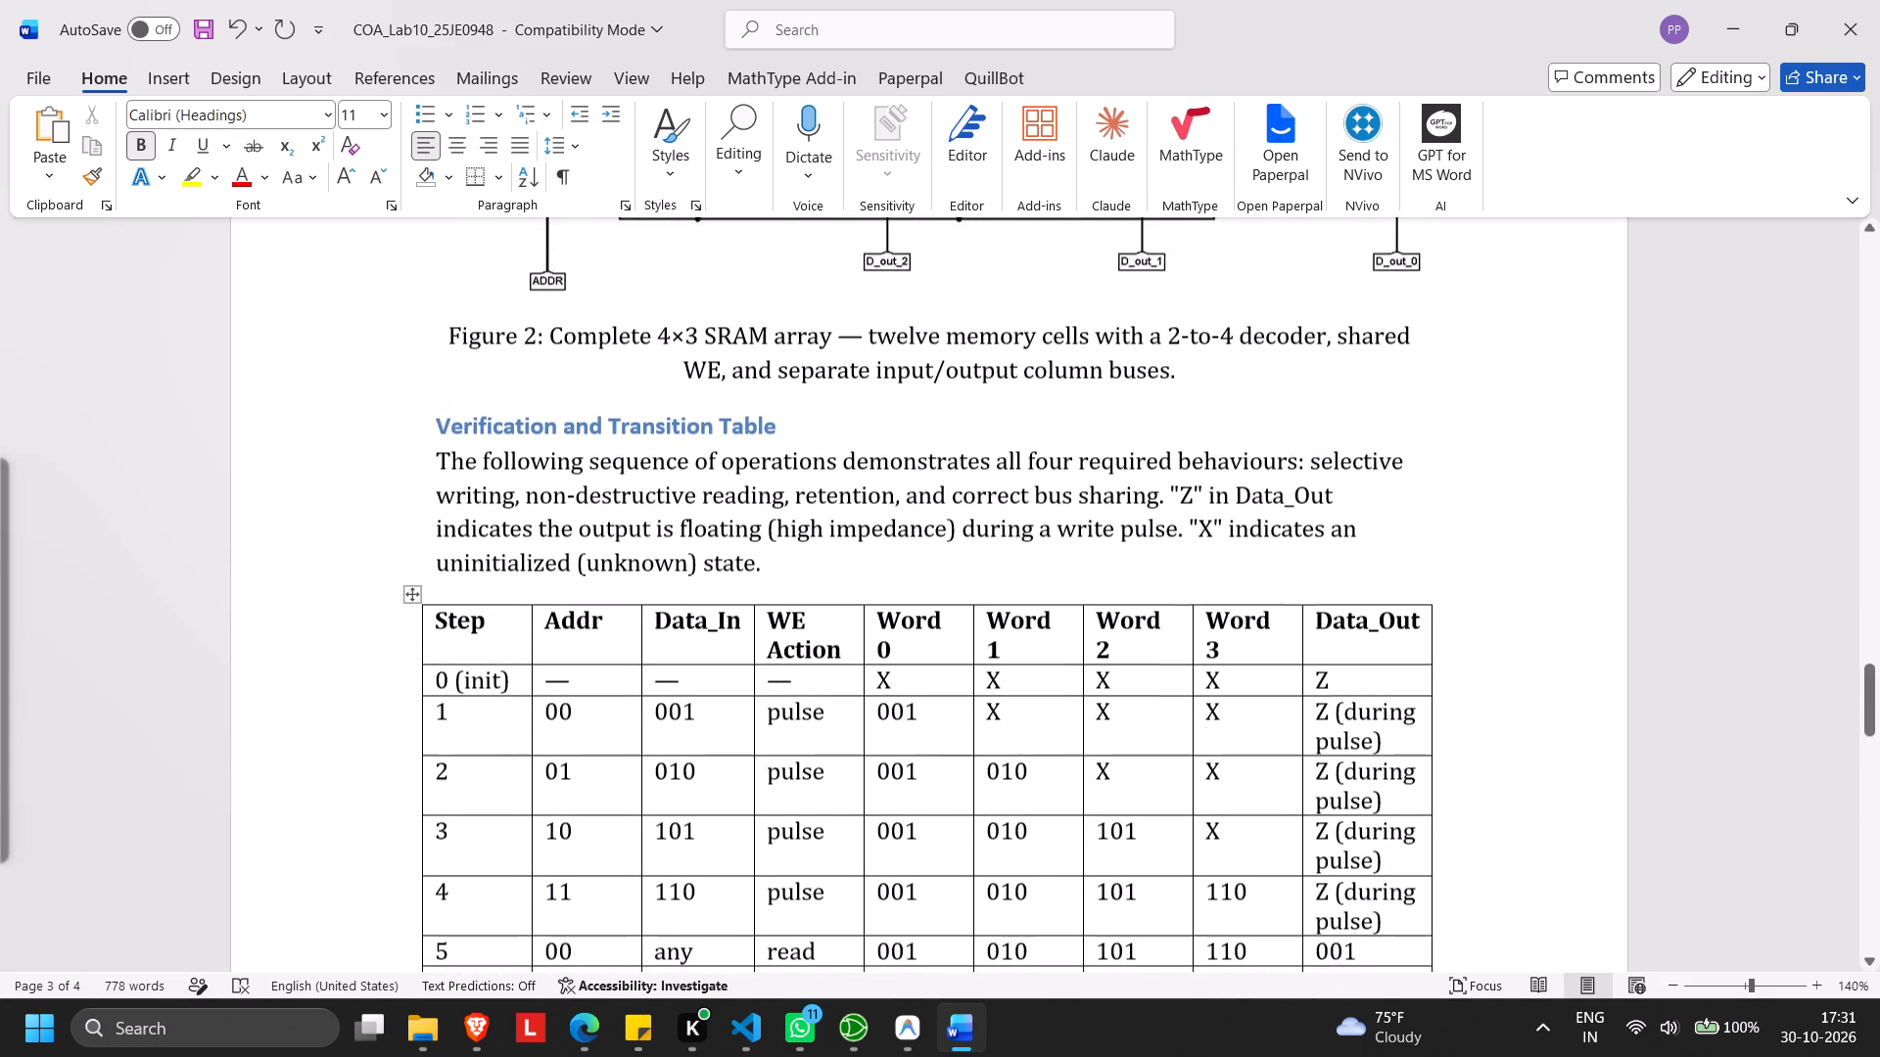
drag(773, 571, 441, 455)
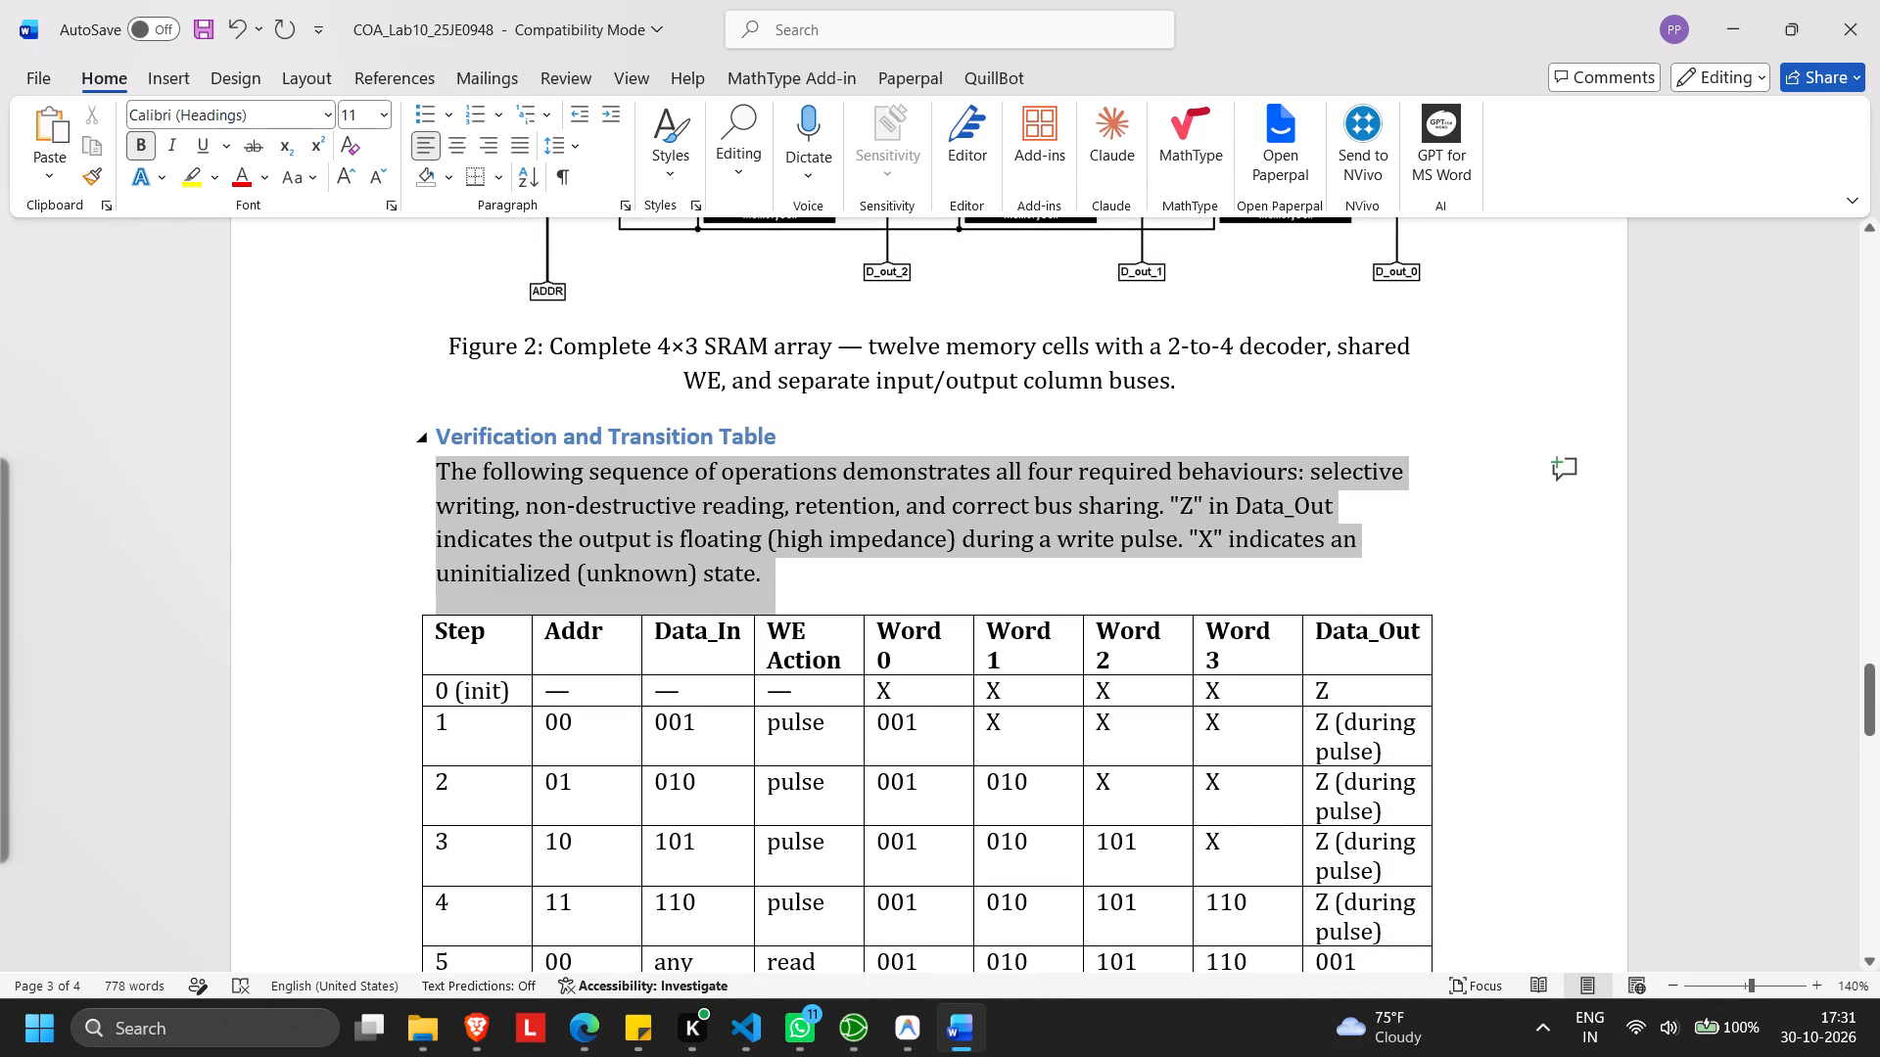
drag(441, 455, 448, 467)
key(BackSpace)
key(BackSpace)
key(BackSpace)
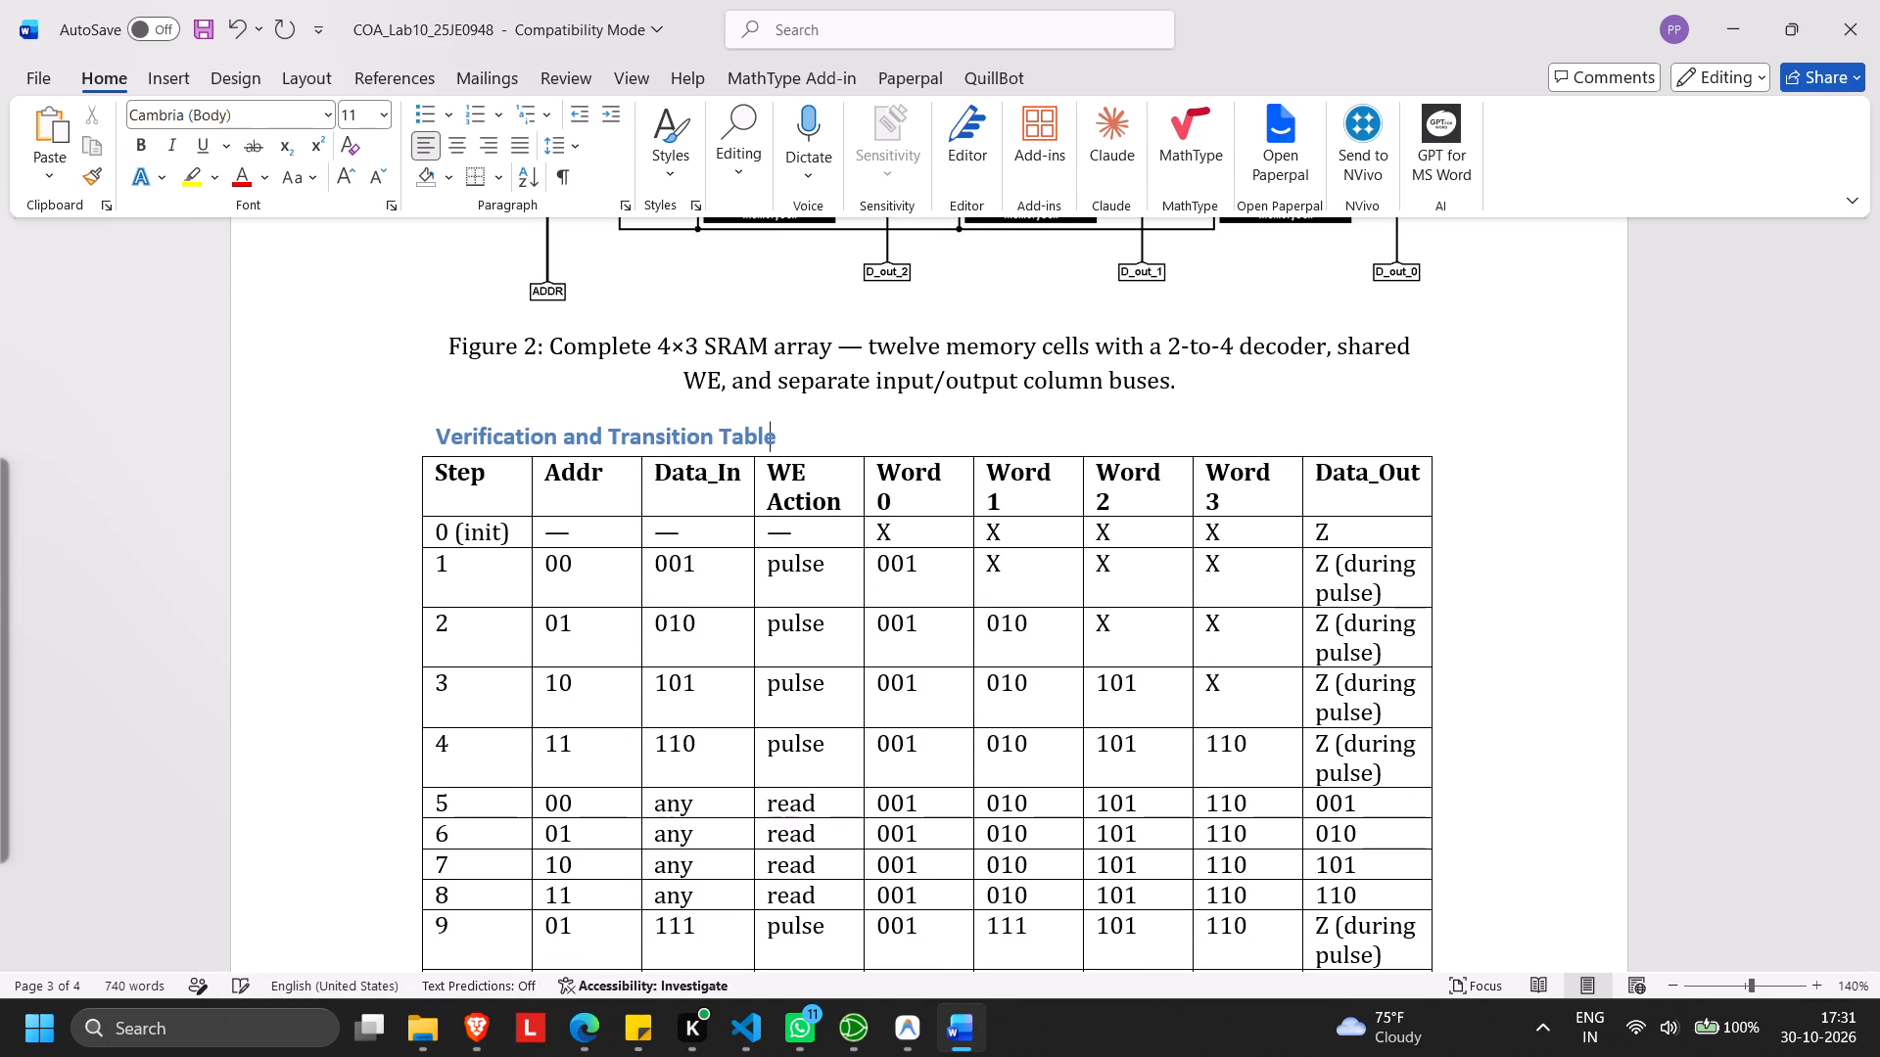
Delete the How Each Requirement Is Satisfied heading and its table at the end of the report.
scroll(537, 578, down, 2)
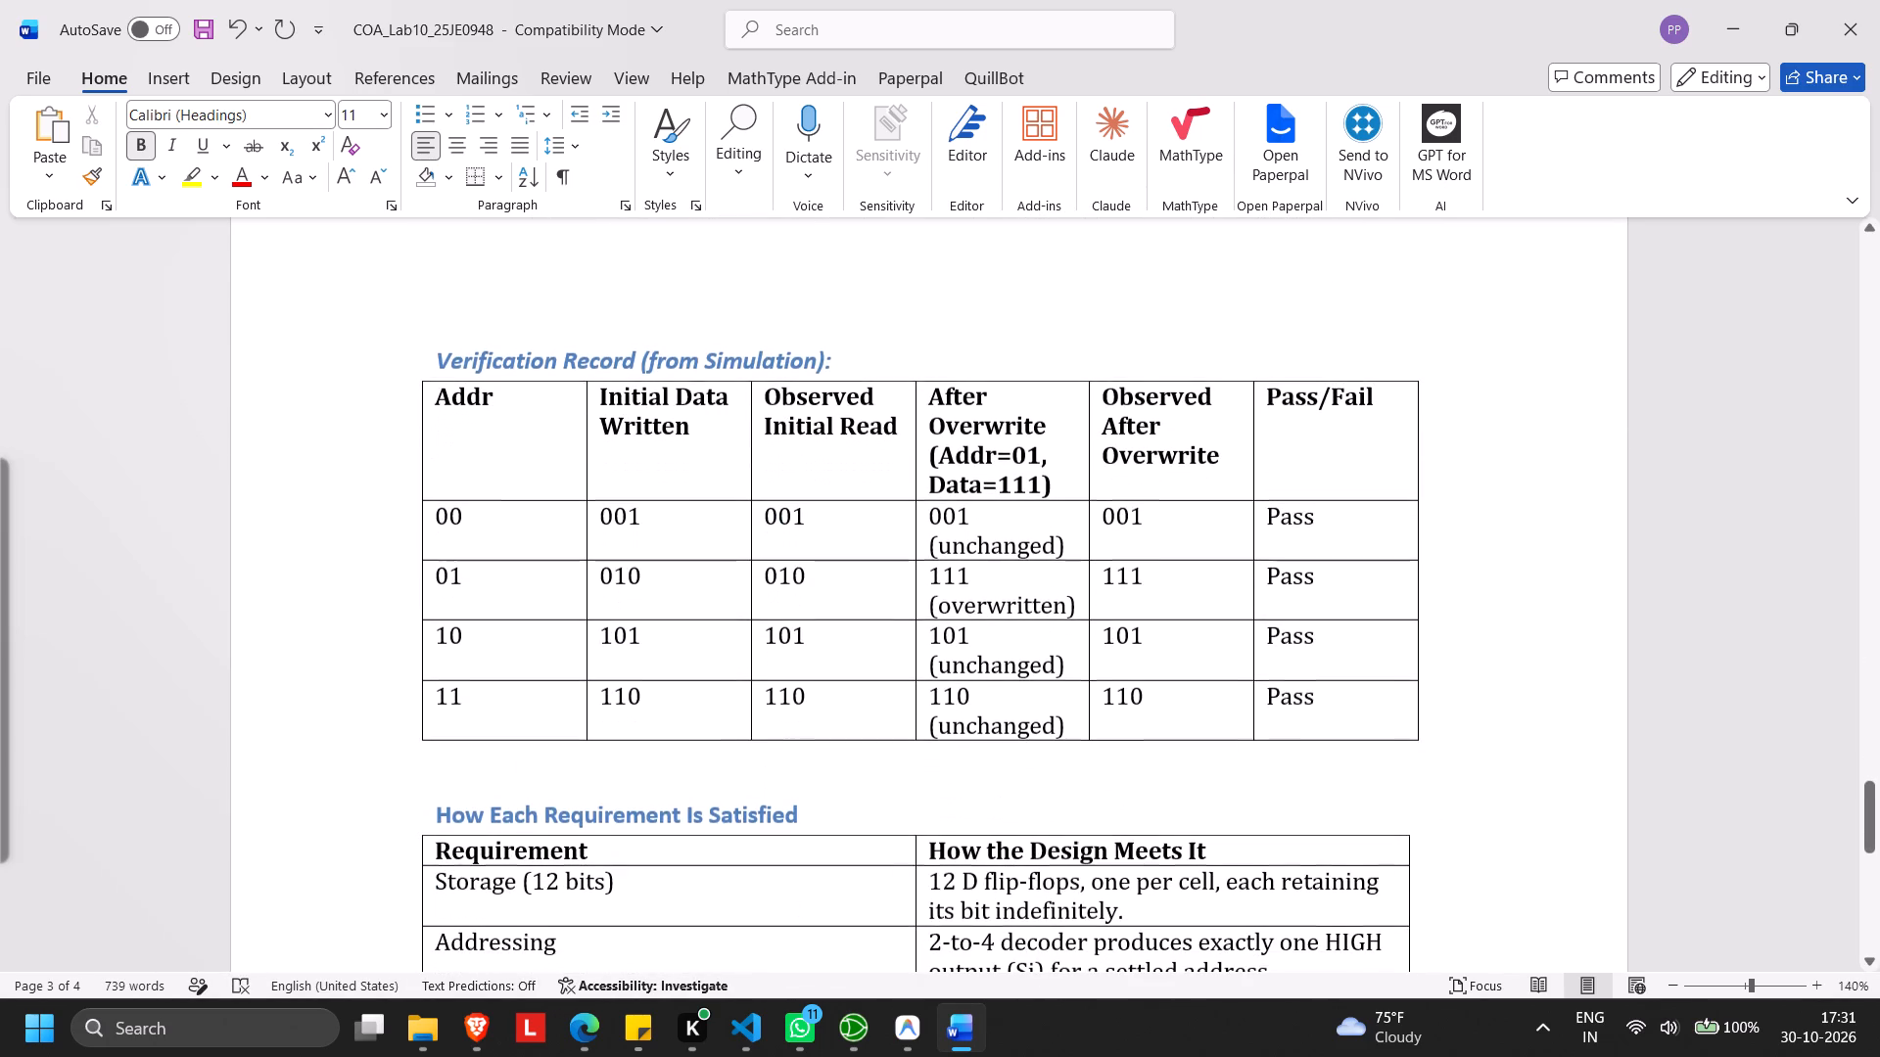
scroll(686, 615, up, 1)
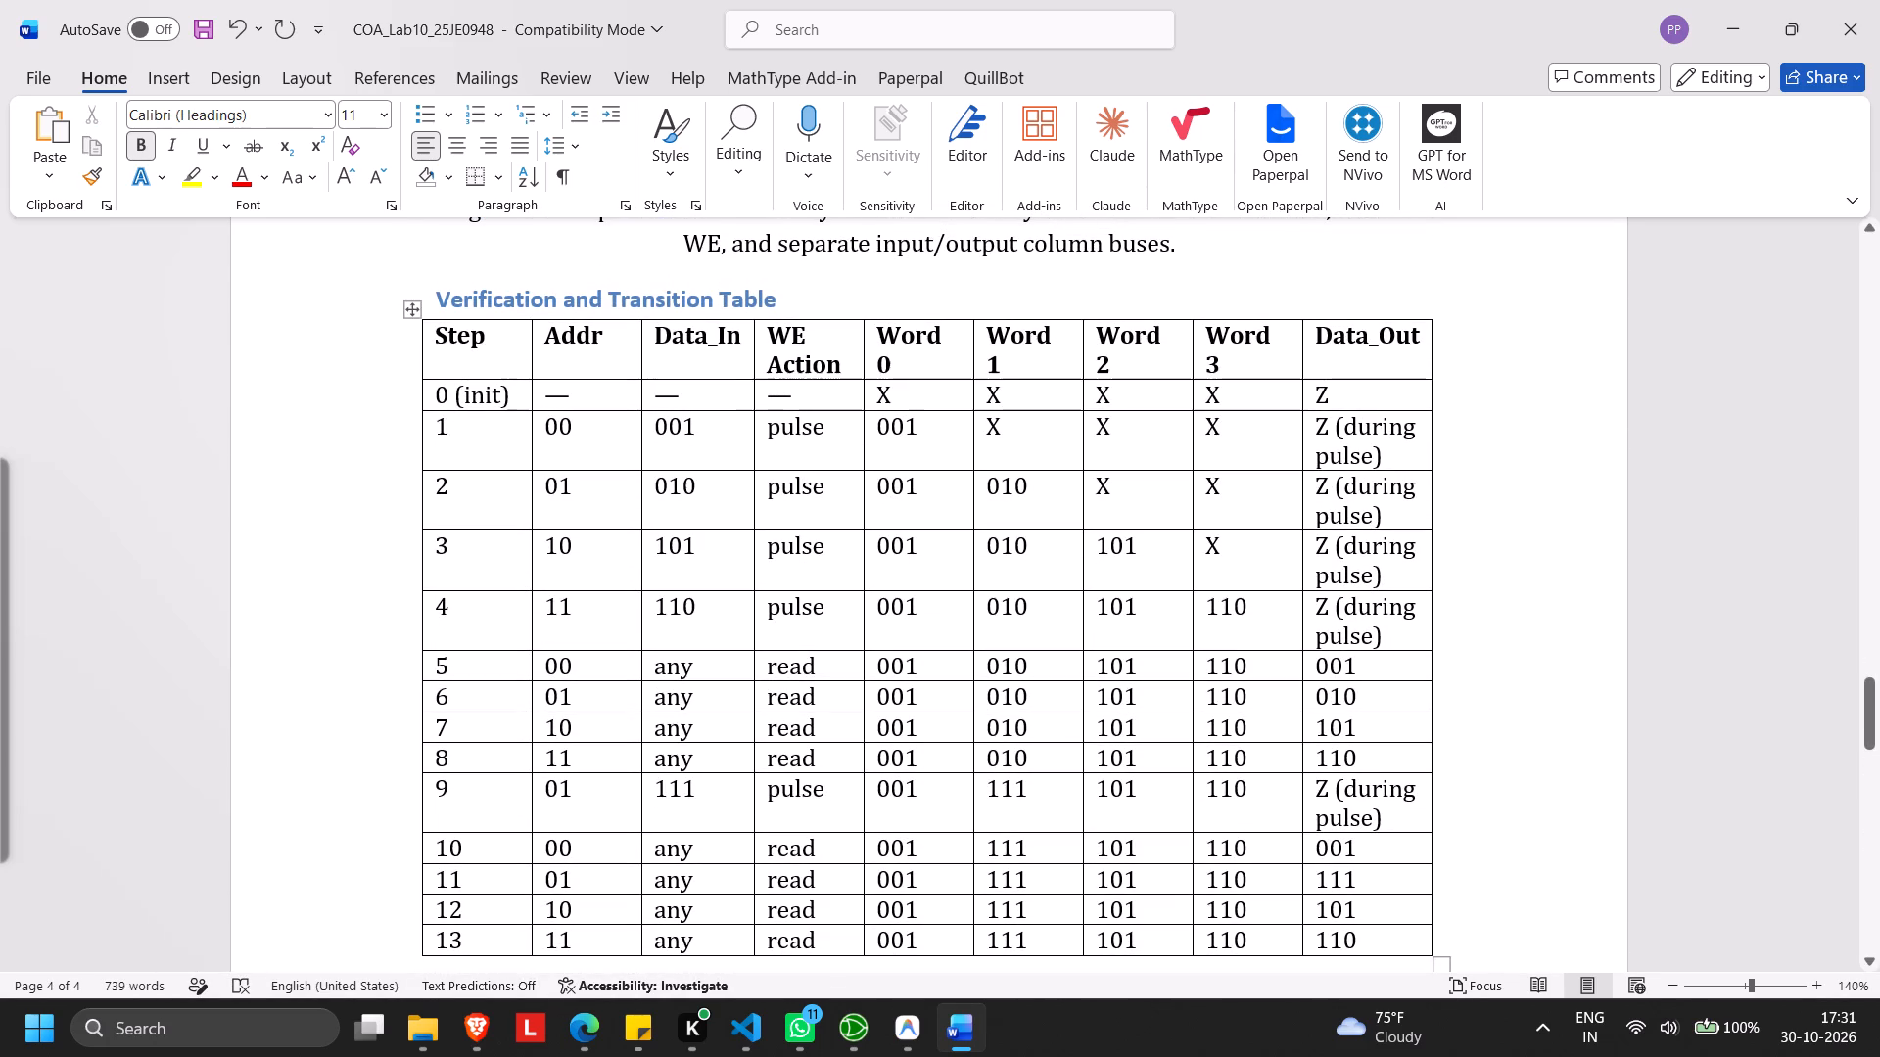
scroll(797, 478, down, 2)
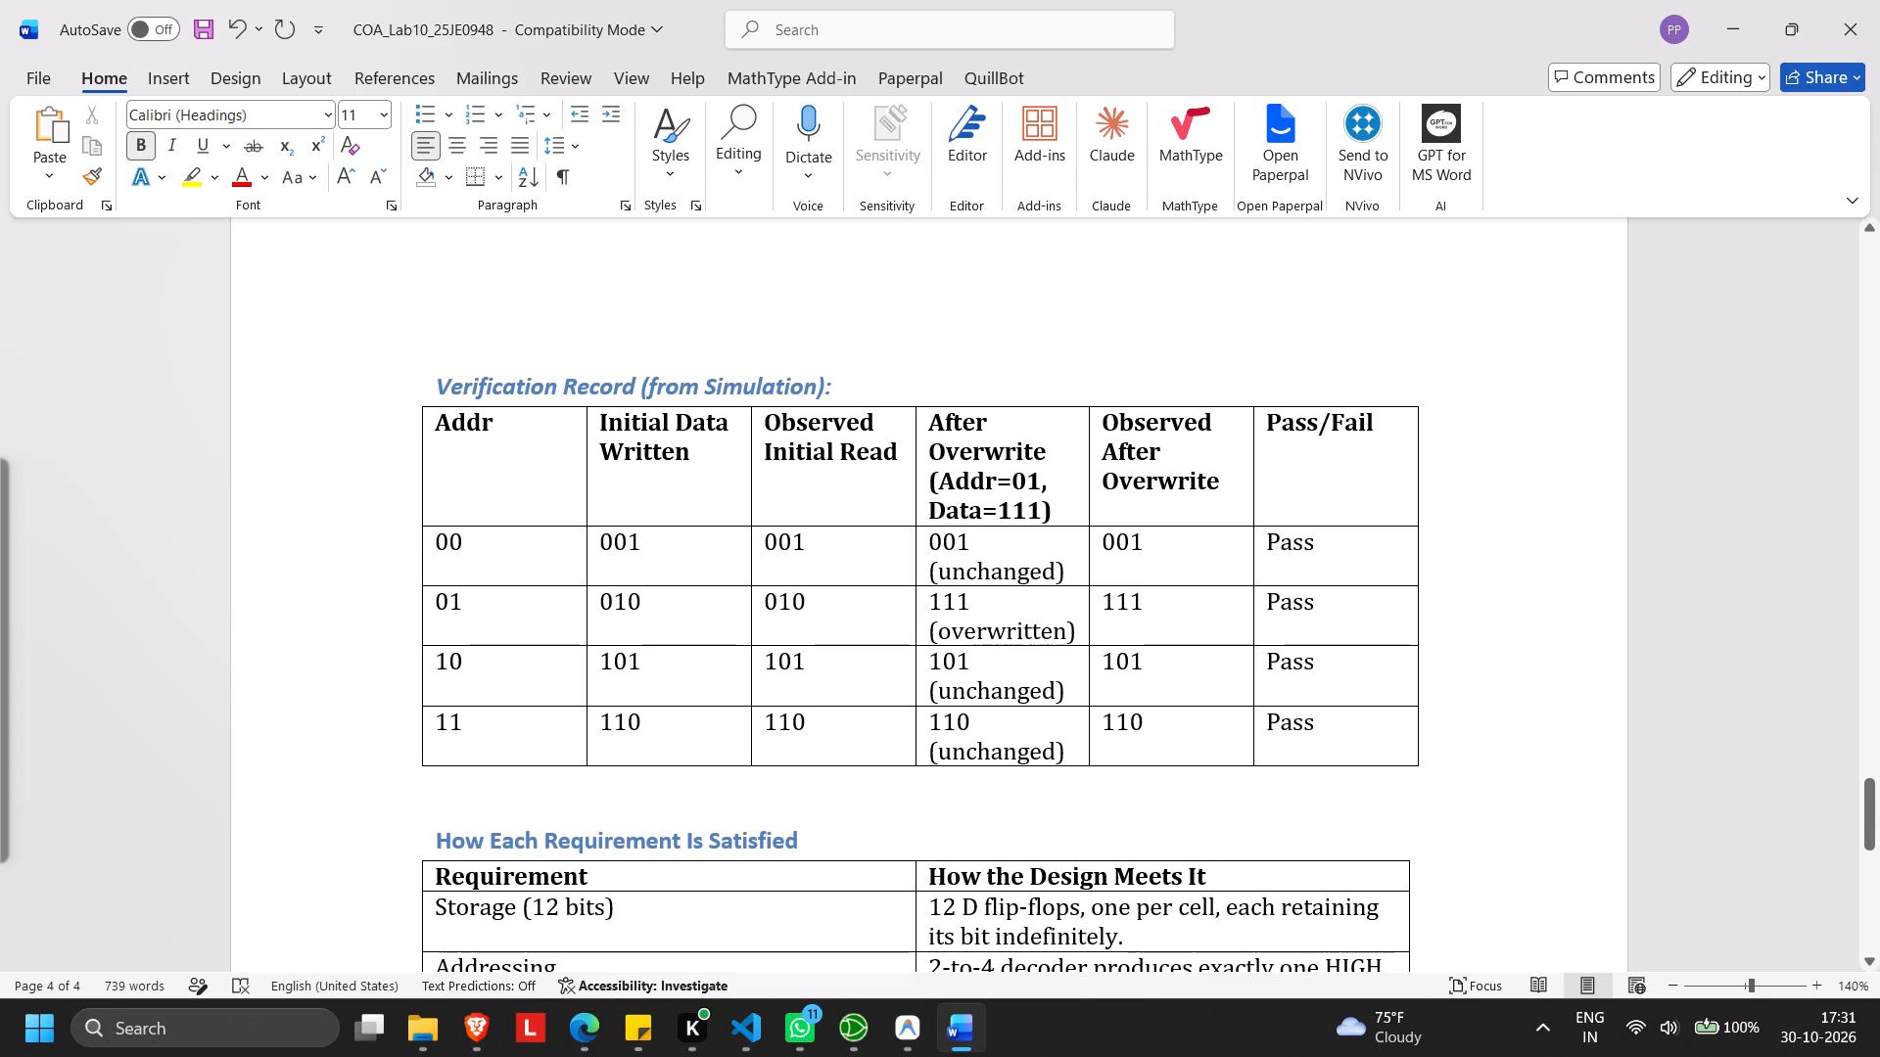
scroll(797, 478, down, 1)
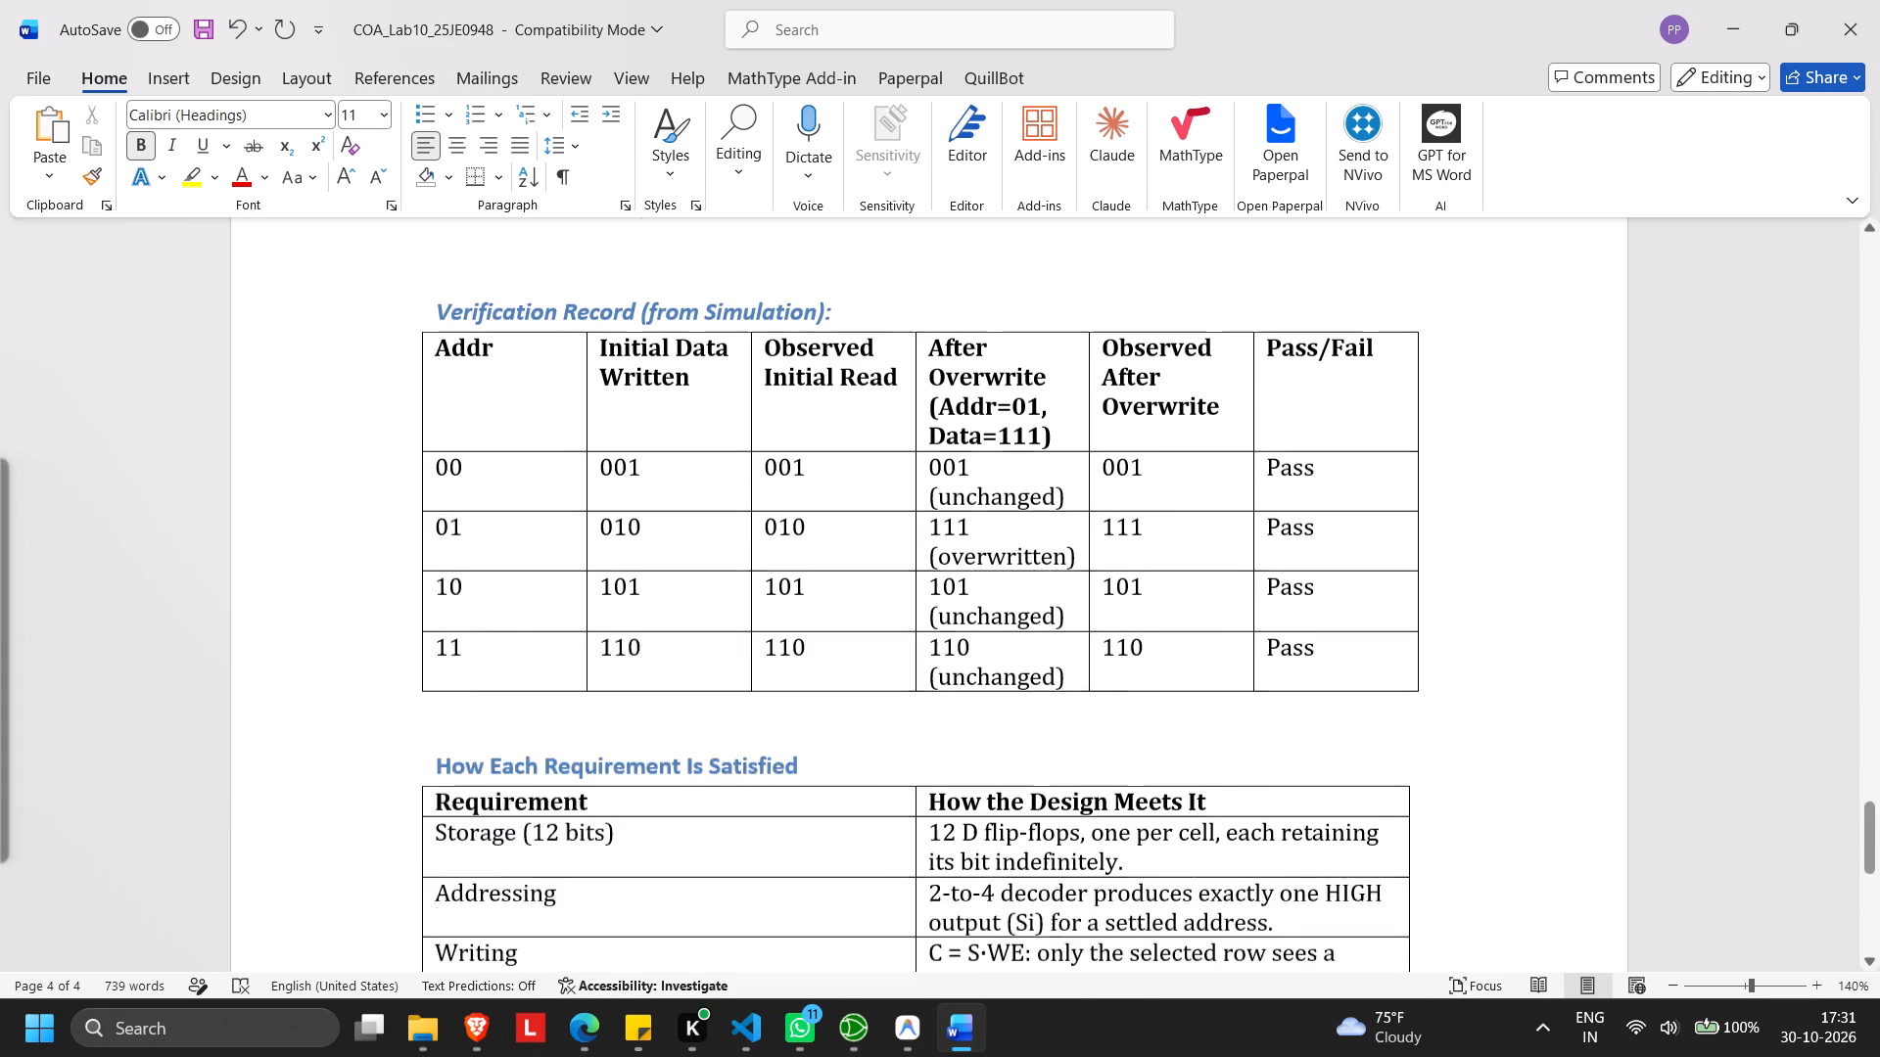
scroll(797, 478, down, 1)
scroll(1041, 523, up, 1)
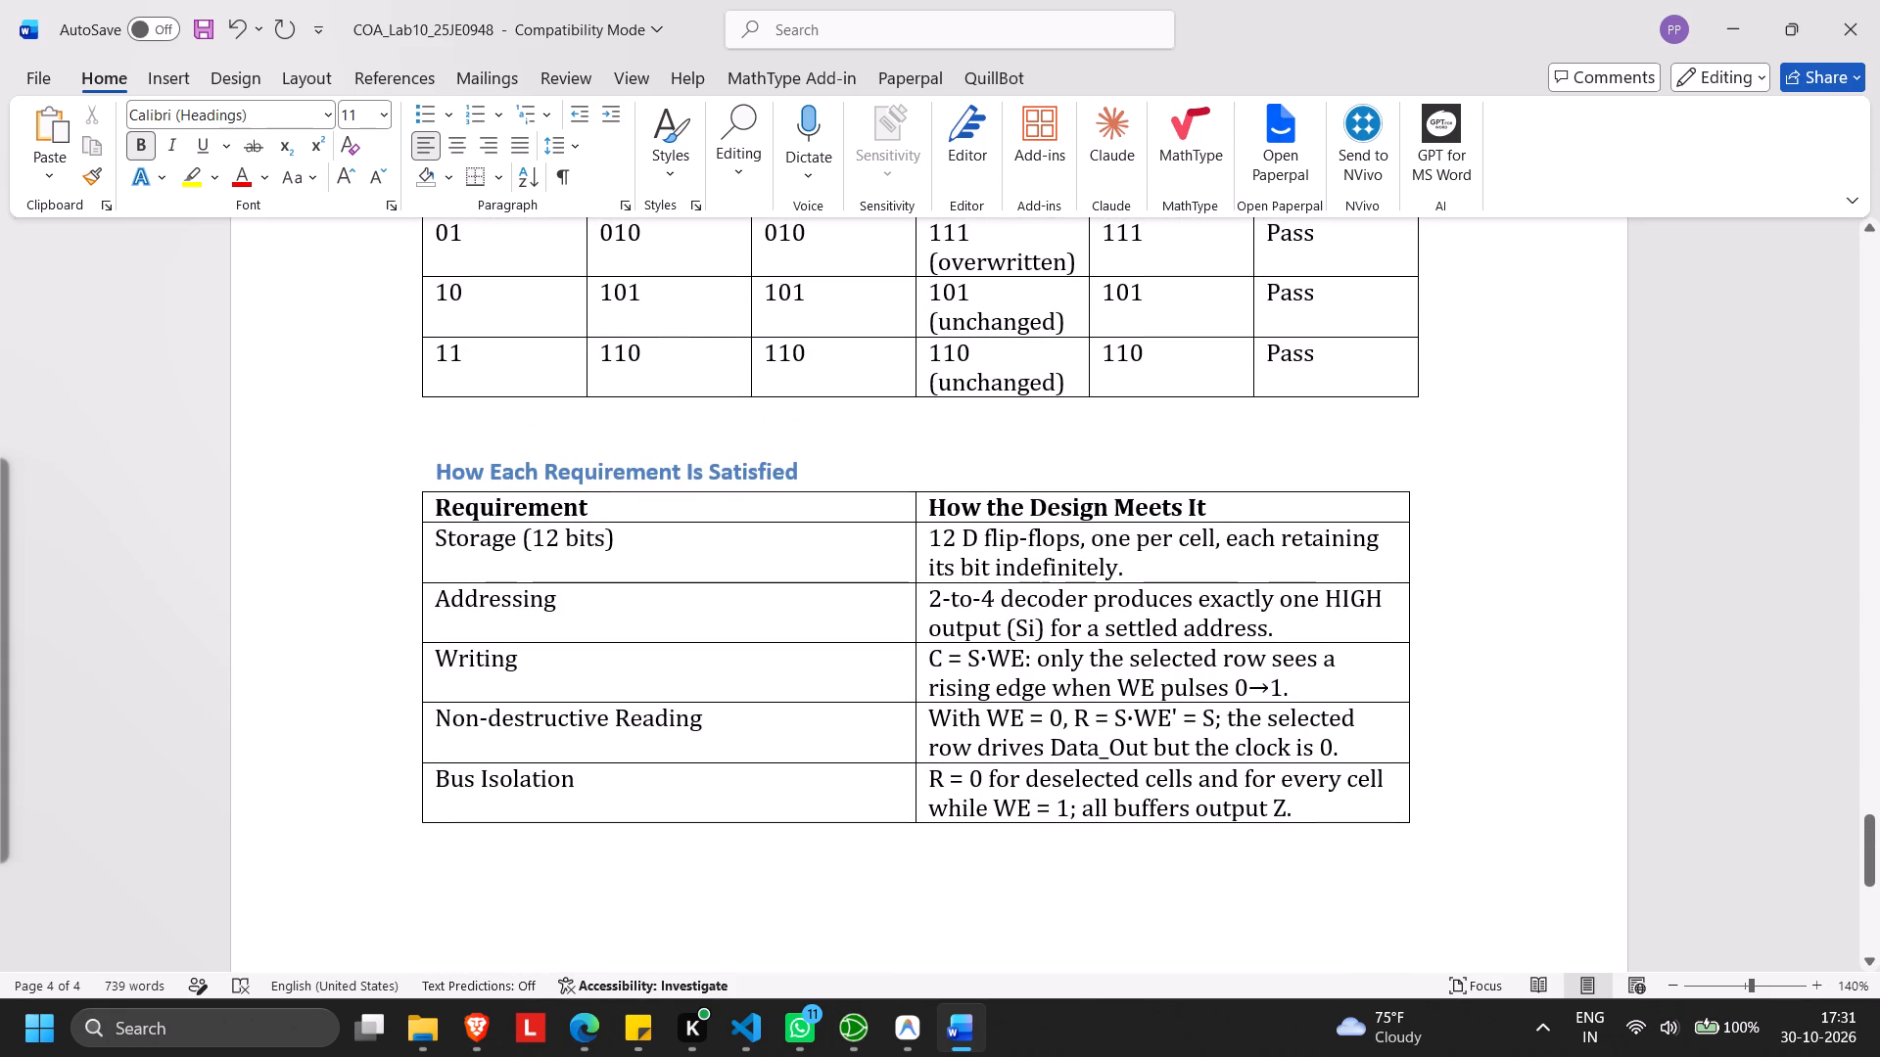
drag(1434, 822, 388, 444)
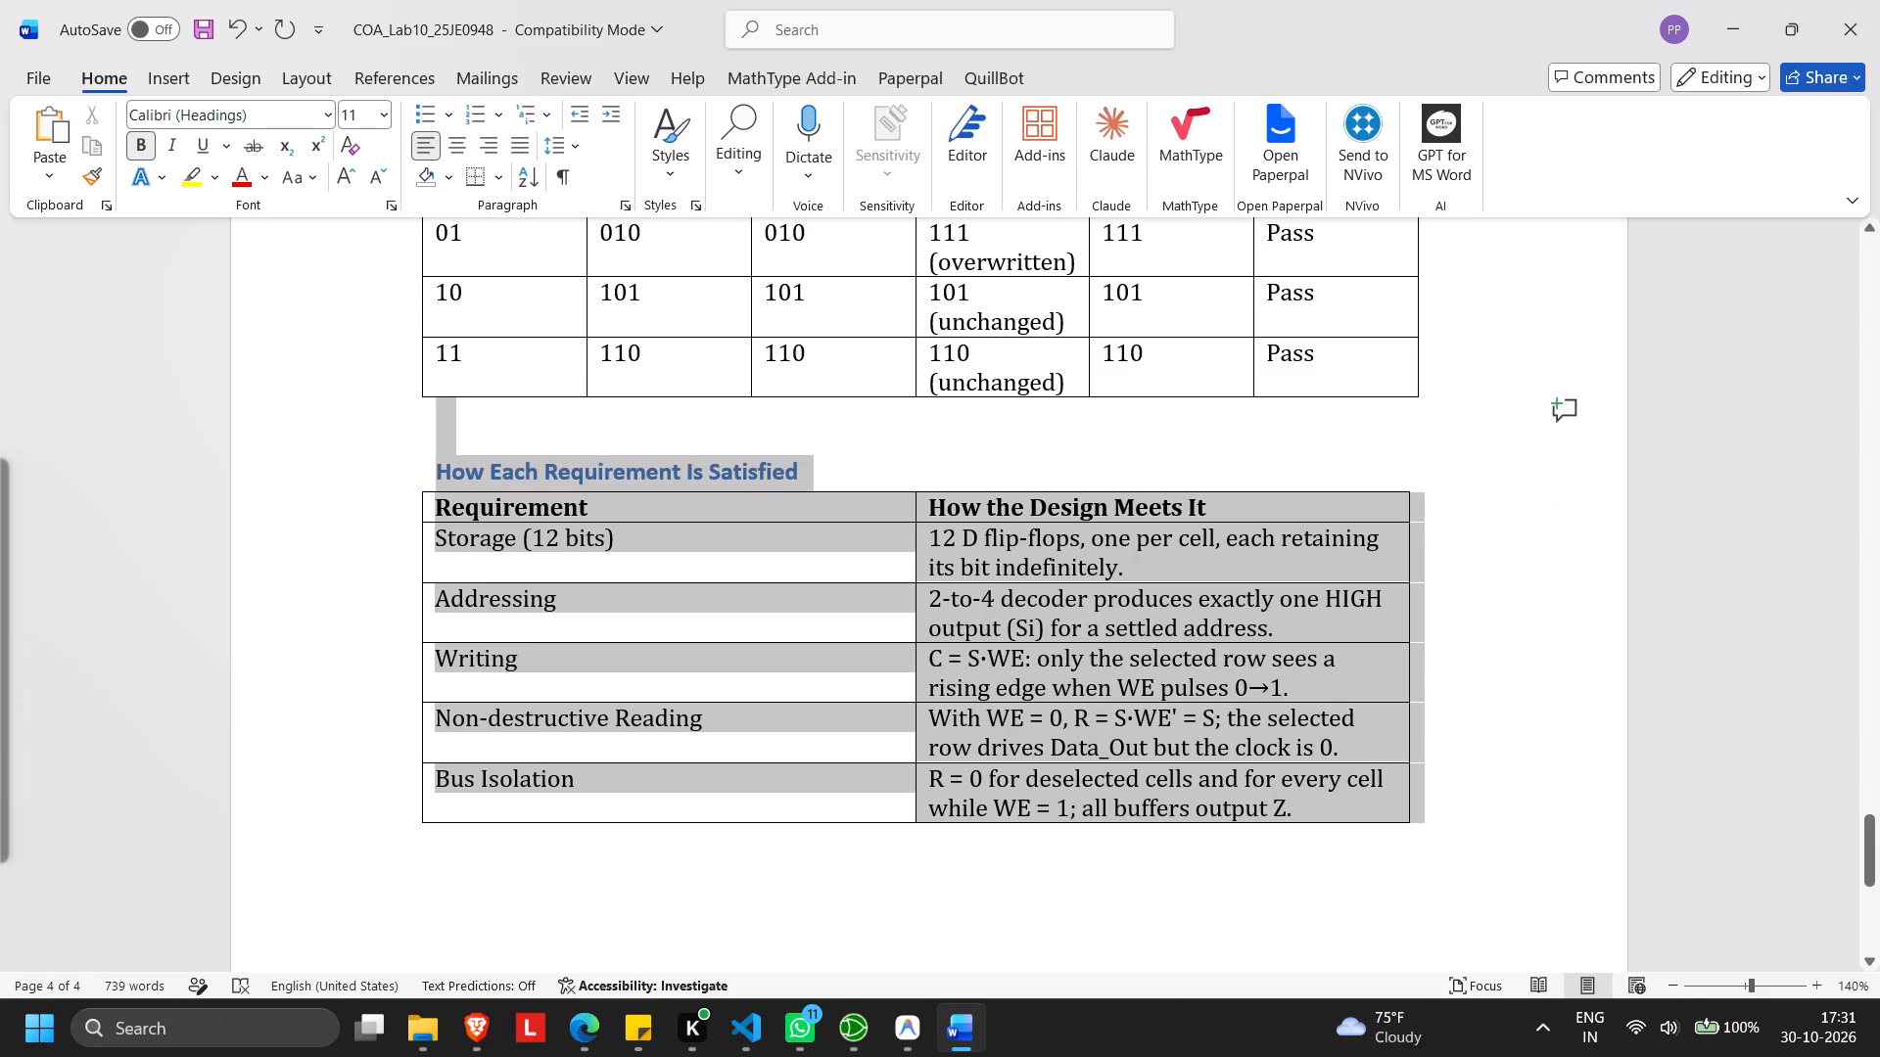
drag(388, 444, 394, 467)
key(BackSpace)
key(BackSpace)
key(BackSpace)
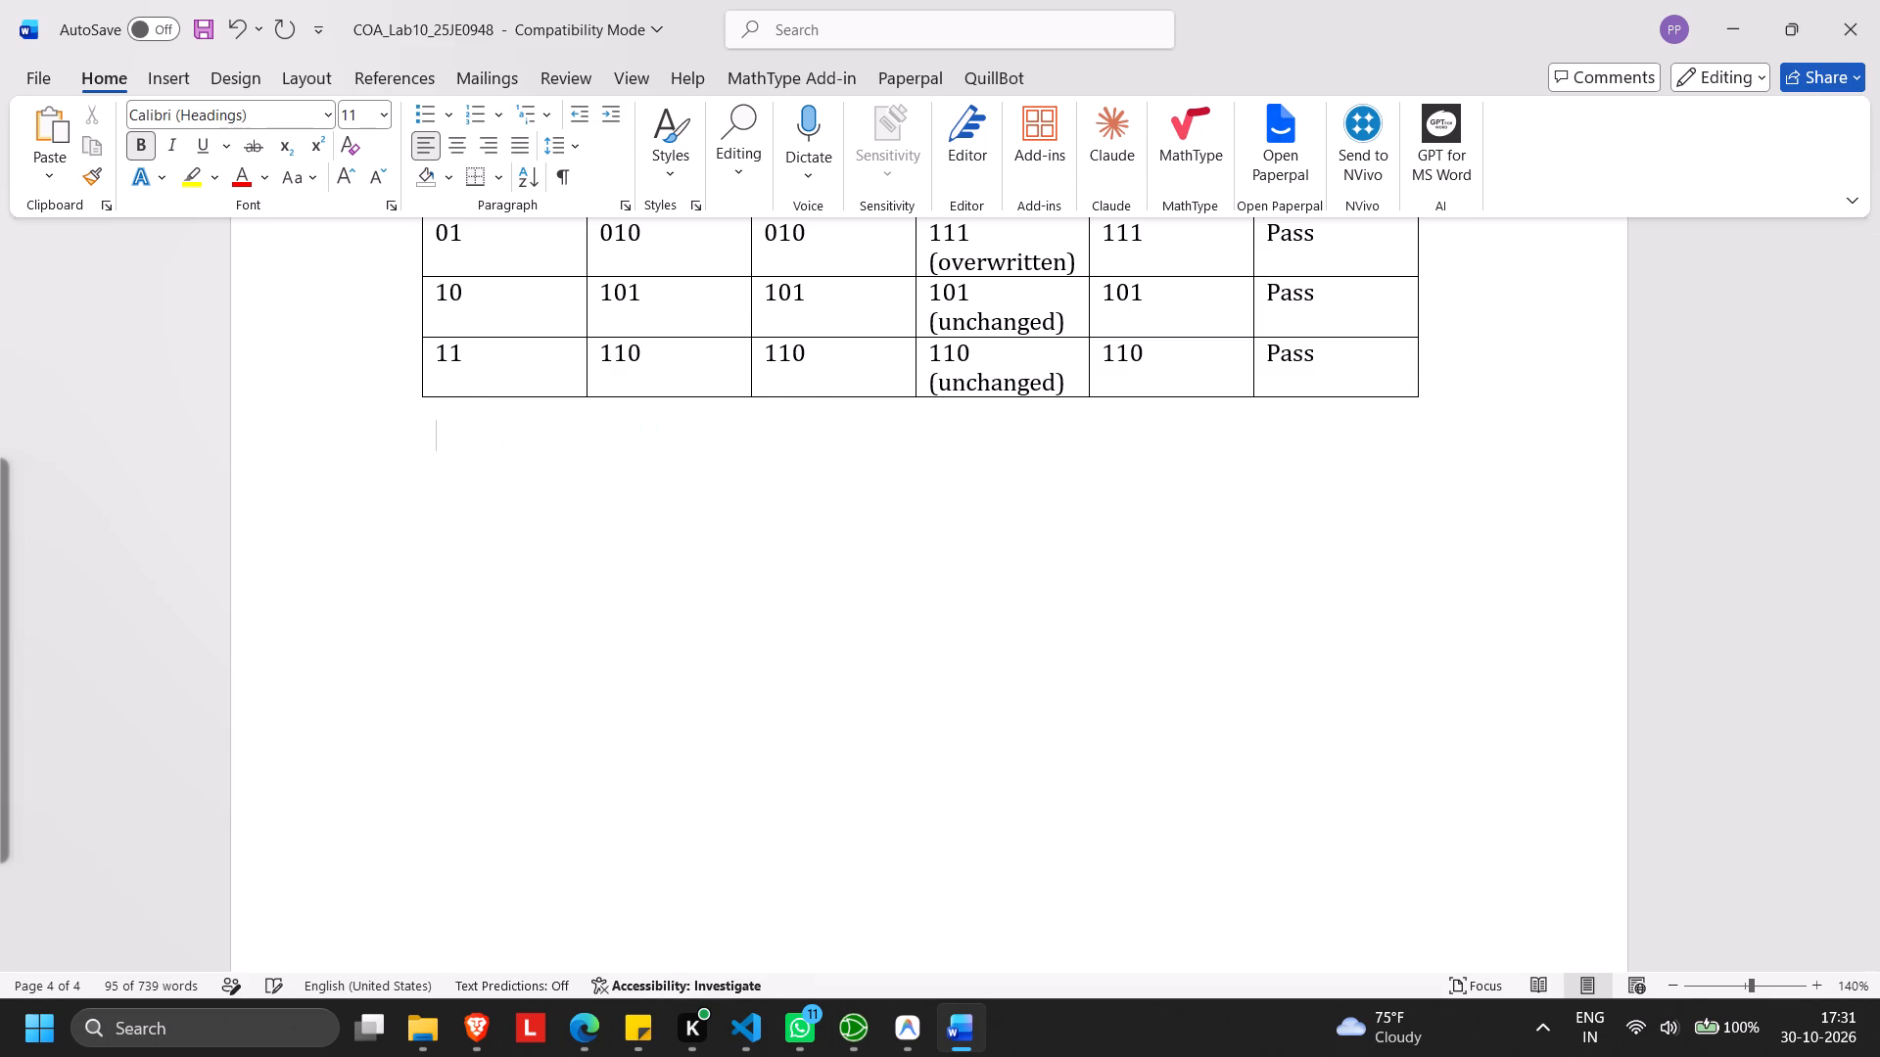
key(BackSpace)
Review the remaining transition table and the Verification Record section.
scroll(555, 585, right, 1)
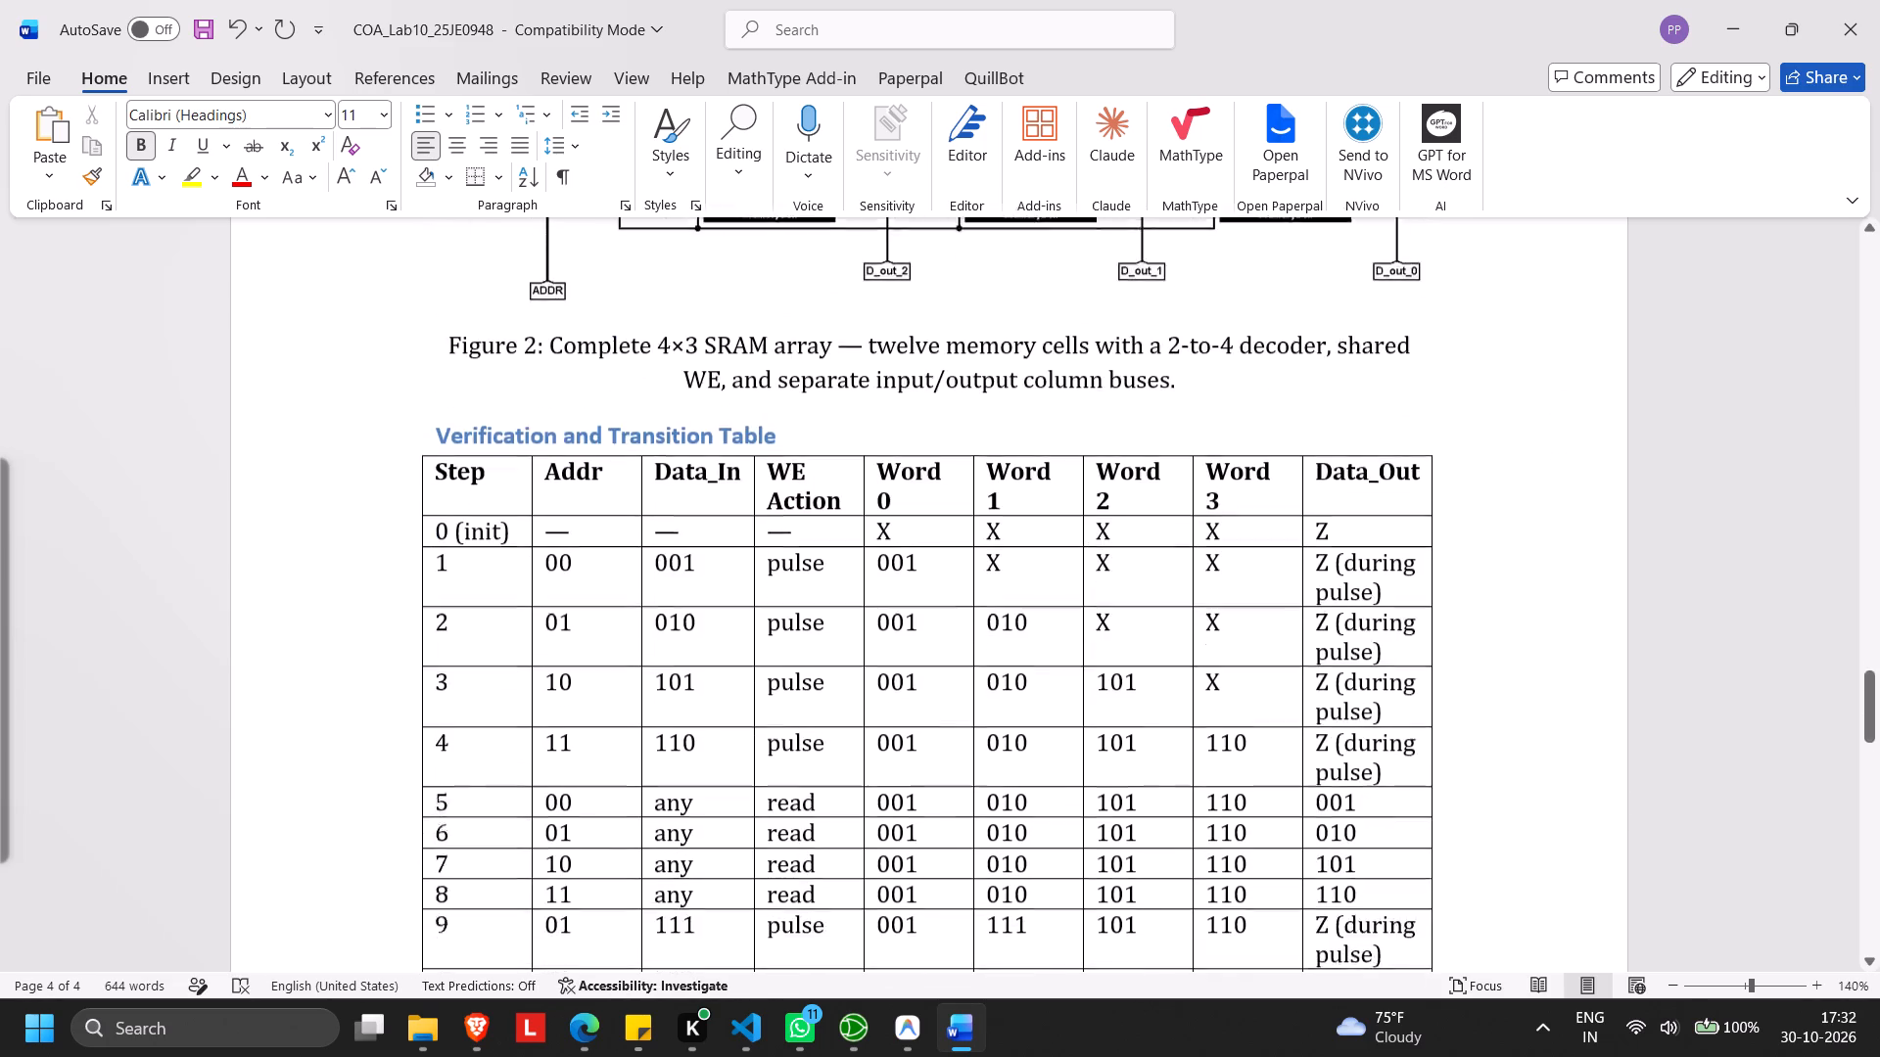
scroll(555, 585, right, 1)
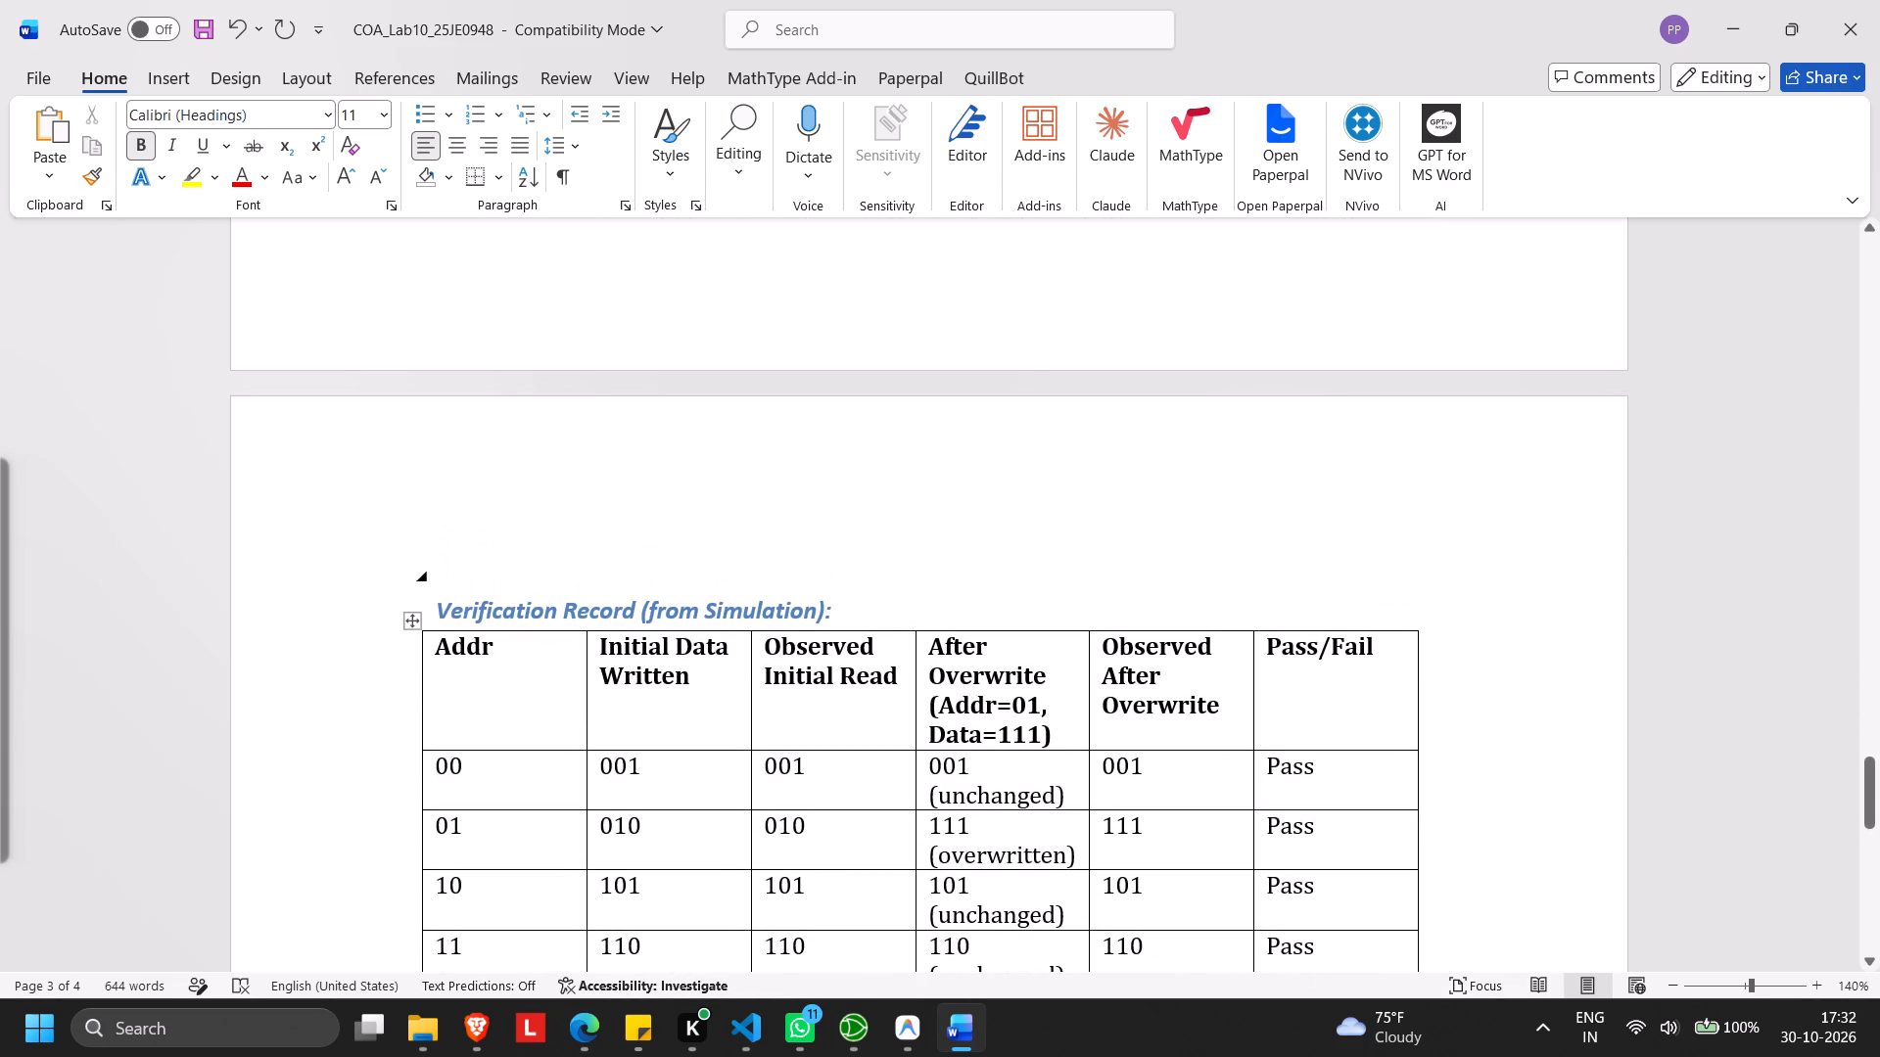
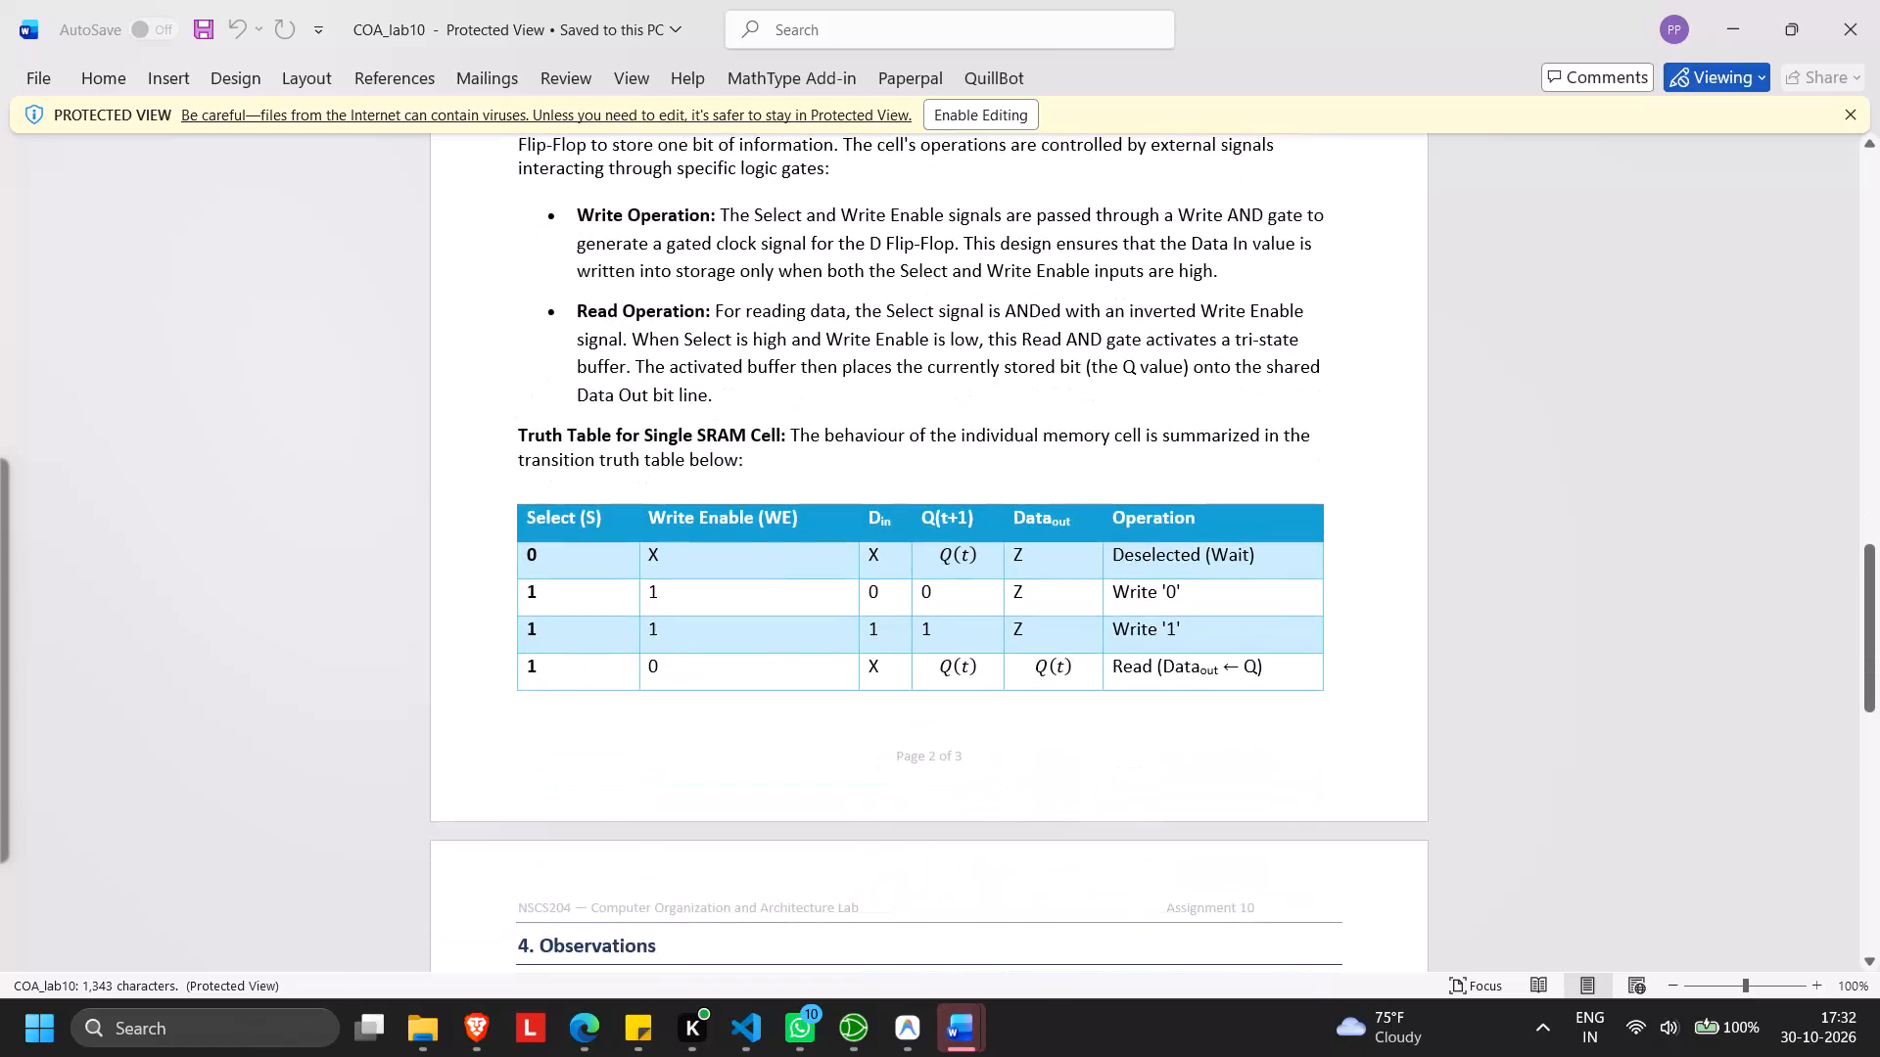
Examine the reference report COA_lab10, comparing its circuit diagram, truth table and observation pages with the own report.
scroll(887, 631, down, 10)
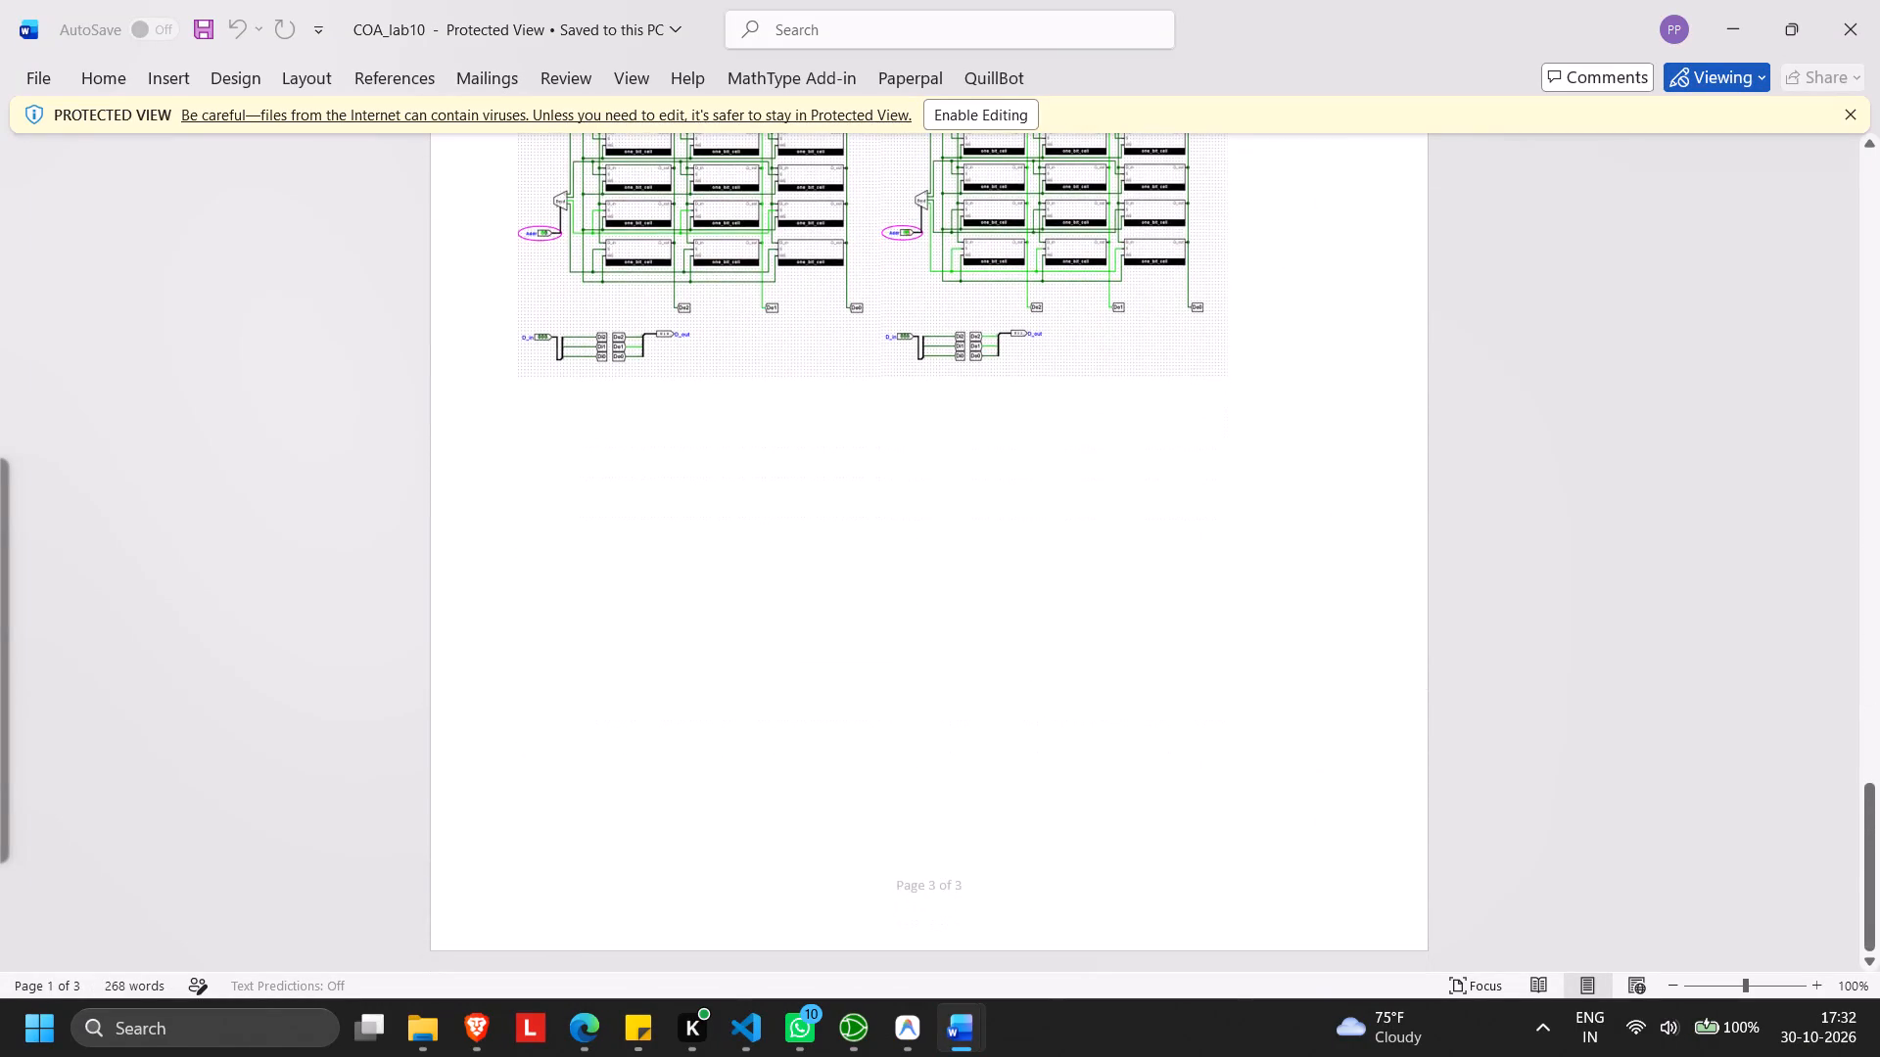
scroll(887, 631, up, 10)
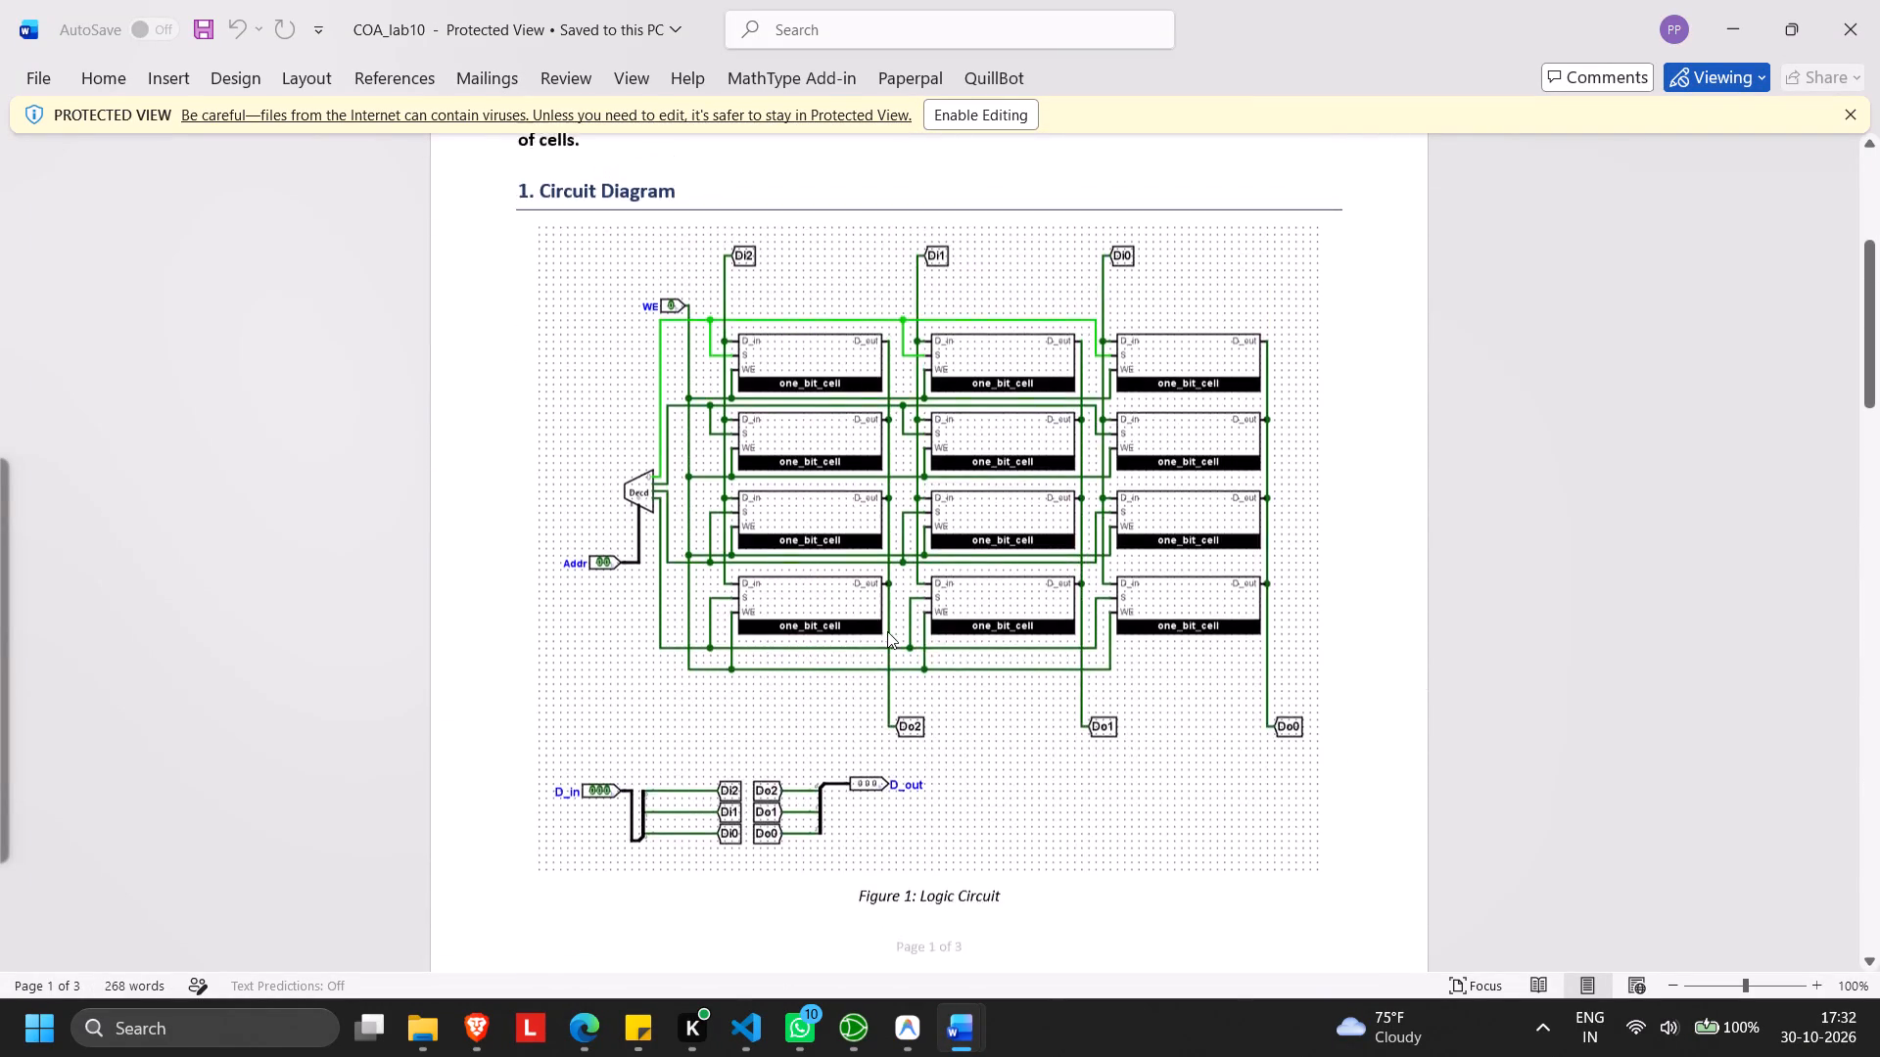
scroll(887, 631, up, 6)
scroll(887, 631, down, 12)
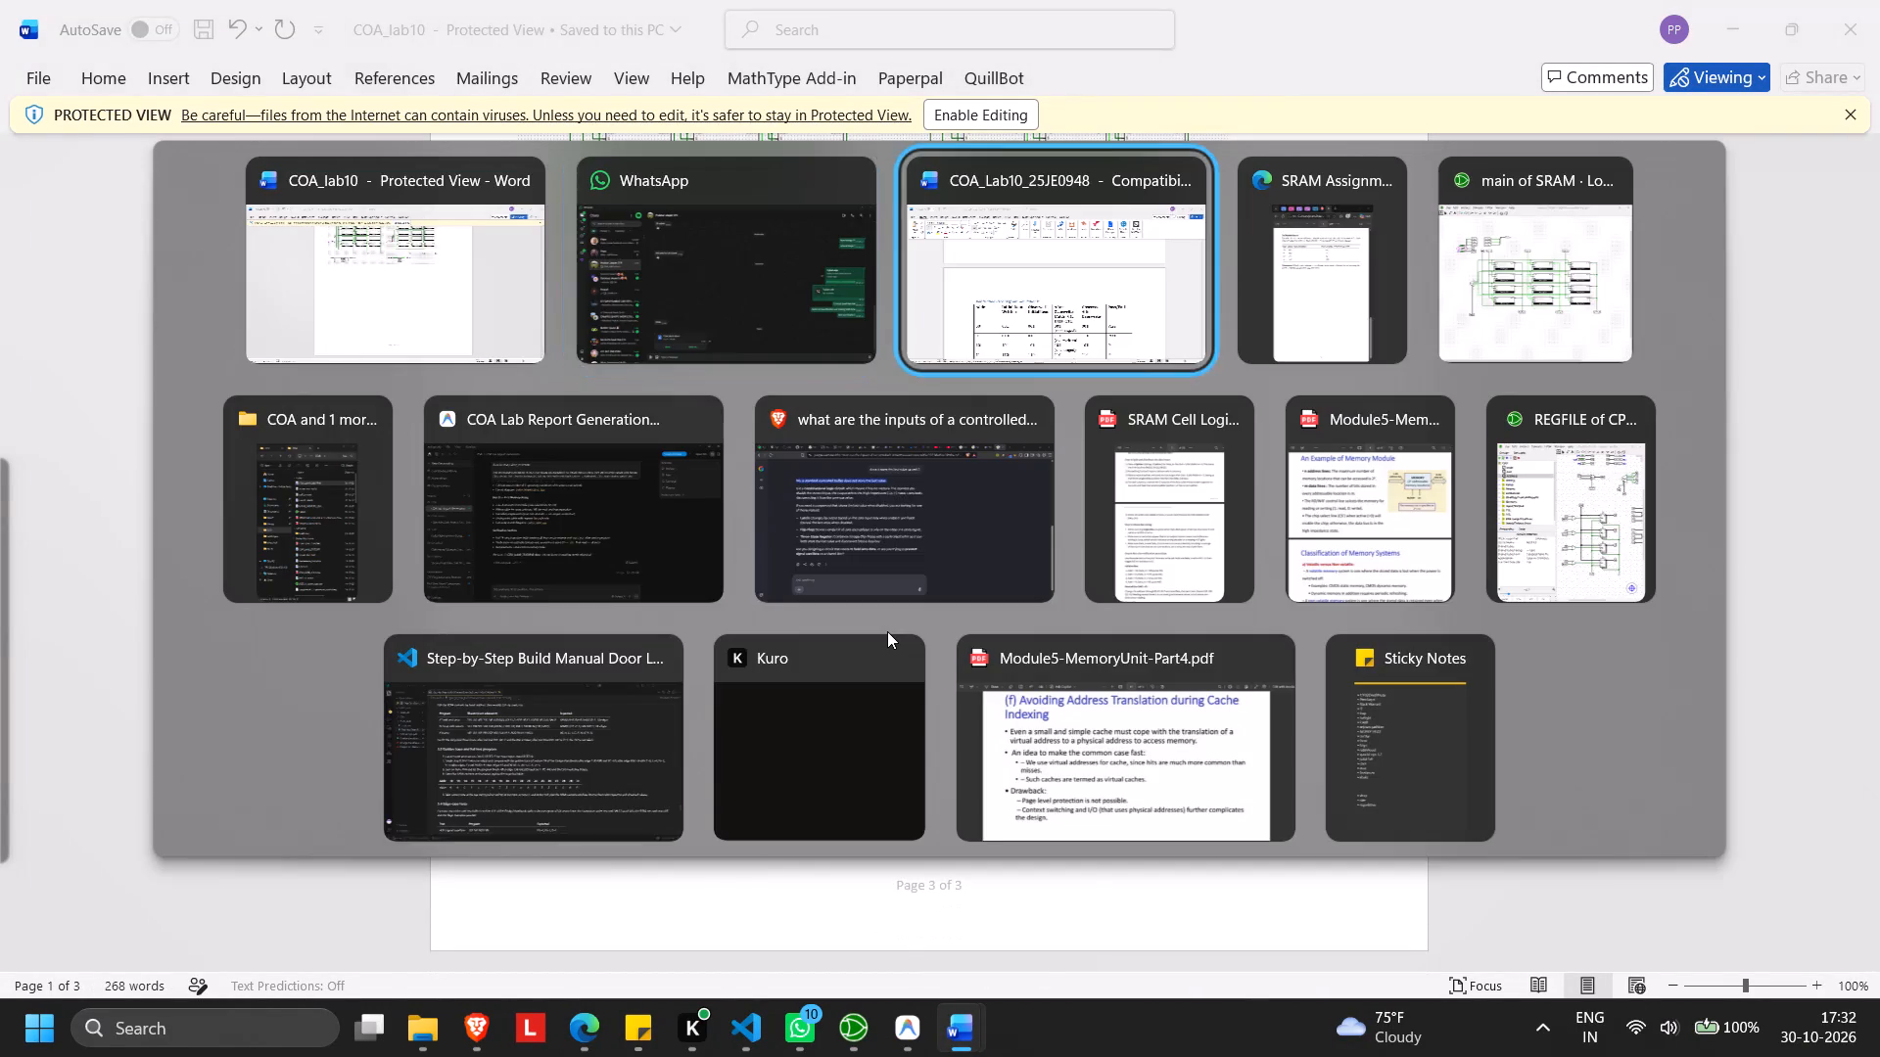
Back in the editable lab report, delete the Verification Record (from Simulation) heading together with its table.
scroll(809, 507, down, 1)
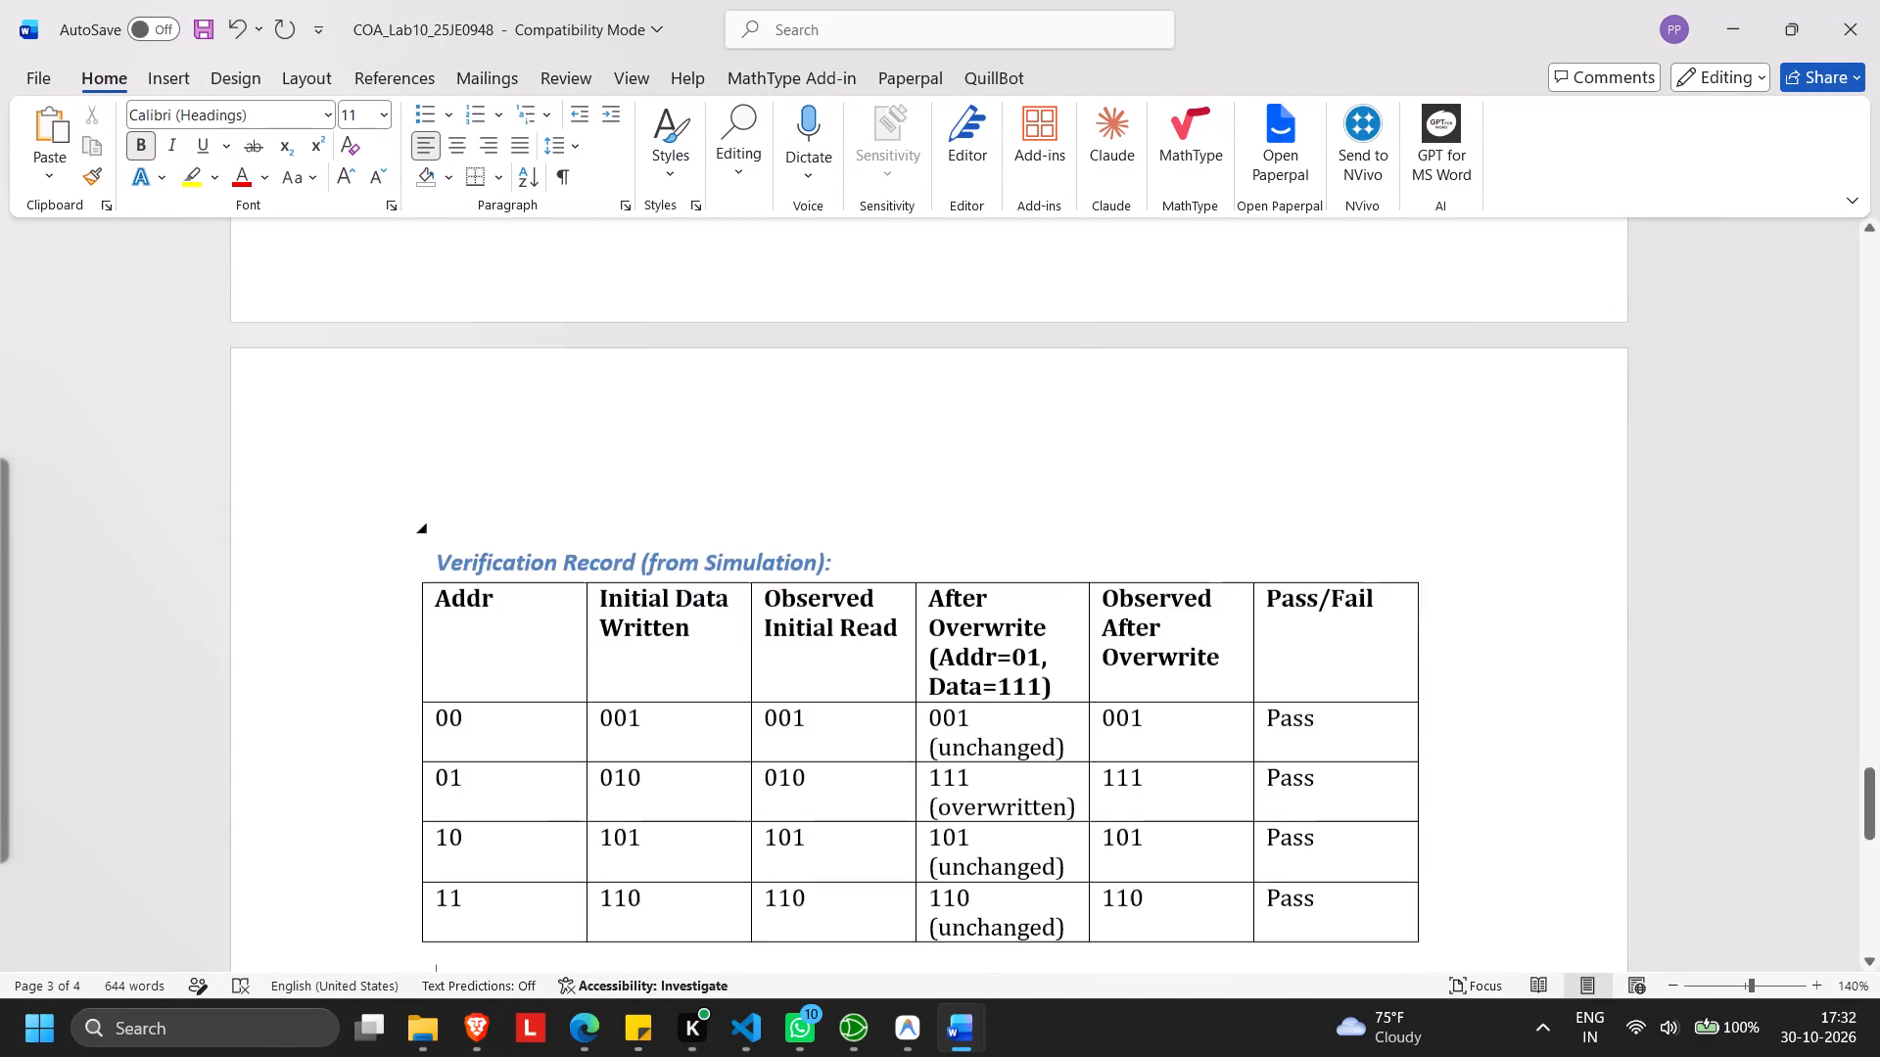
scroll(809, 507, down, 1)
scroll(835, 658, up, 3)
scroll(835, 658, down, 1)
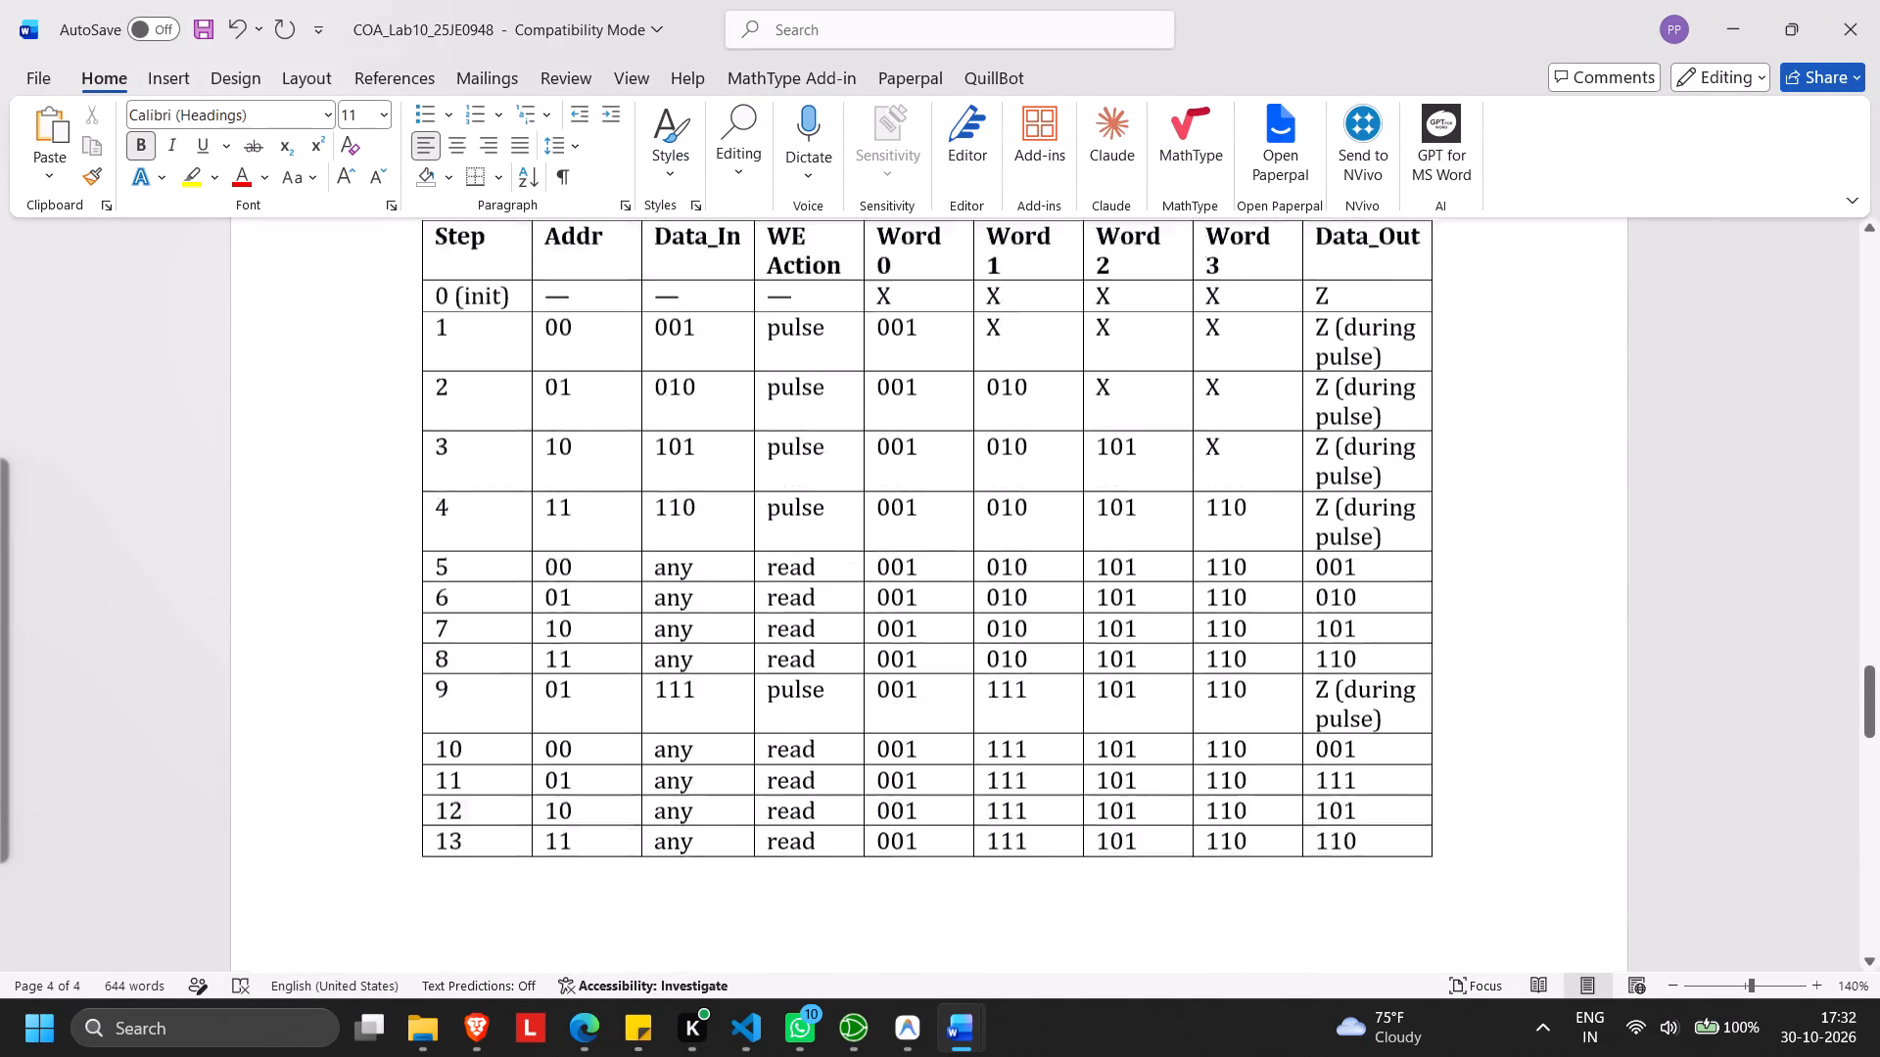
scroll(835, 658, down, 1)
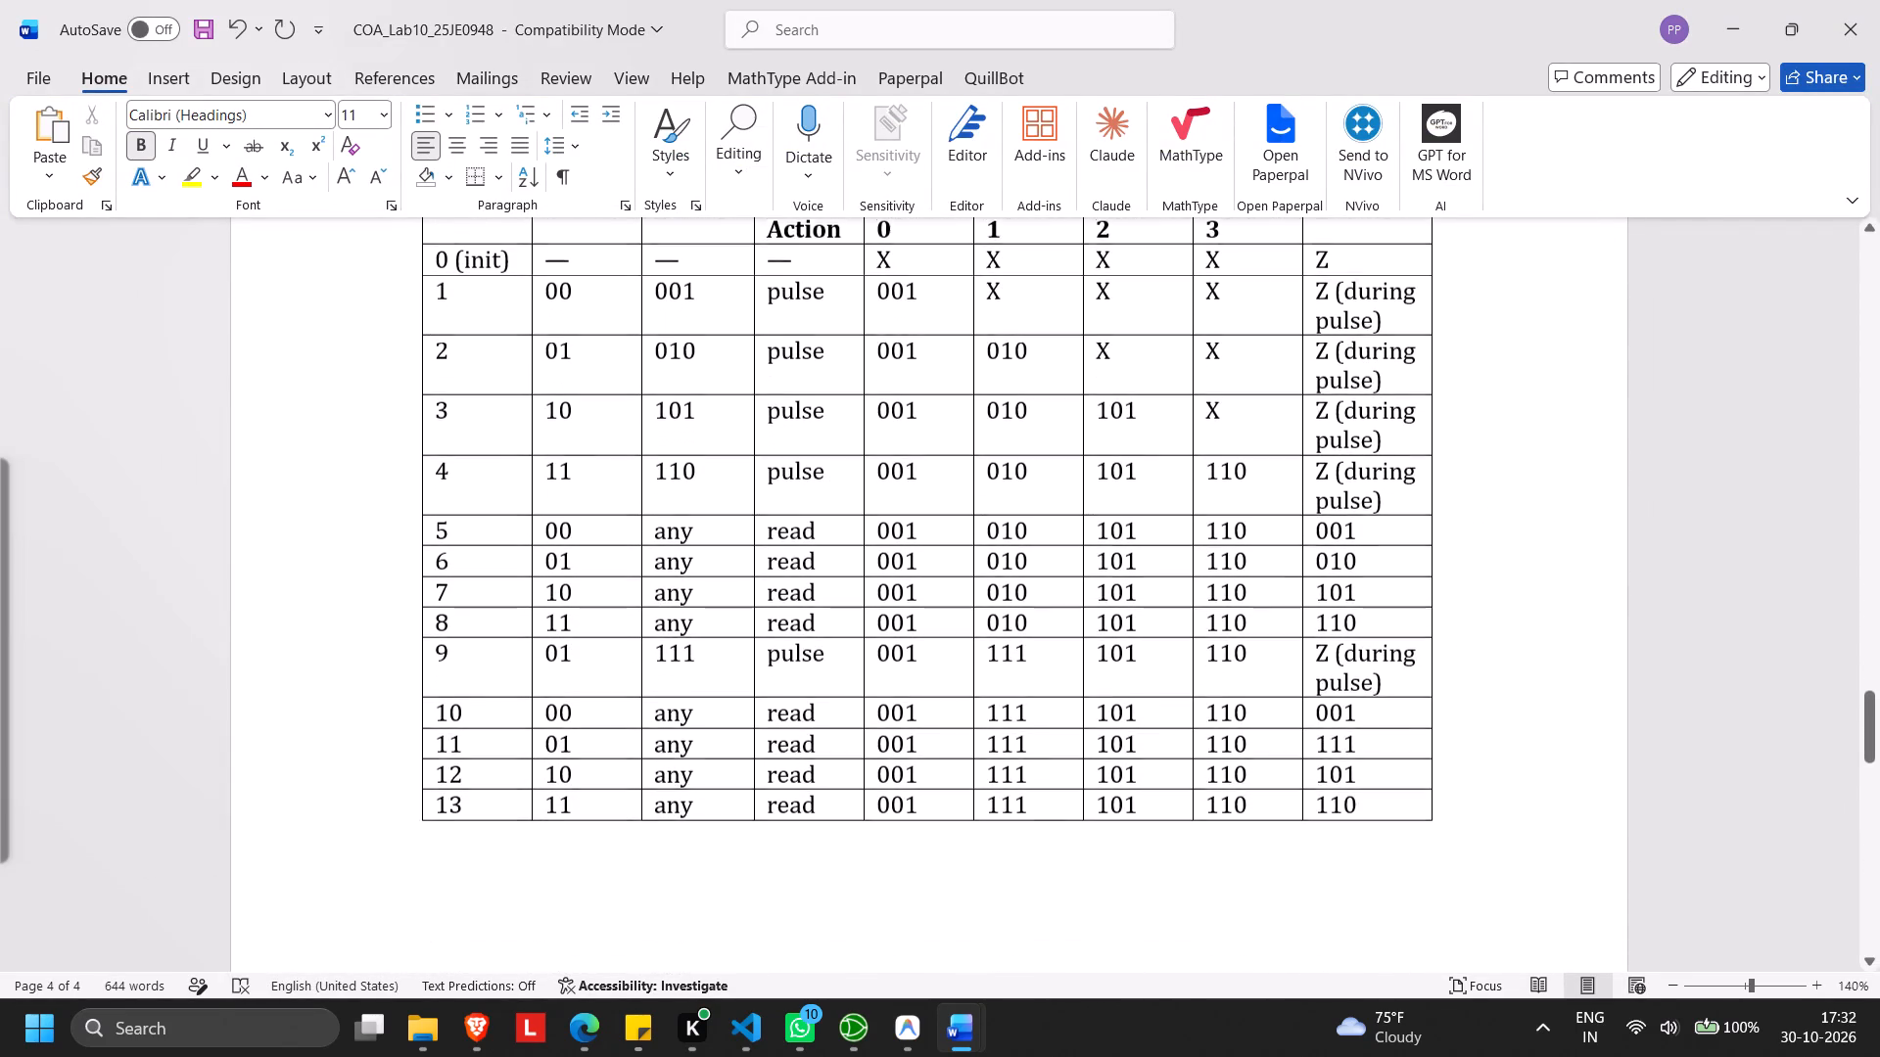
scroll(835, 658, down, 1)
scroll(1119, 715, down, 1)
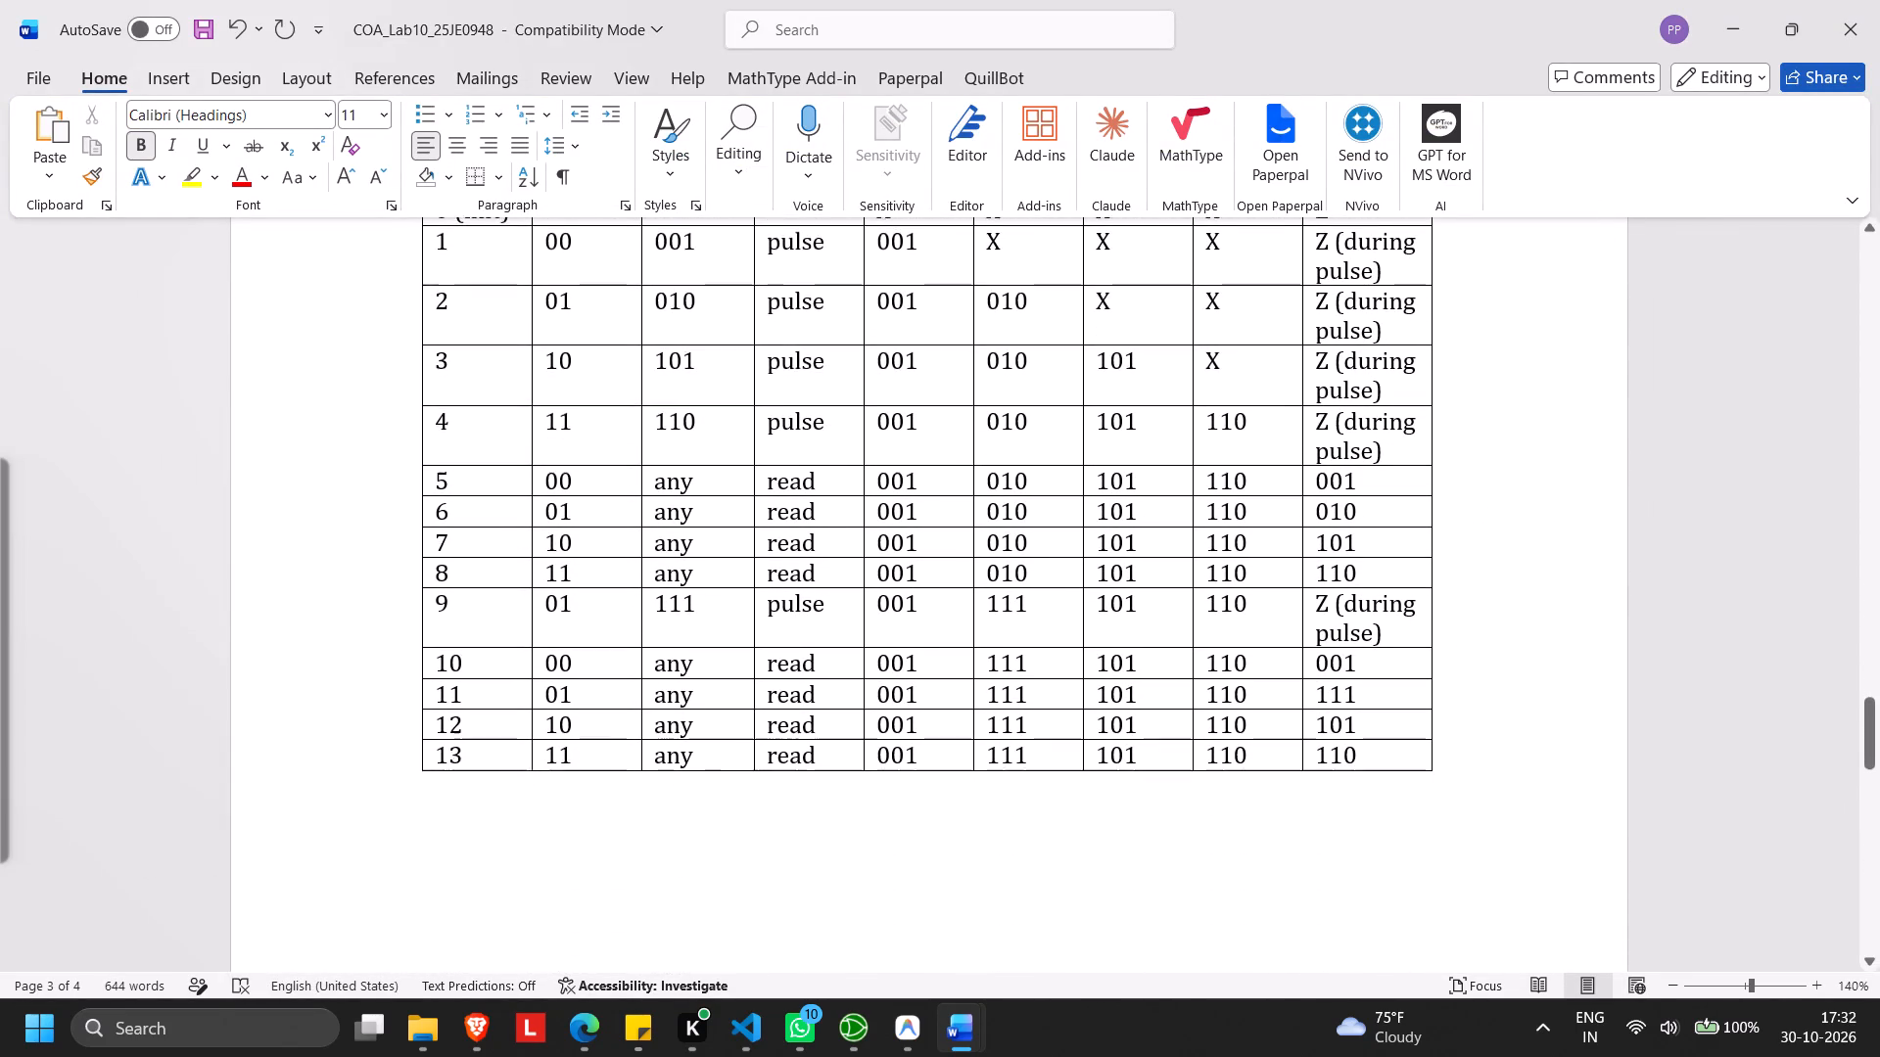
scroll(1119, 715, down, 1)
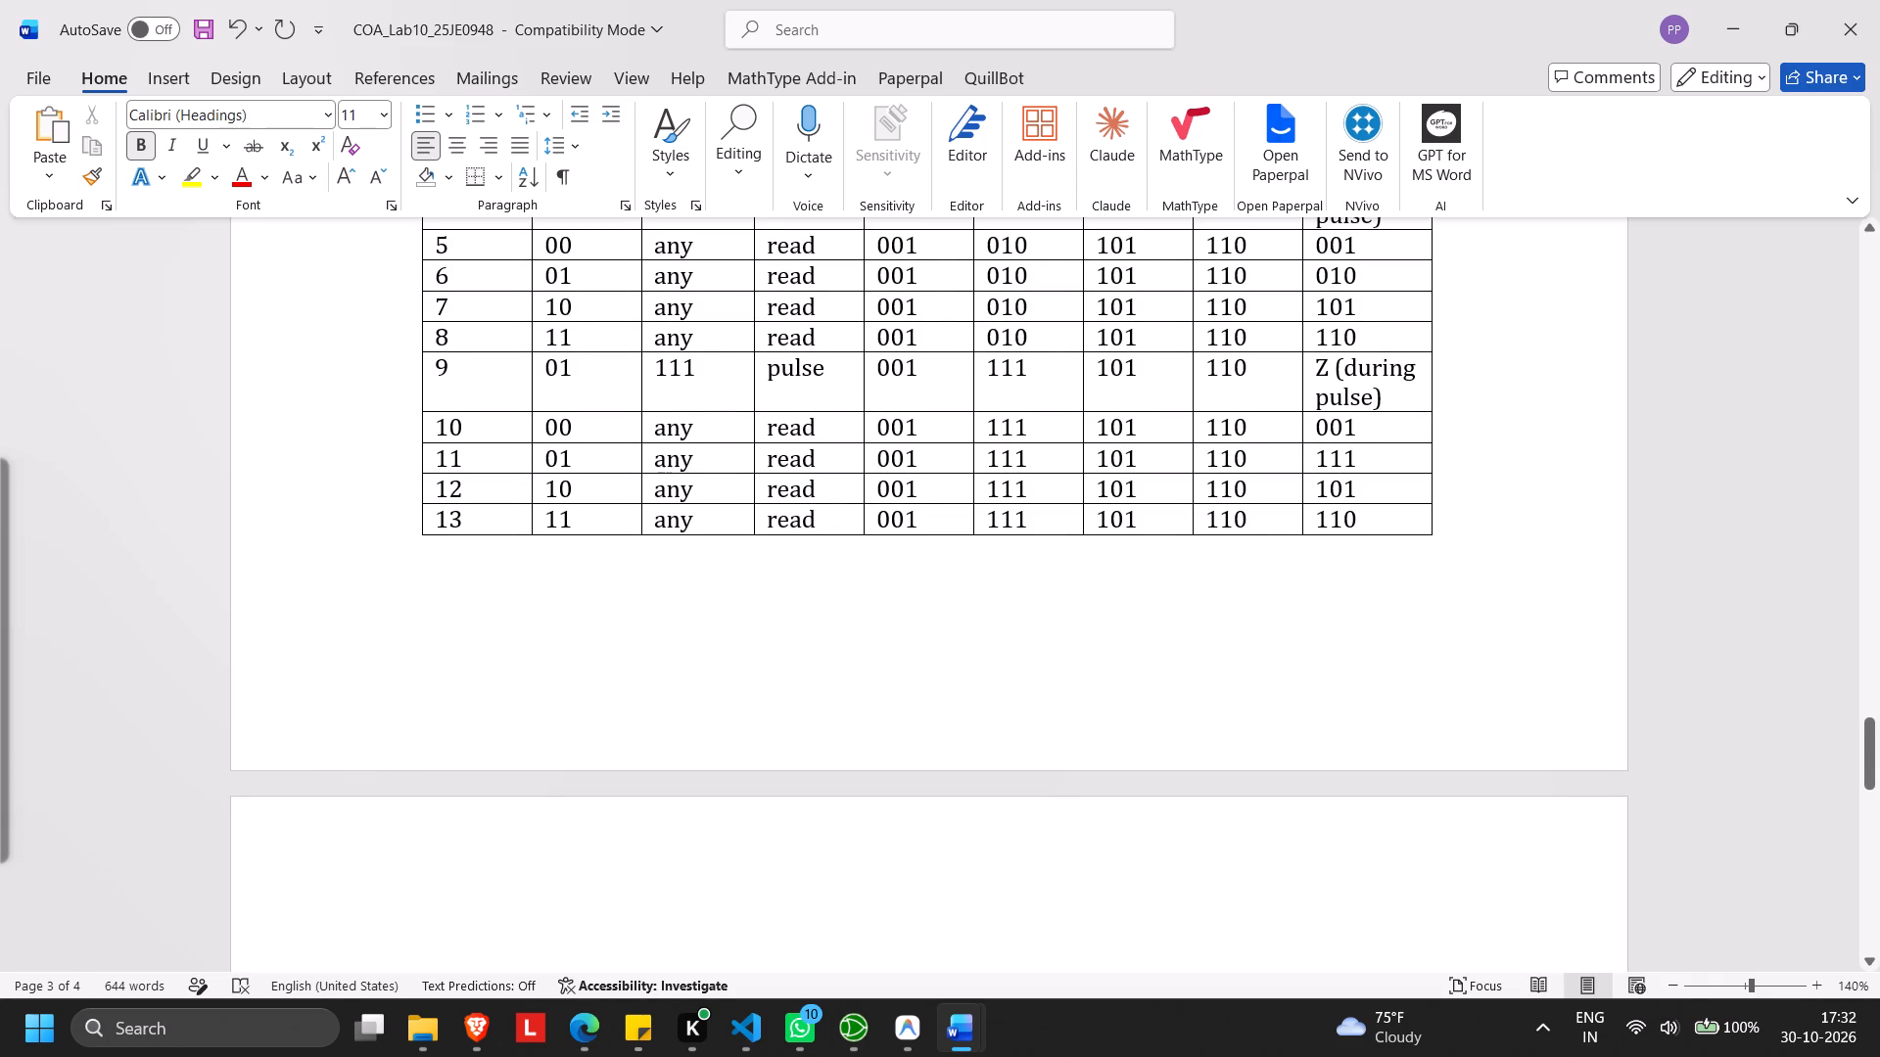
scroll(1119, 715, down, 1)
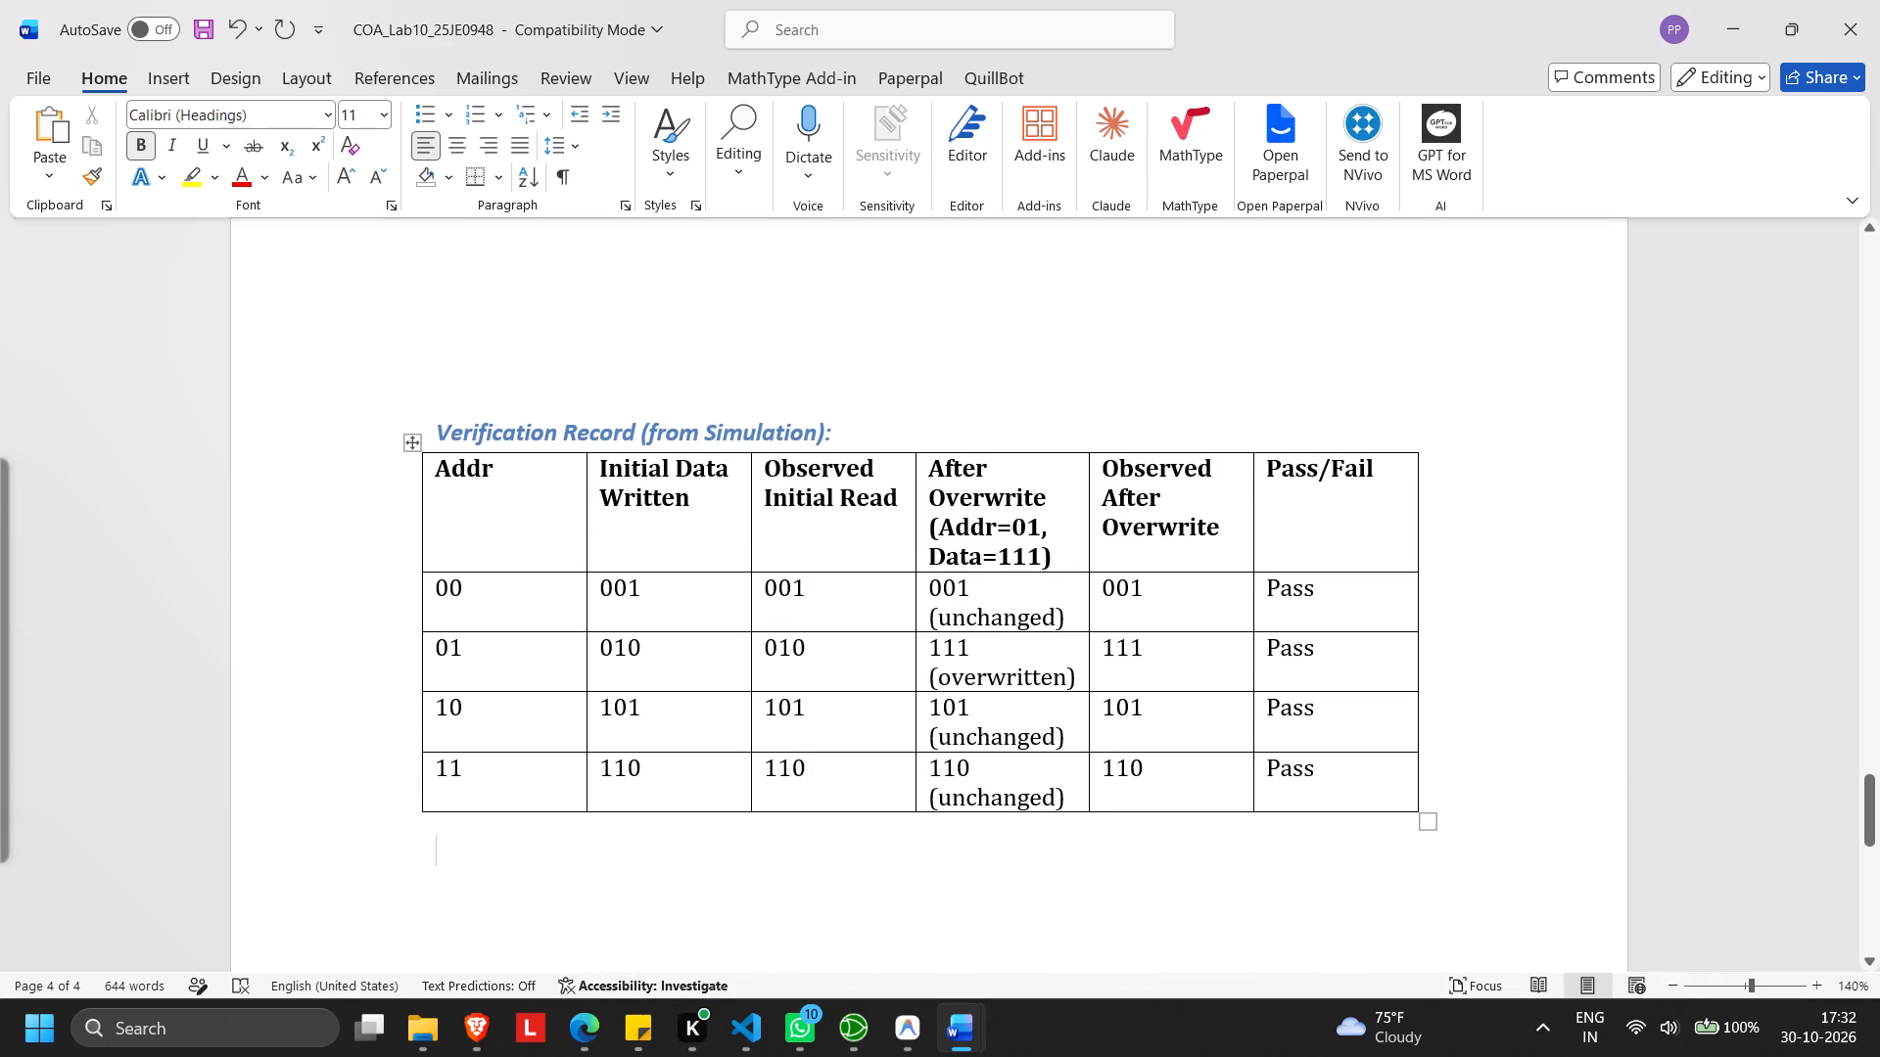
scroll(1389, 748, down, 1)
drag(1465, 677, 1143, 597)
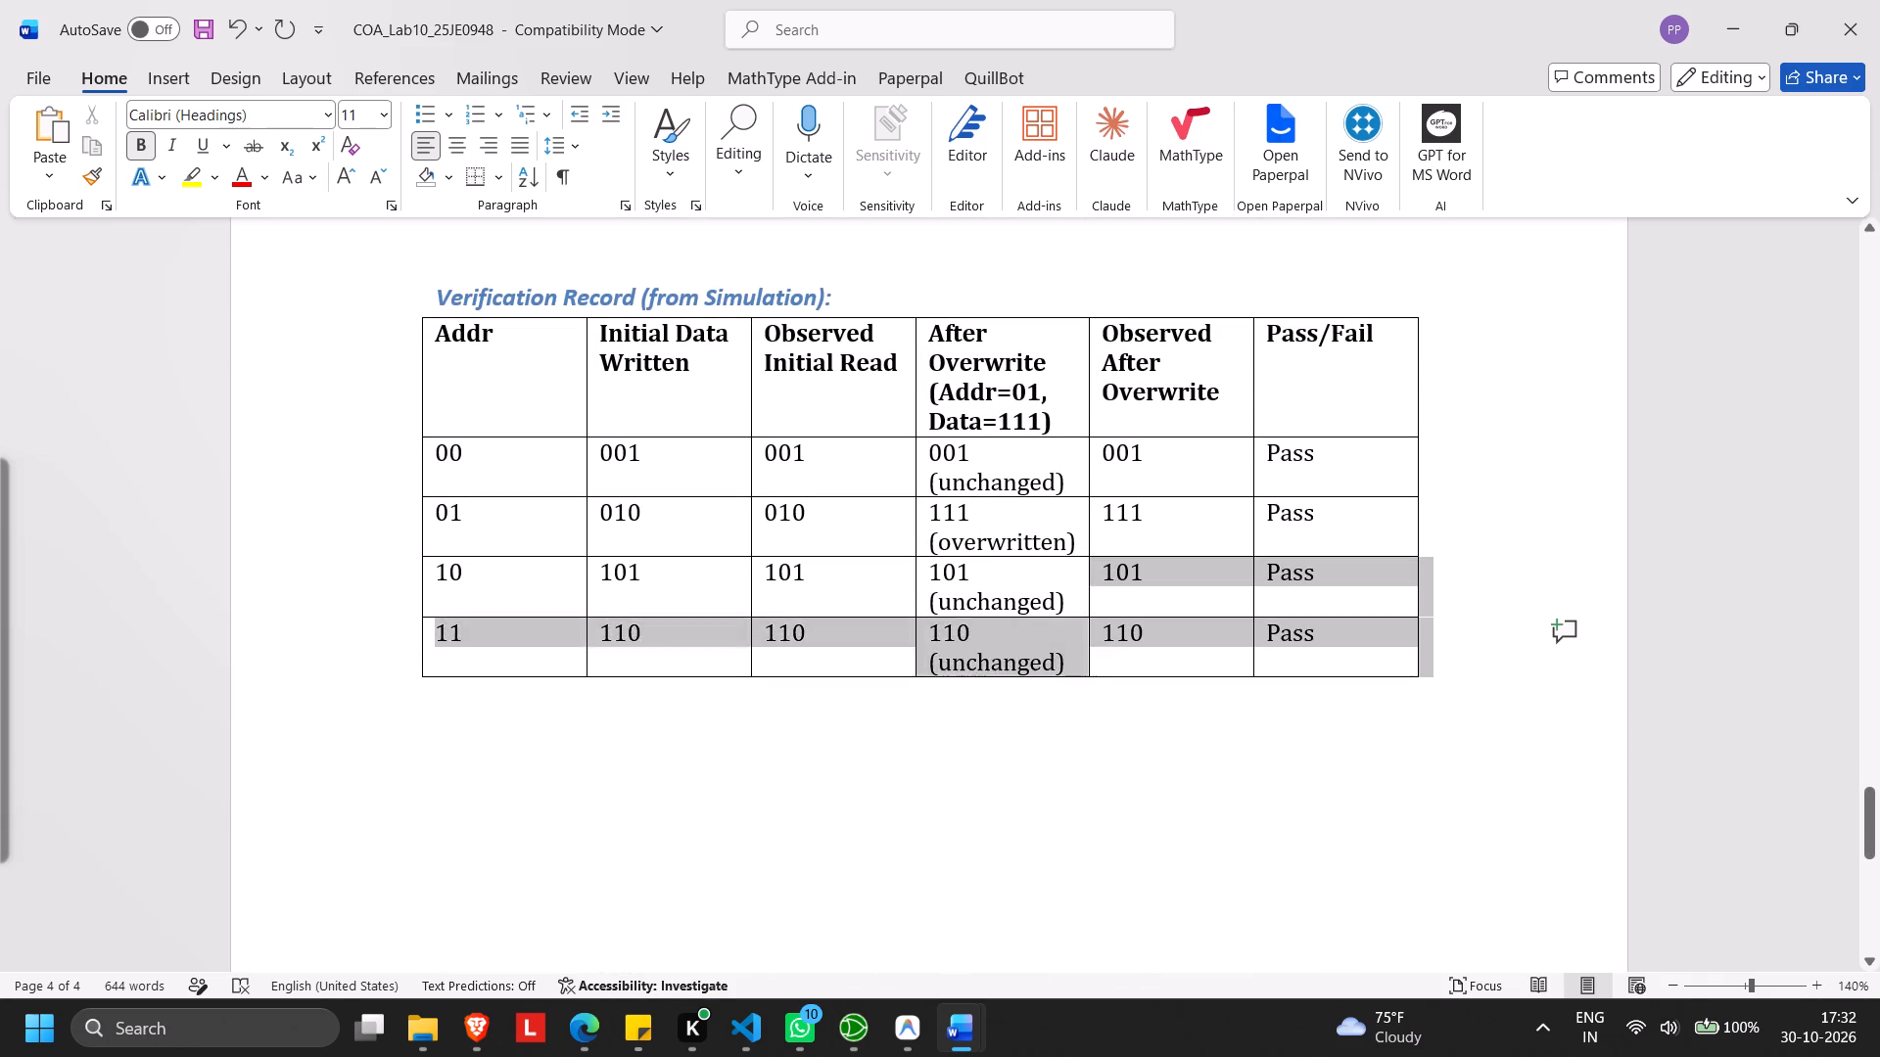
drag(1143, 597, 497, 294)
key(BackSpace)
key(BackSpace)
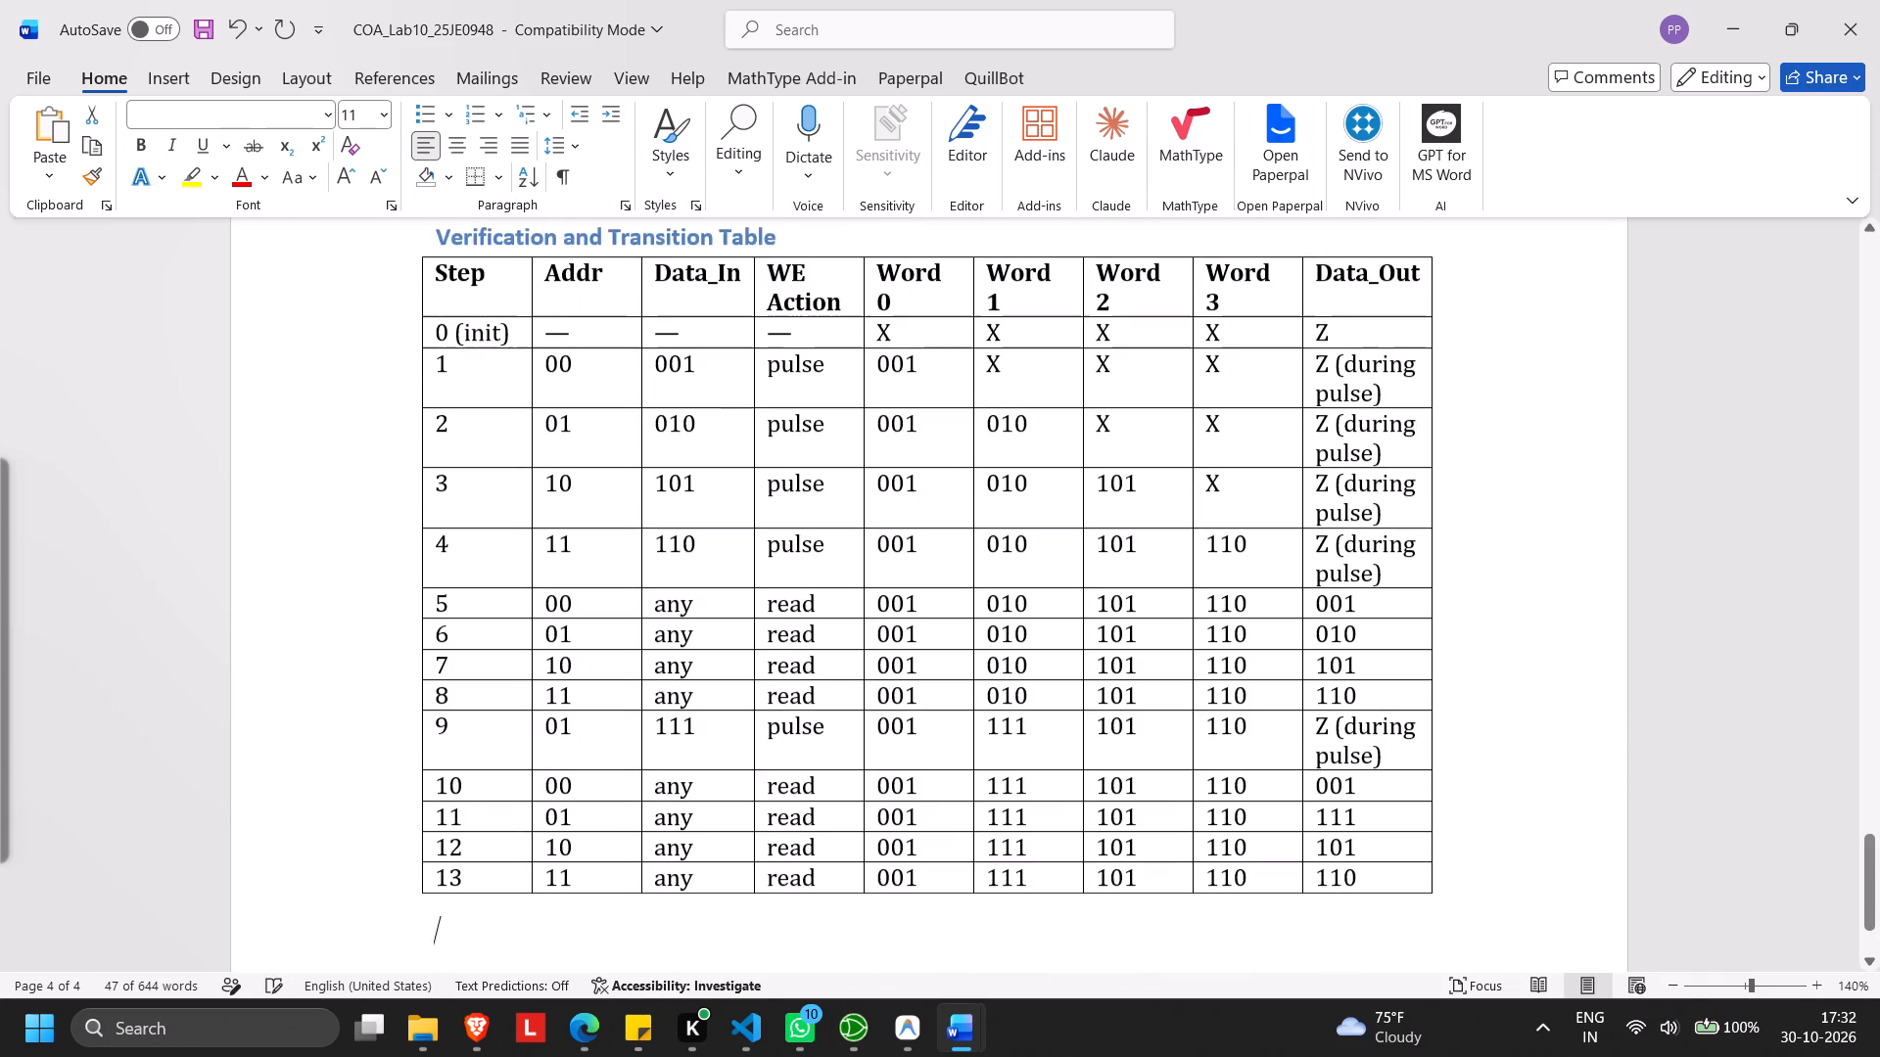
Check the end of the report after the transition table and save the document.
scroll(617, 466, down, 7)
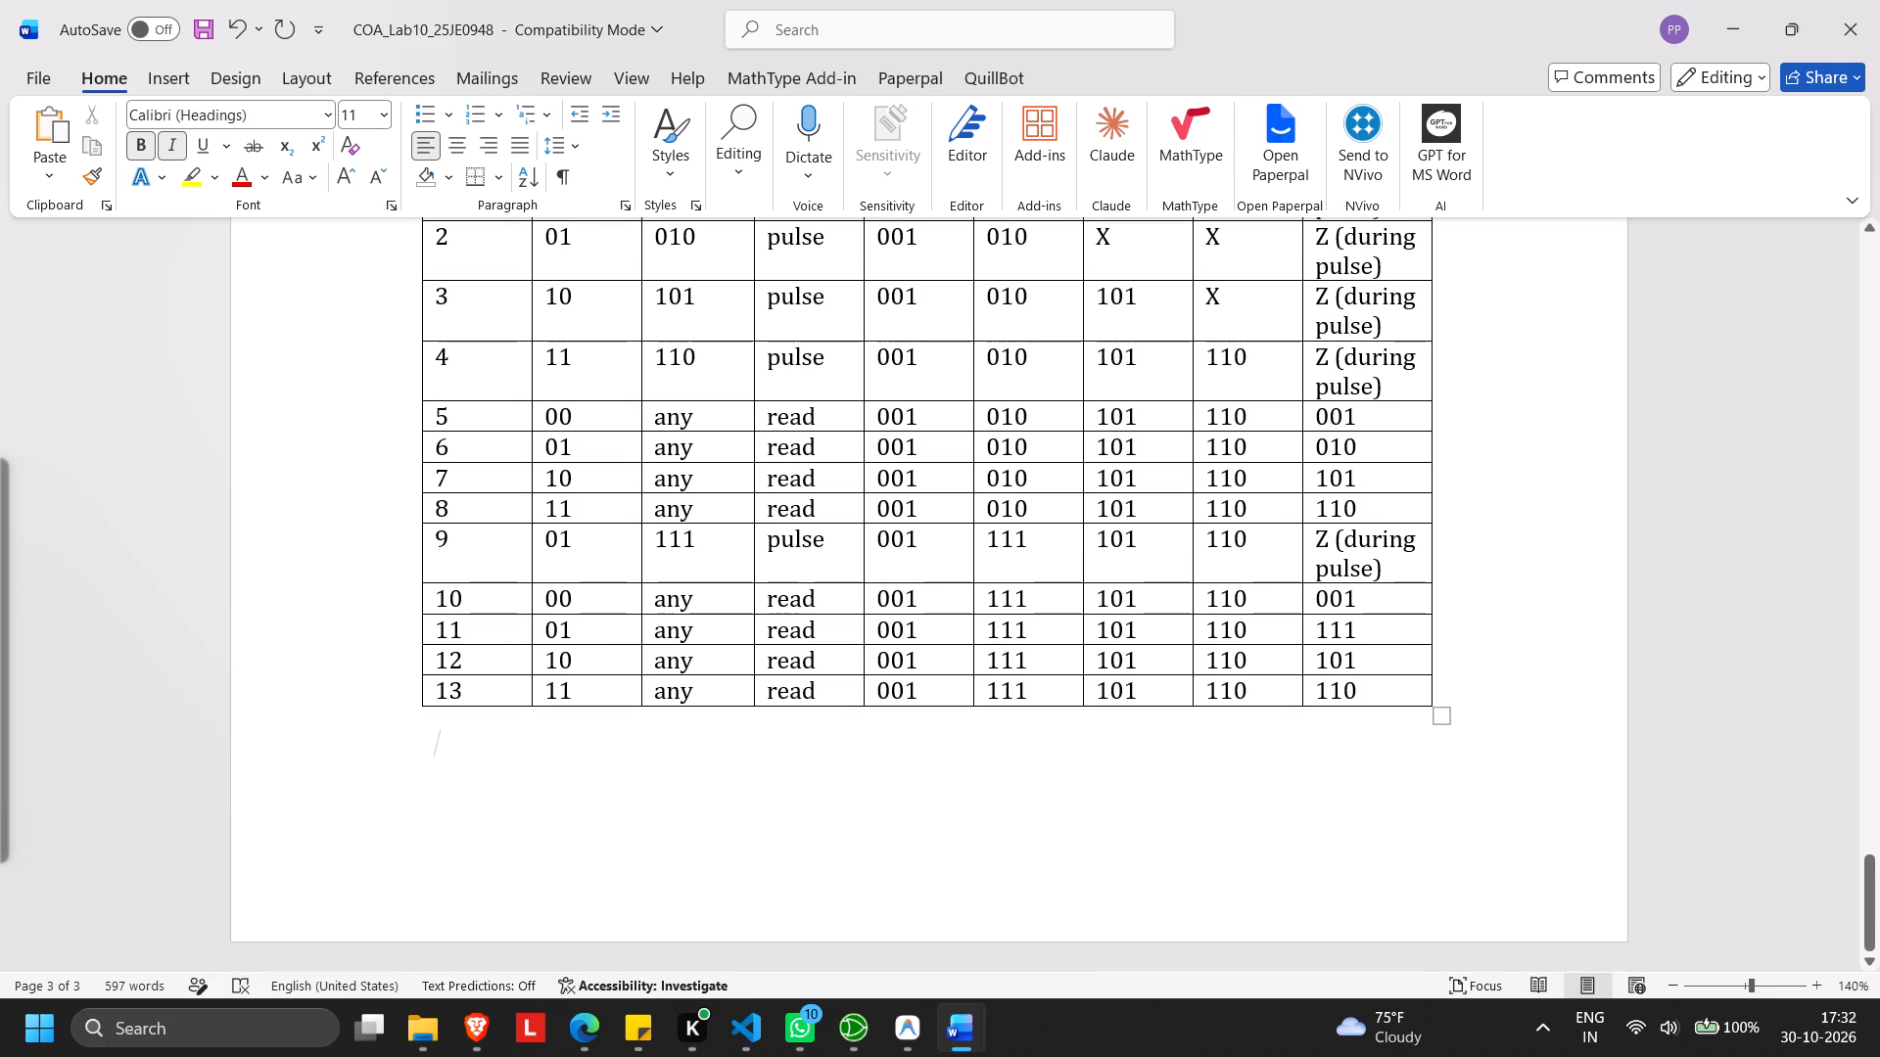
scroll(617, 466, down, 5)
key(ctrl+s)
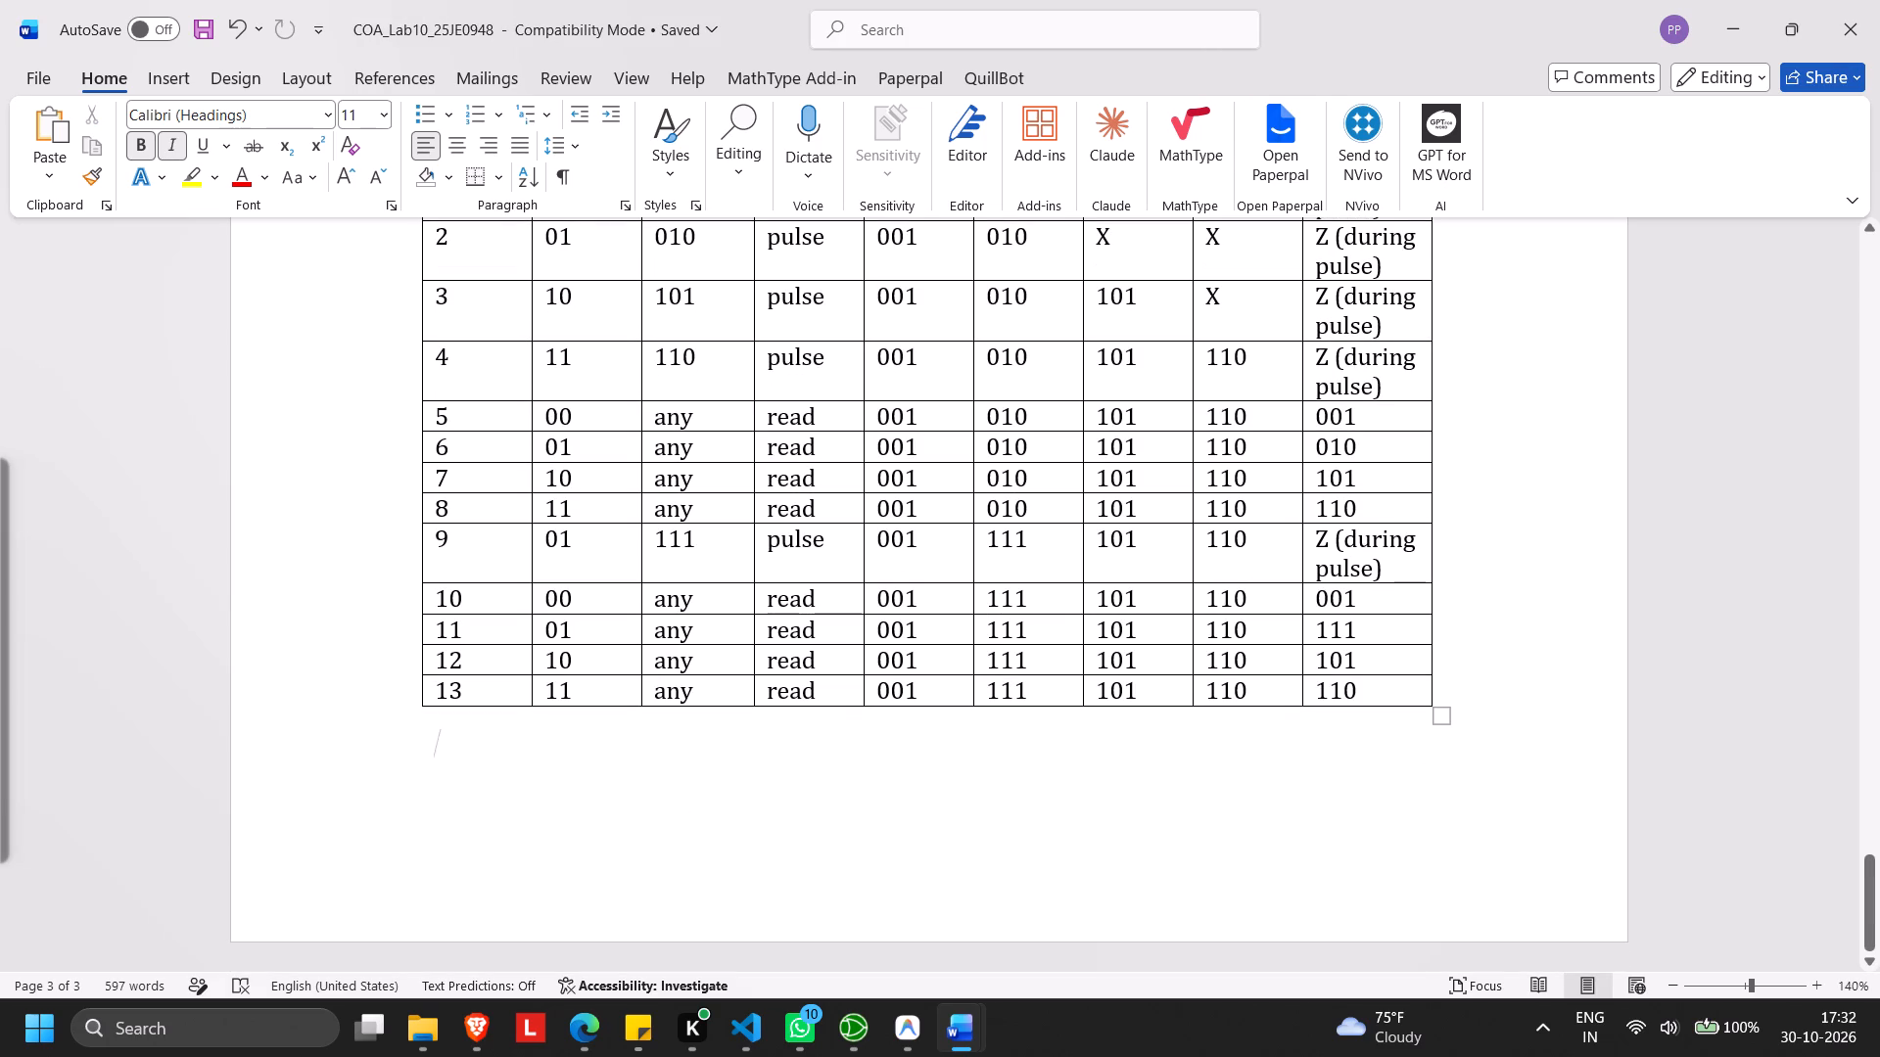
Save the edited COA Lab 10 report.
key(ctrl+s)
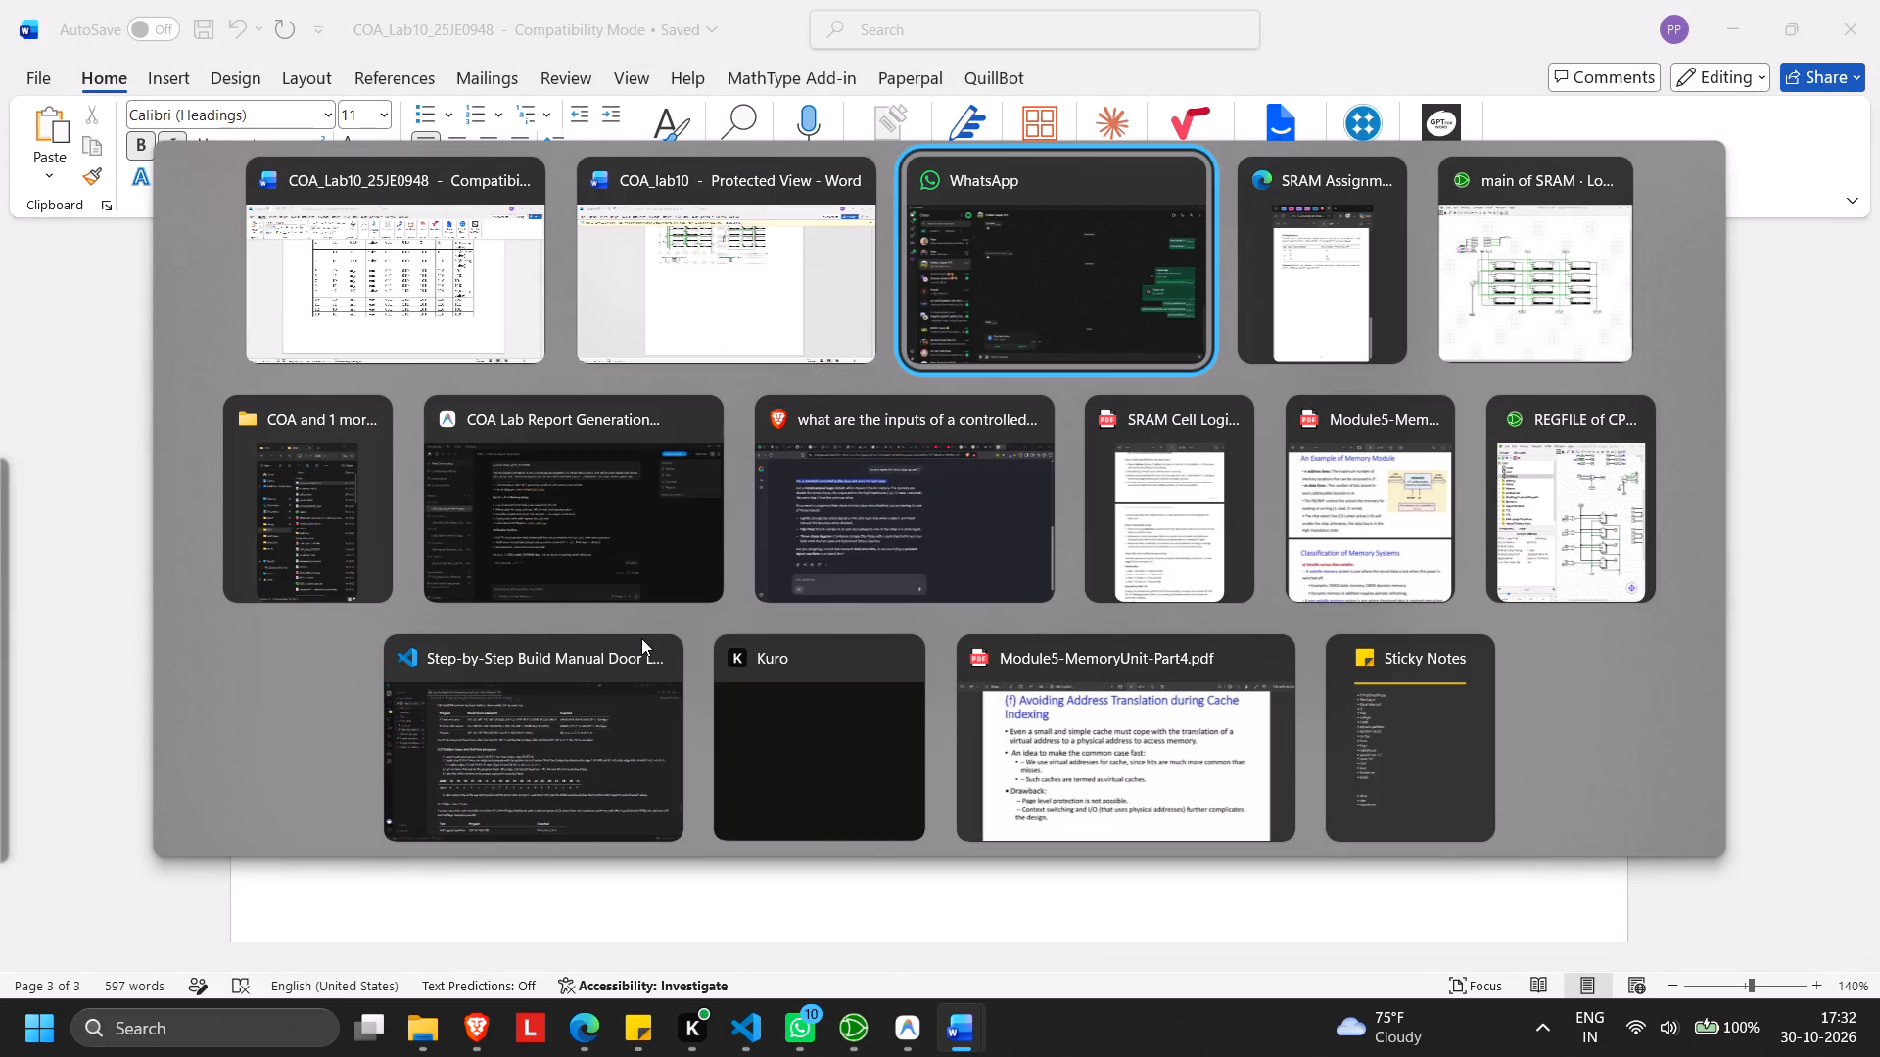
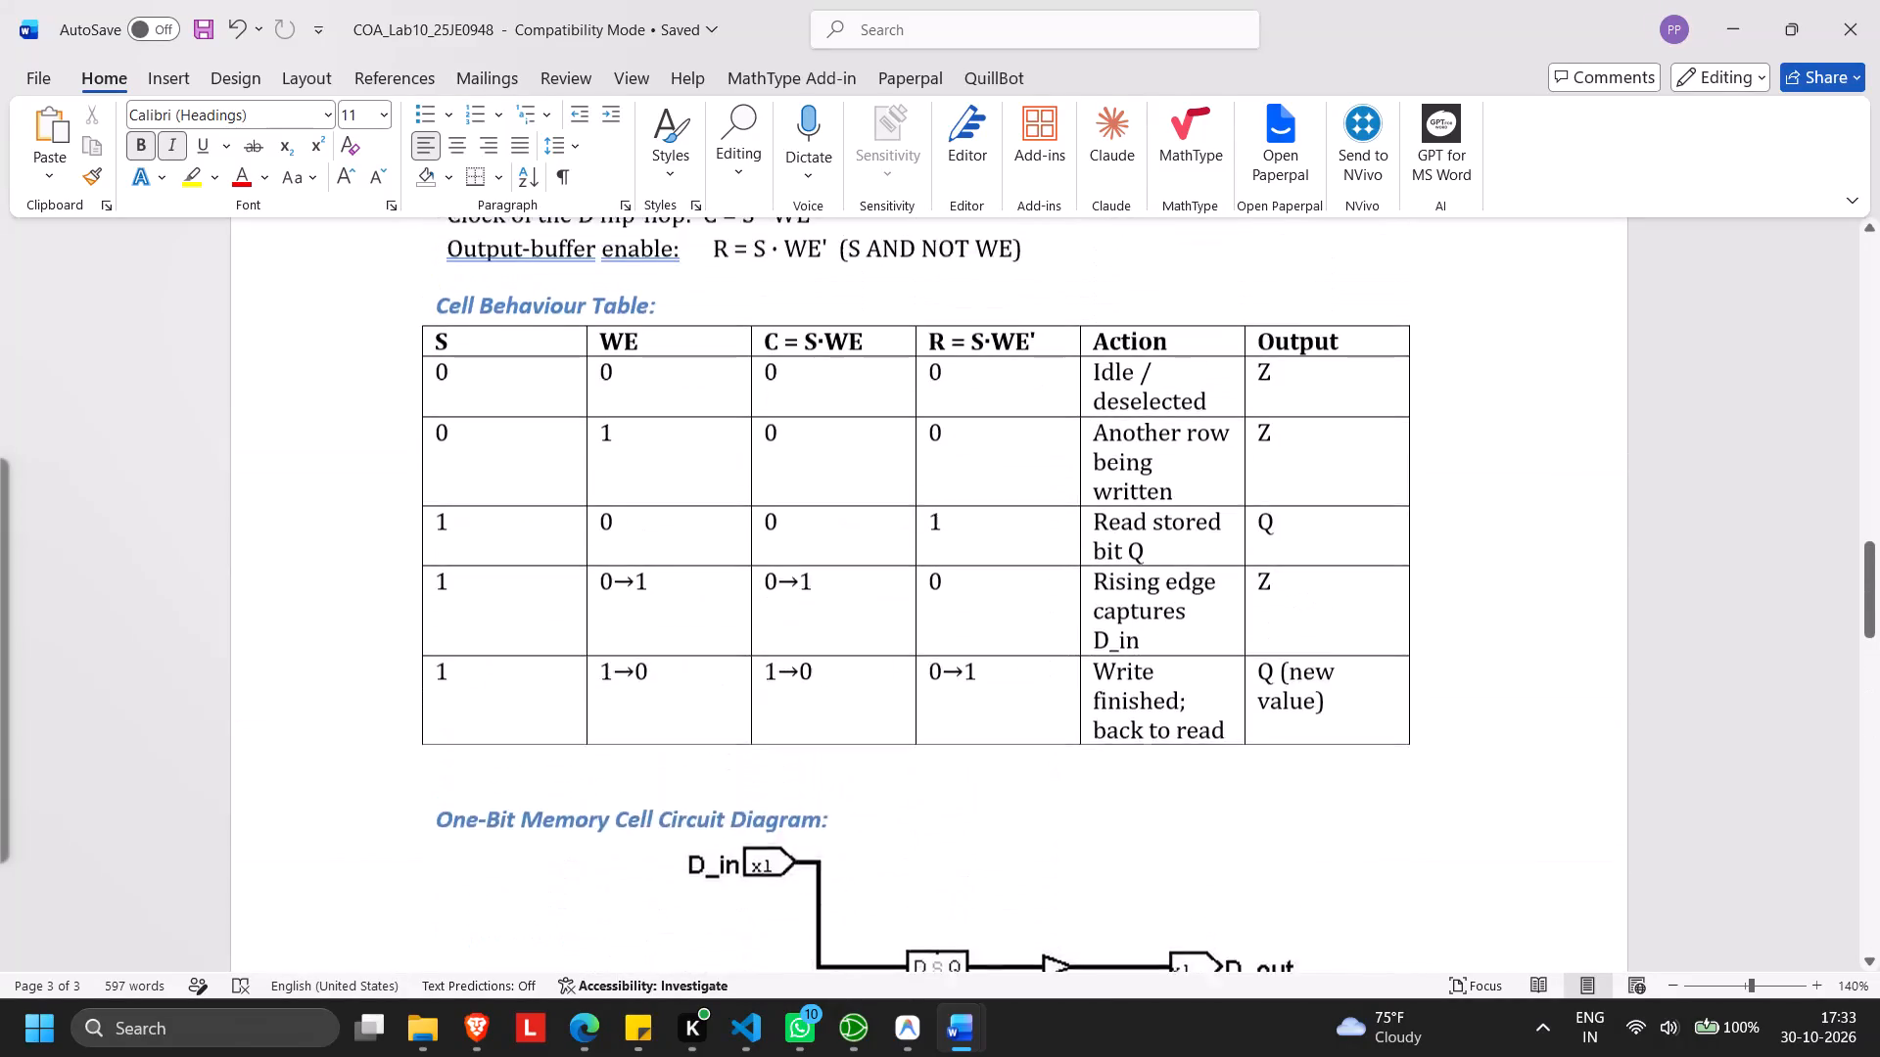
Check the report's operating requirements, Part A memory cell and Part B array pages once more and save the document.
scroll(1243, 556, down, 3)
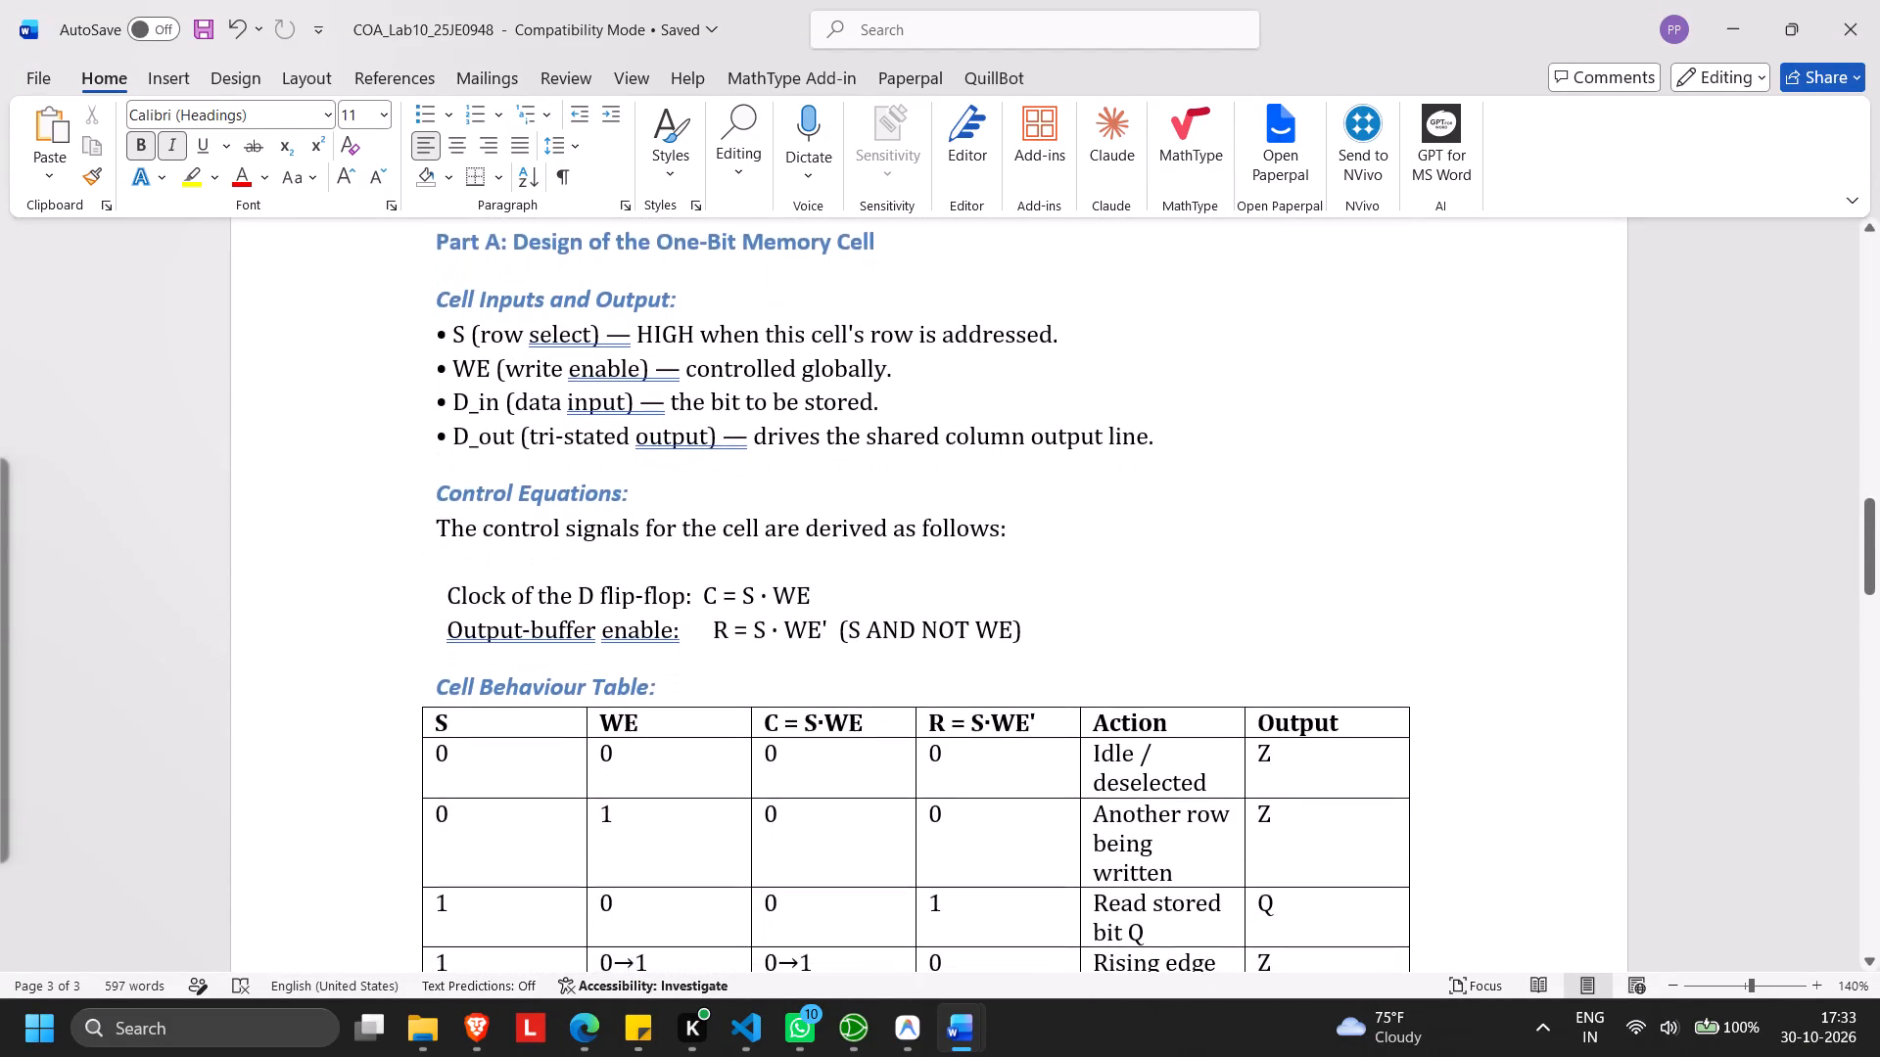
scroll(1243, 556, down, 2)
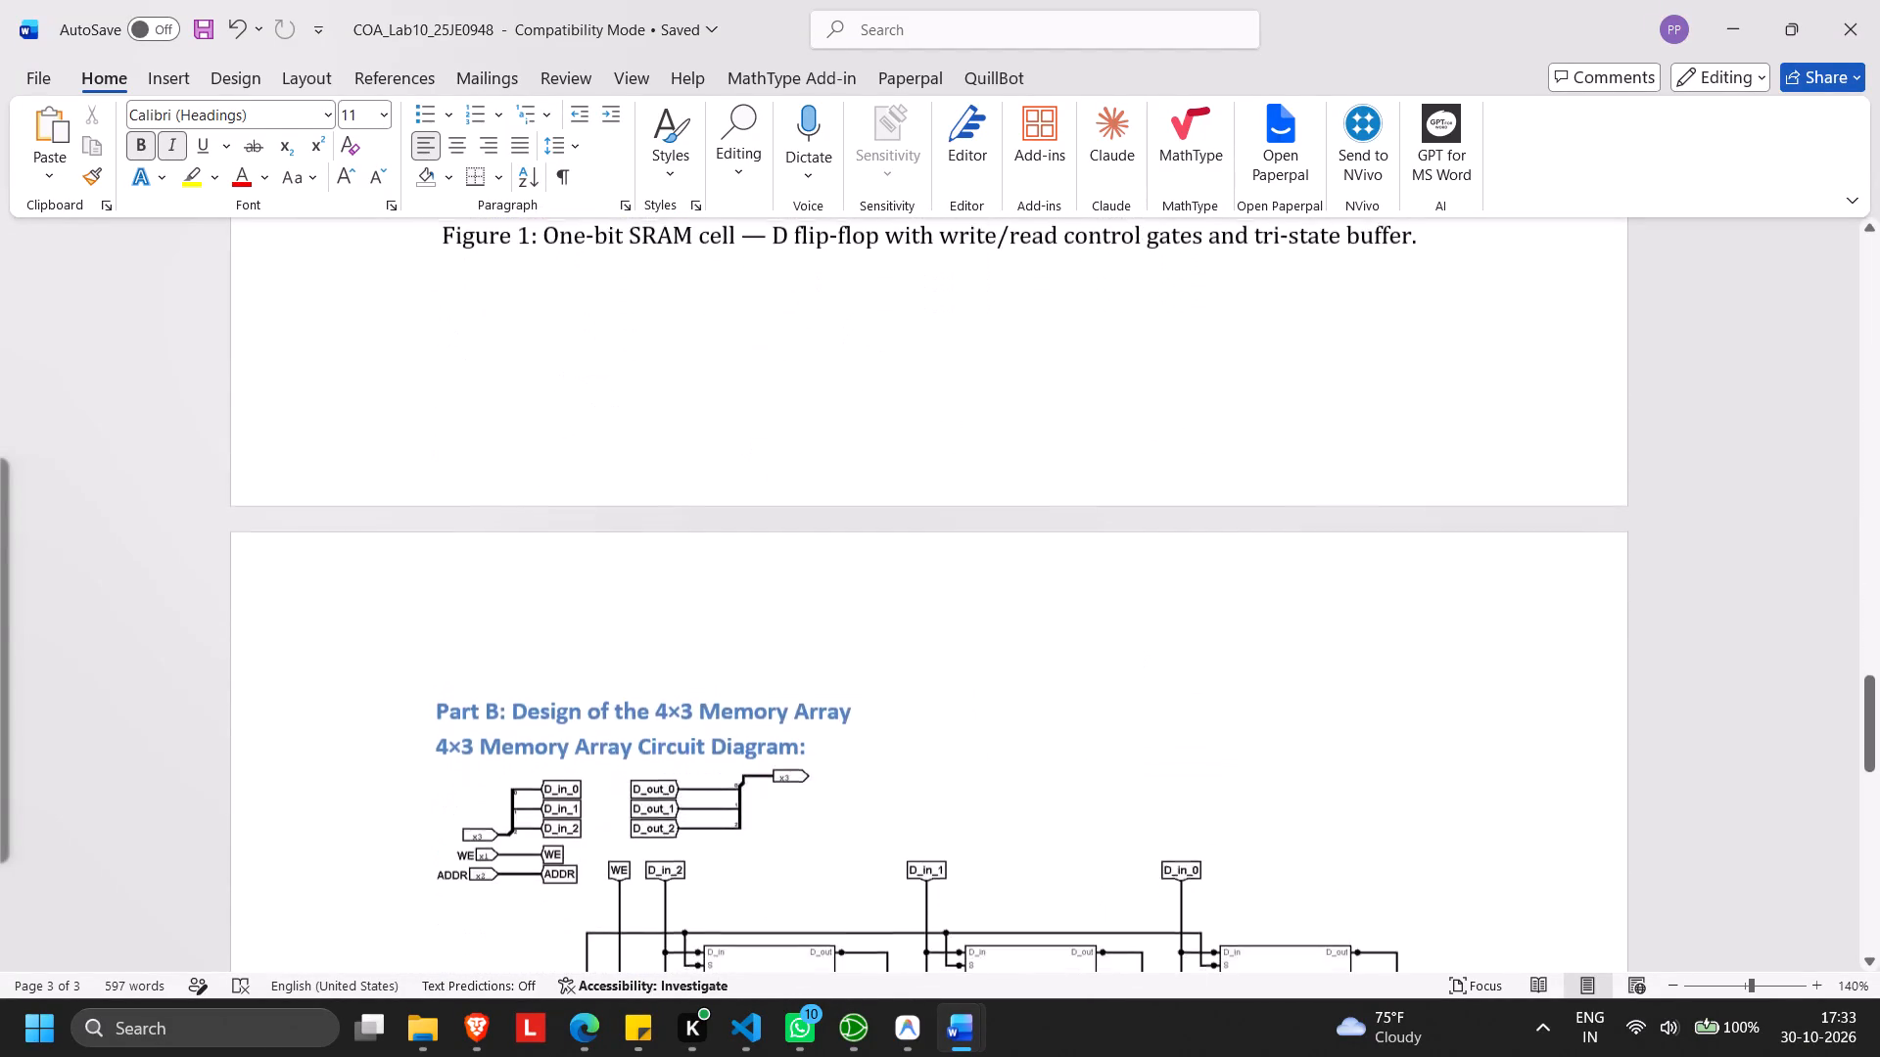
scroll(1243, 556, down, 3)
scroll(1243, 556, up, 3)
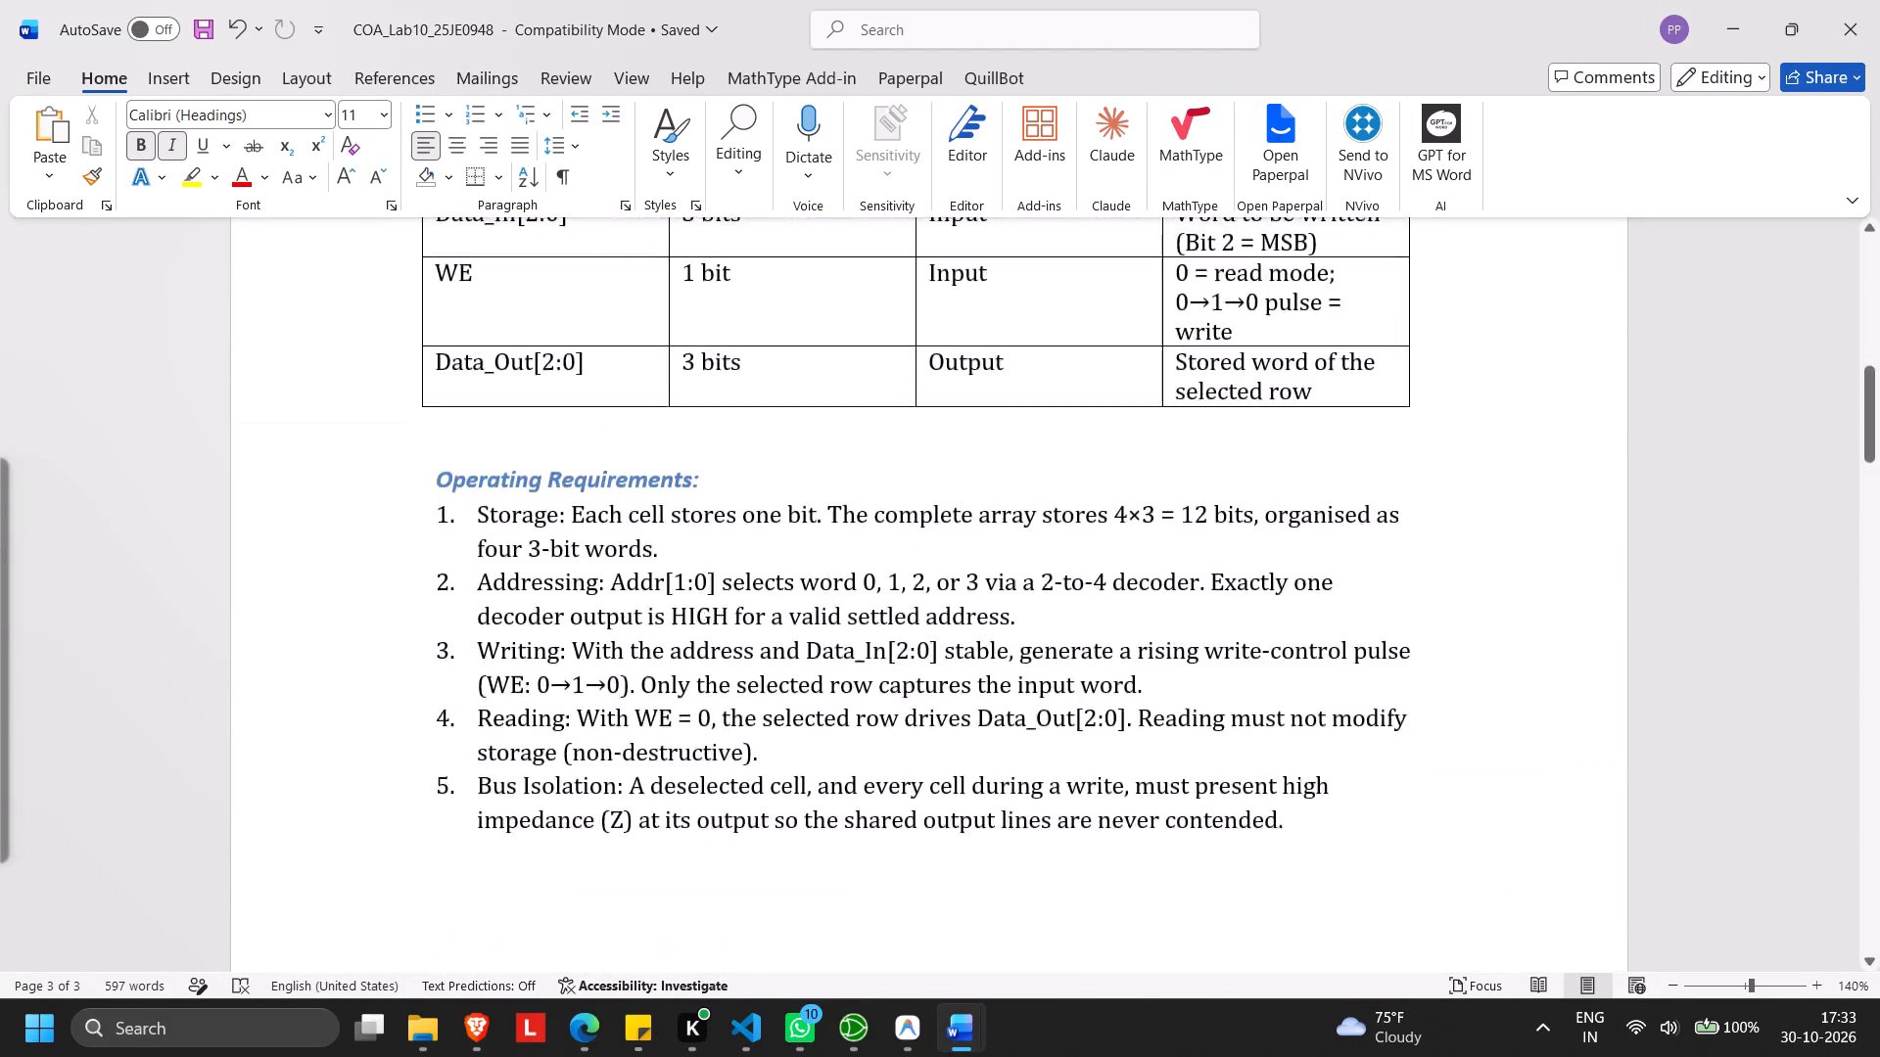
scroll(1243, 556, up, 2)
scroll(1243, 556, down, 6)
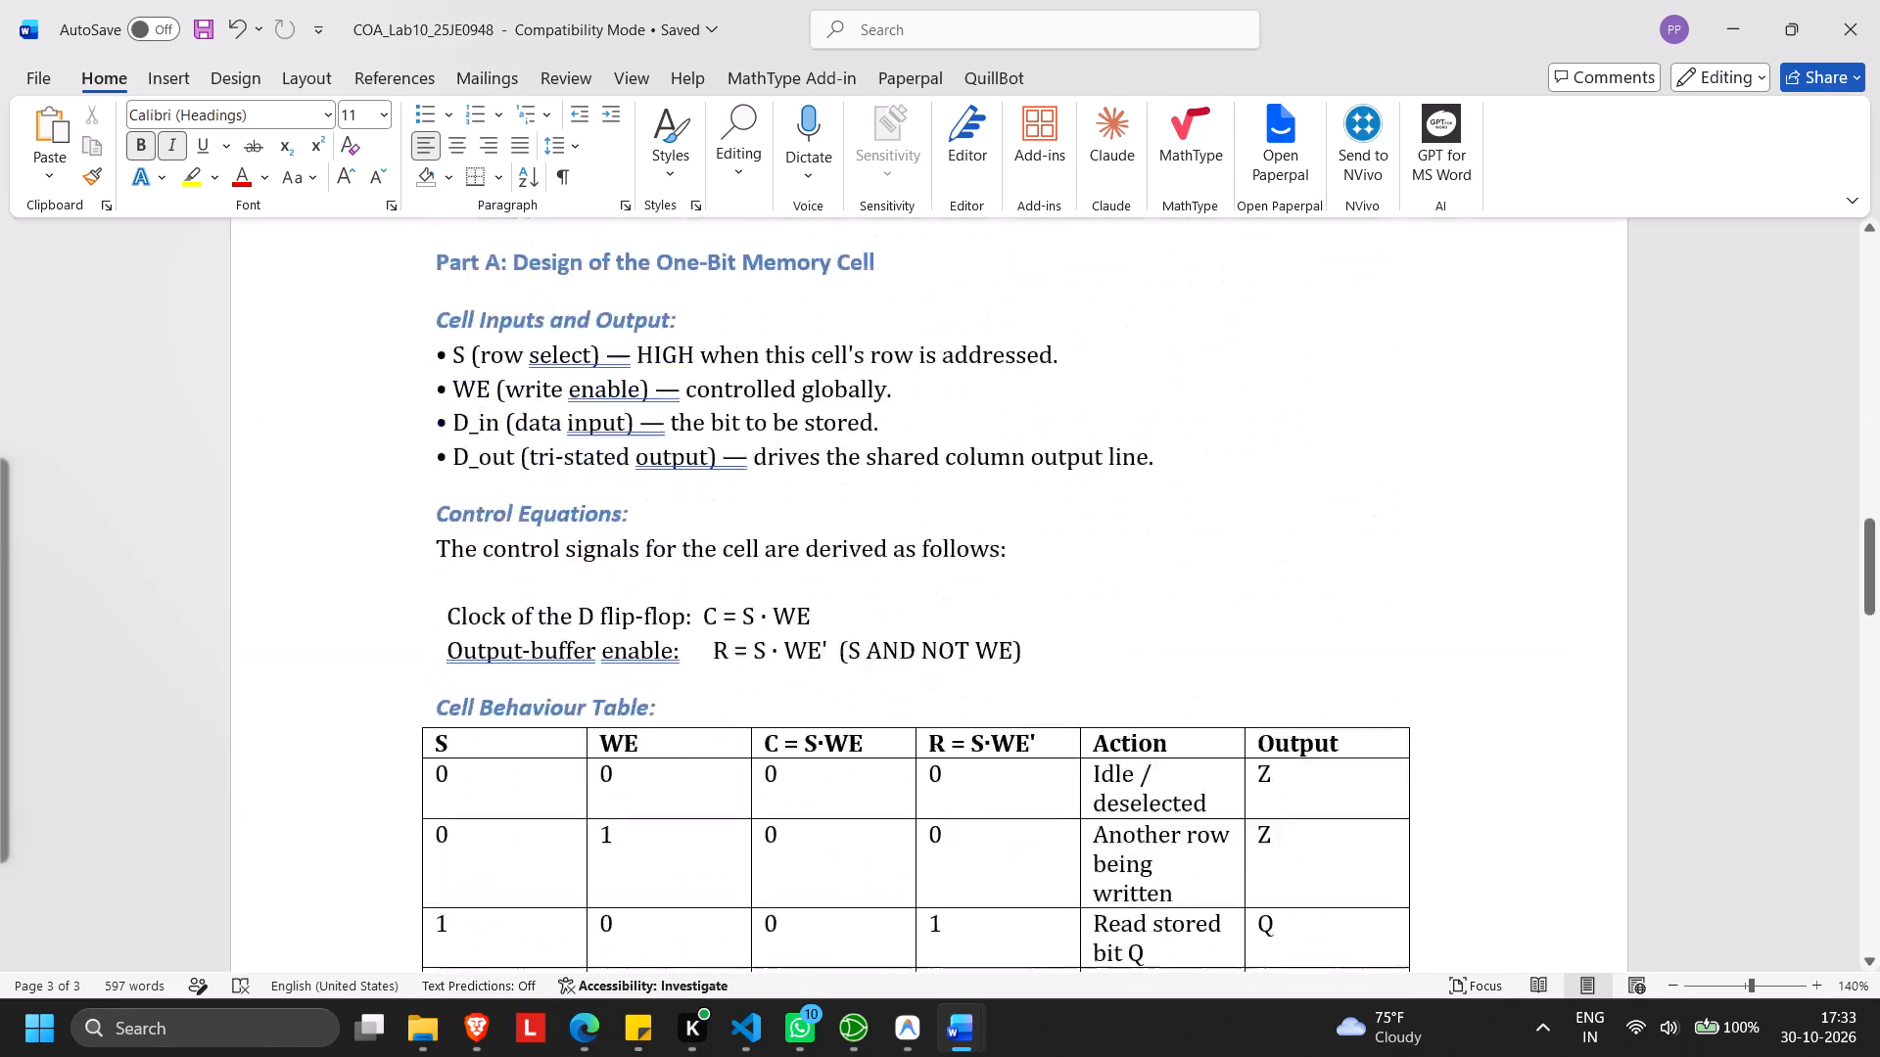
scroll(1243, 556, down, 1)
key(ctrl+s)
key(ctrl+s)
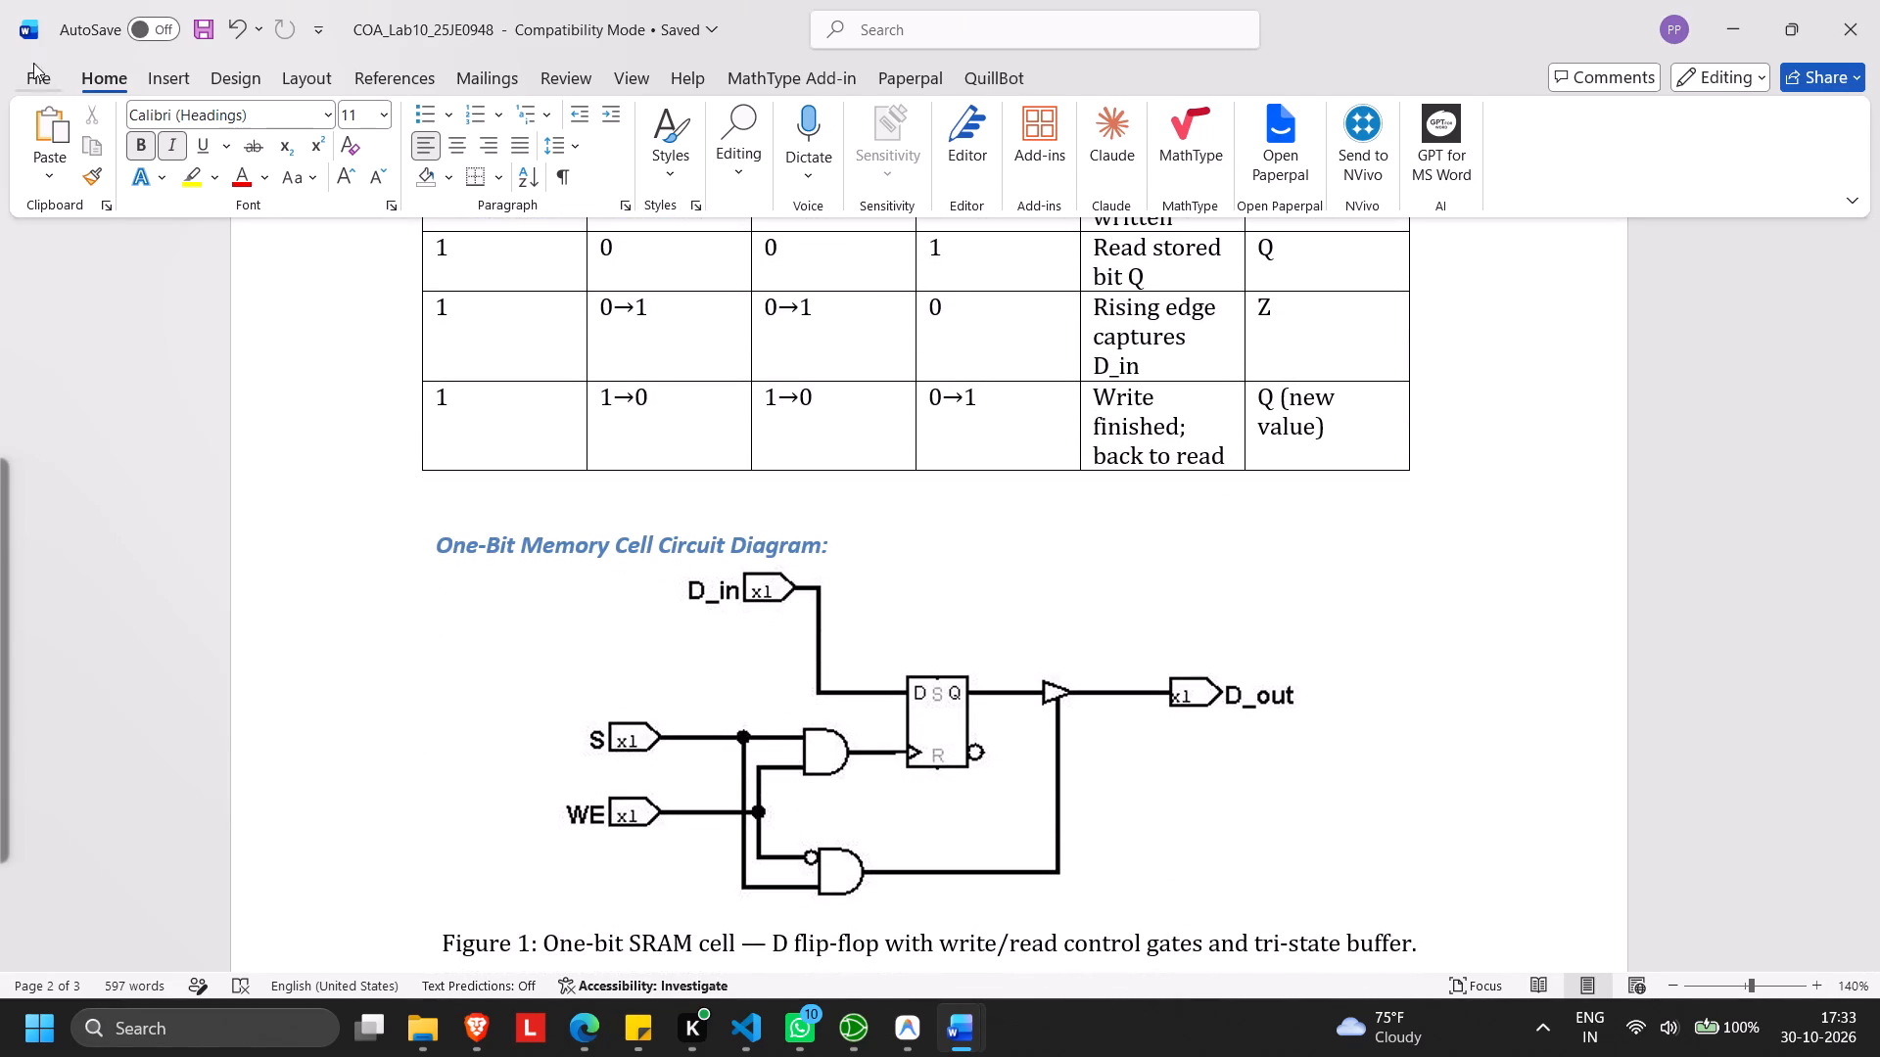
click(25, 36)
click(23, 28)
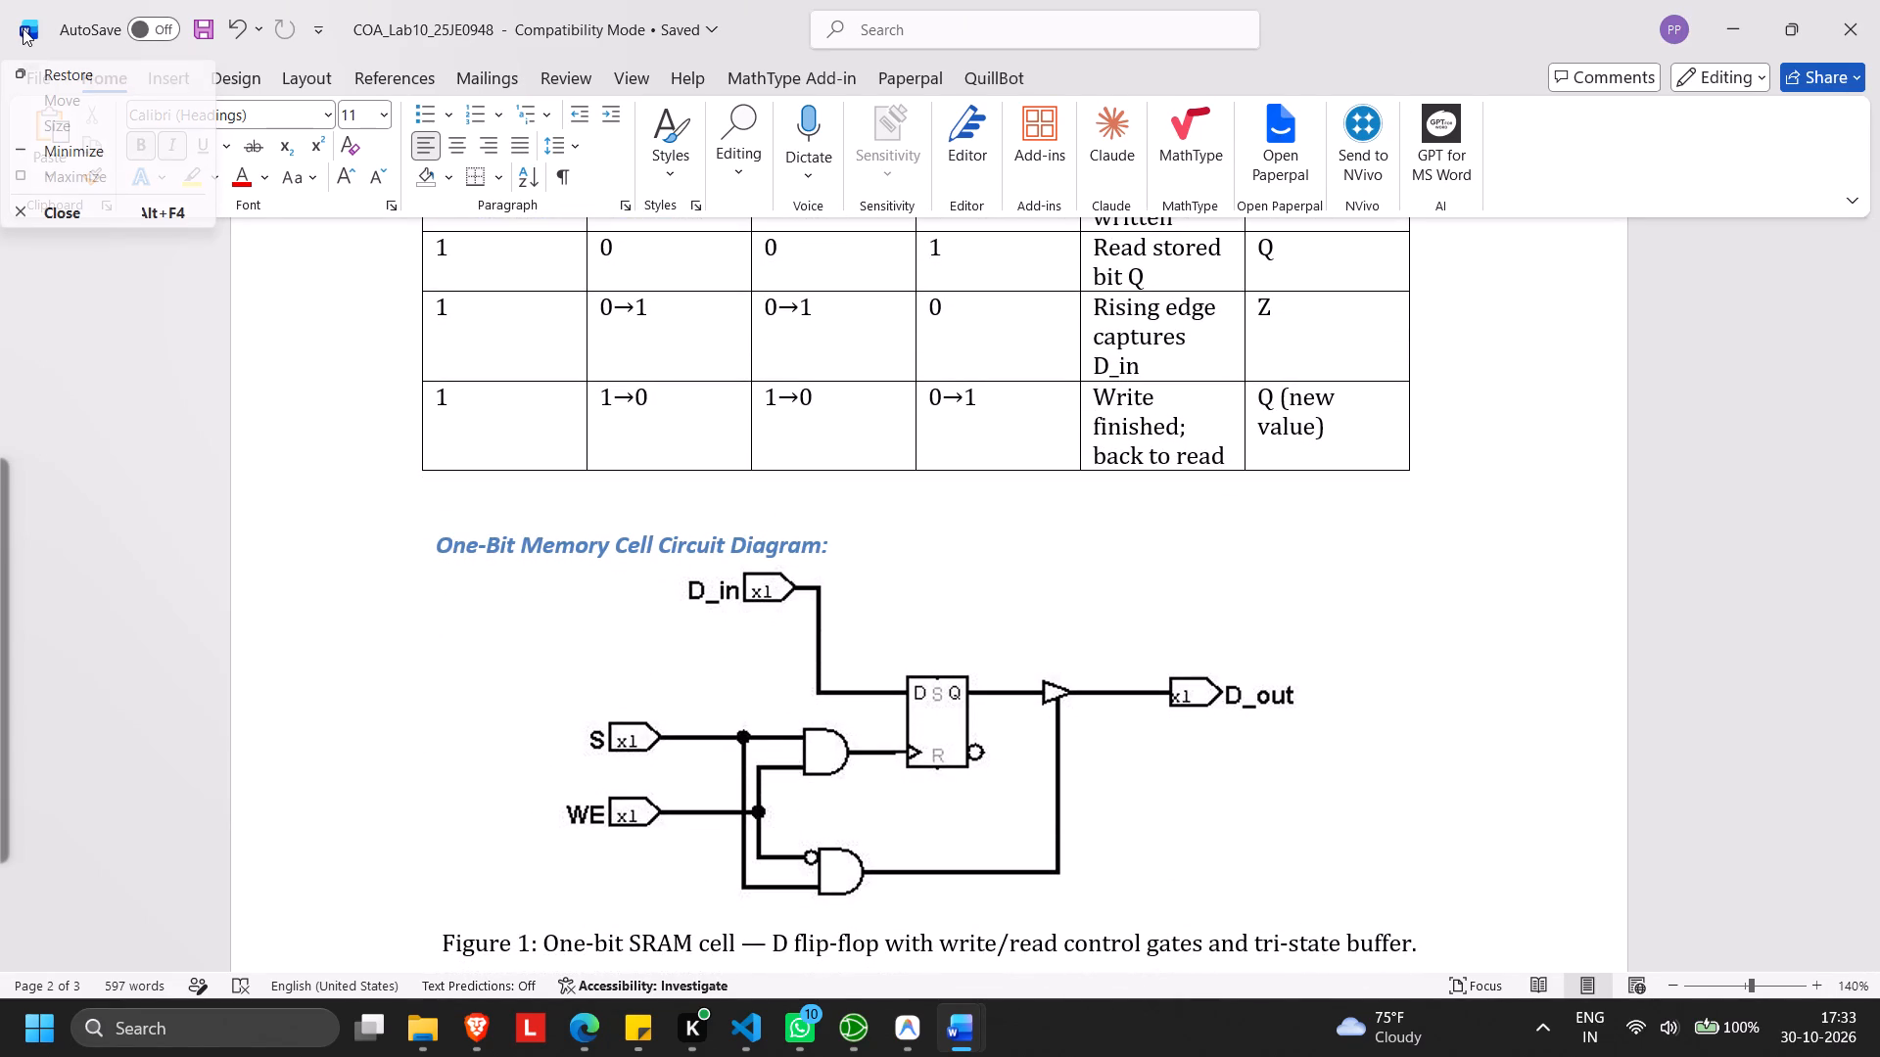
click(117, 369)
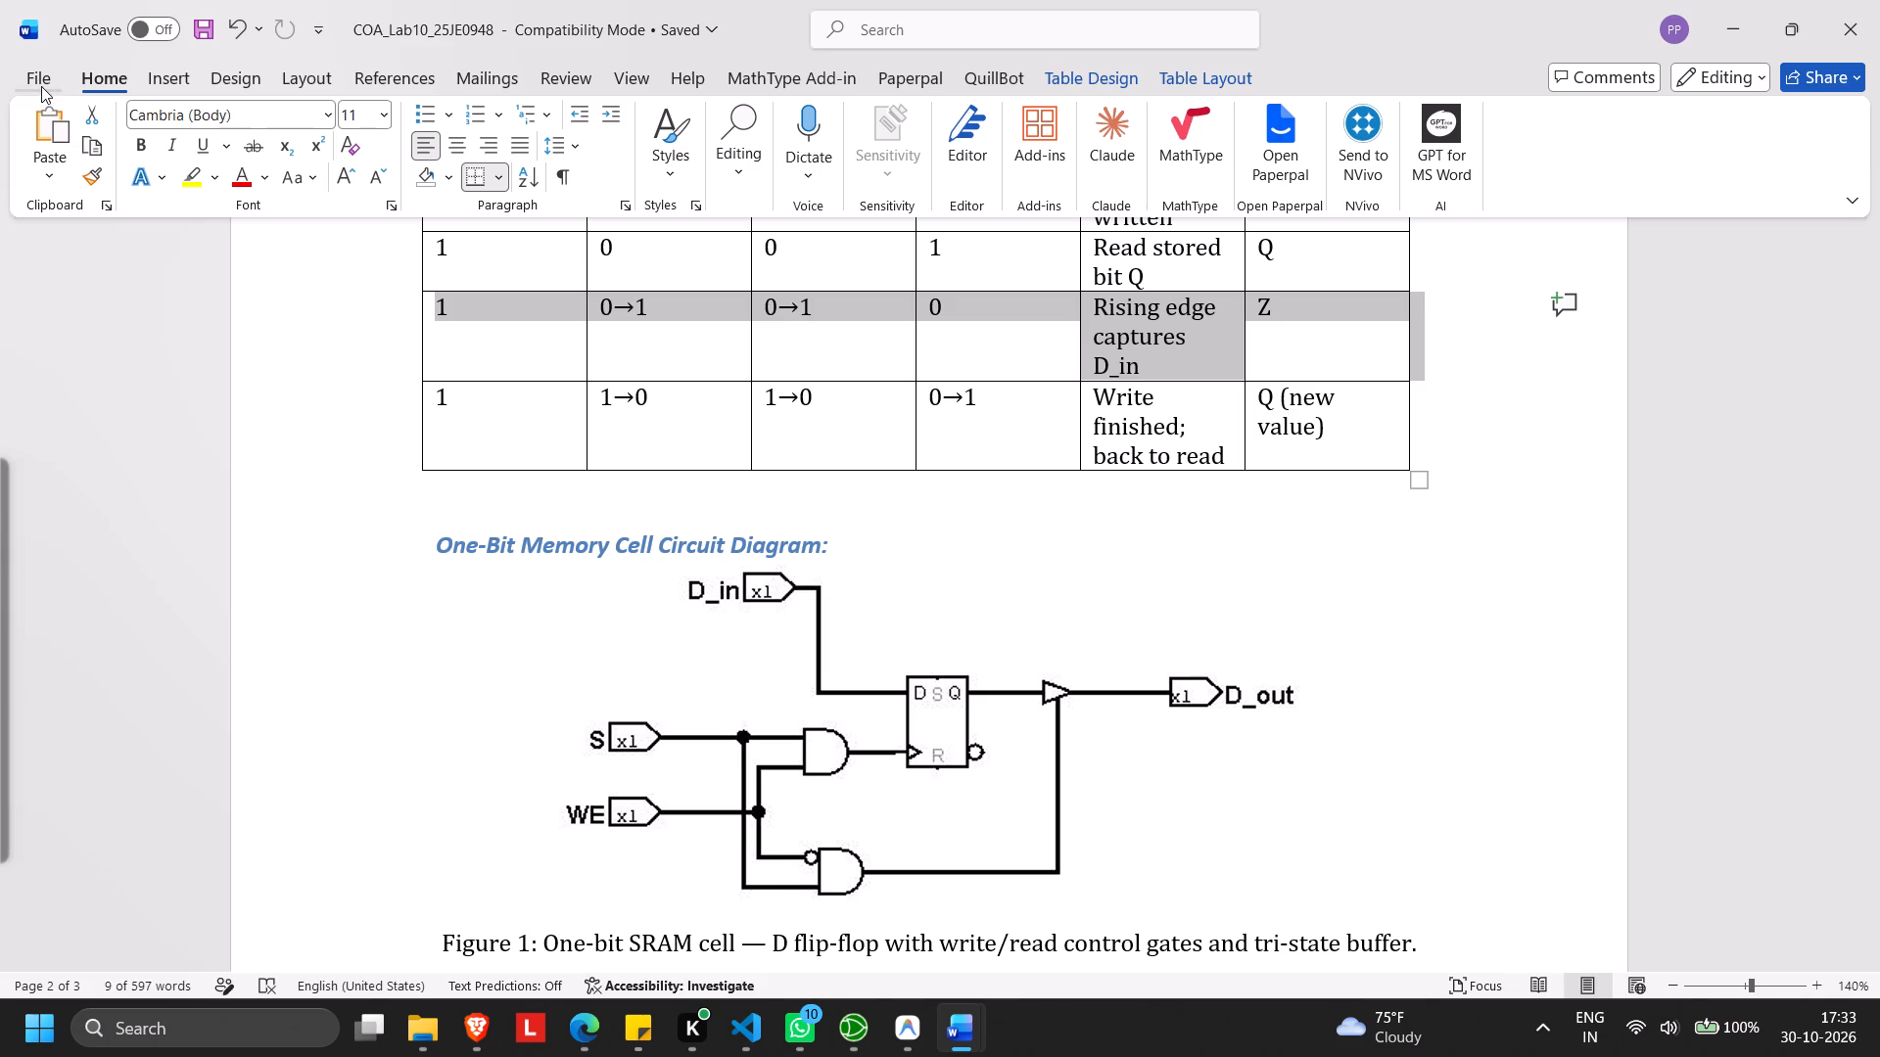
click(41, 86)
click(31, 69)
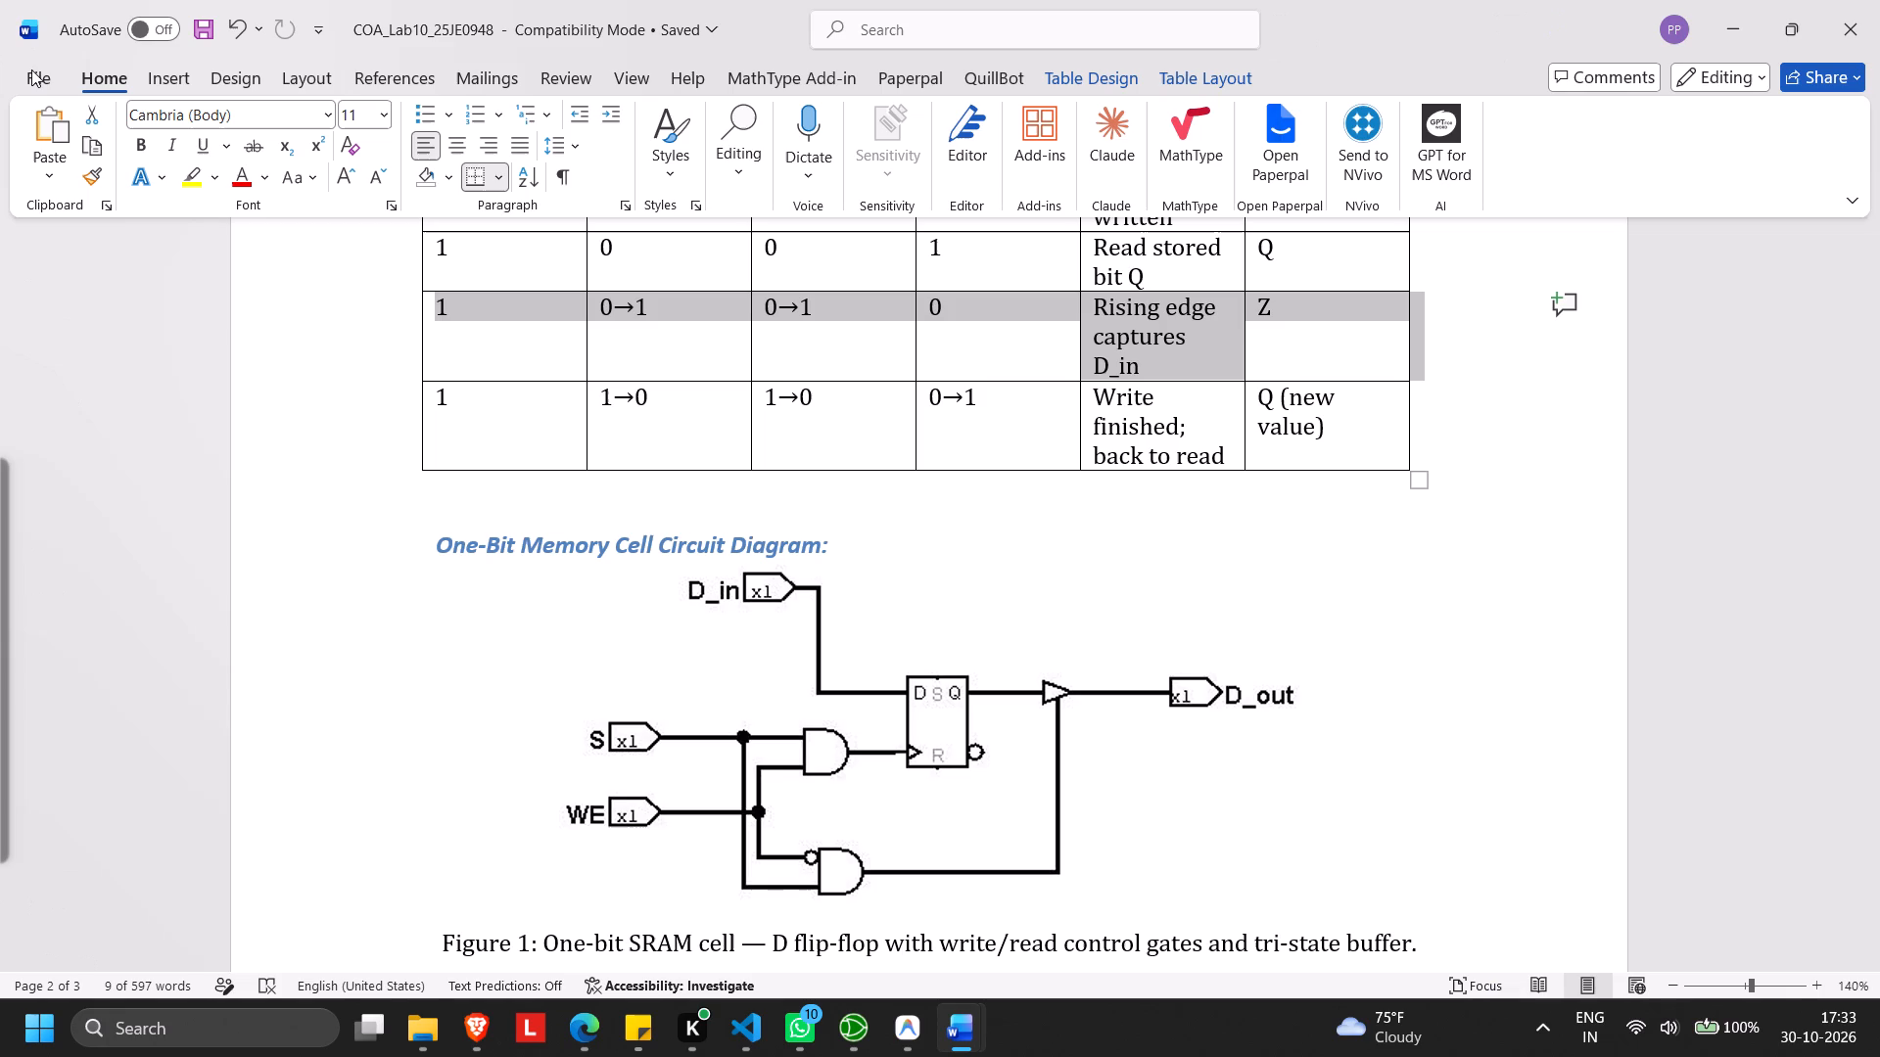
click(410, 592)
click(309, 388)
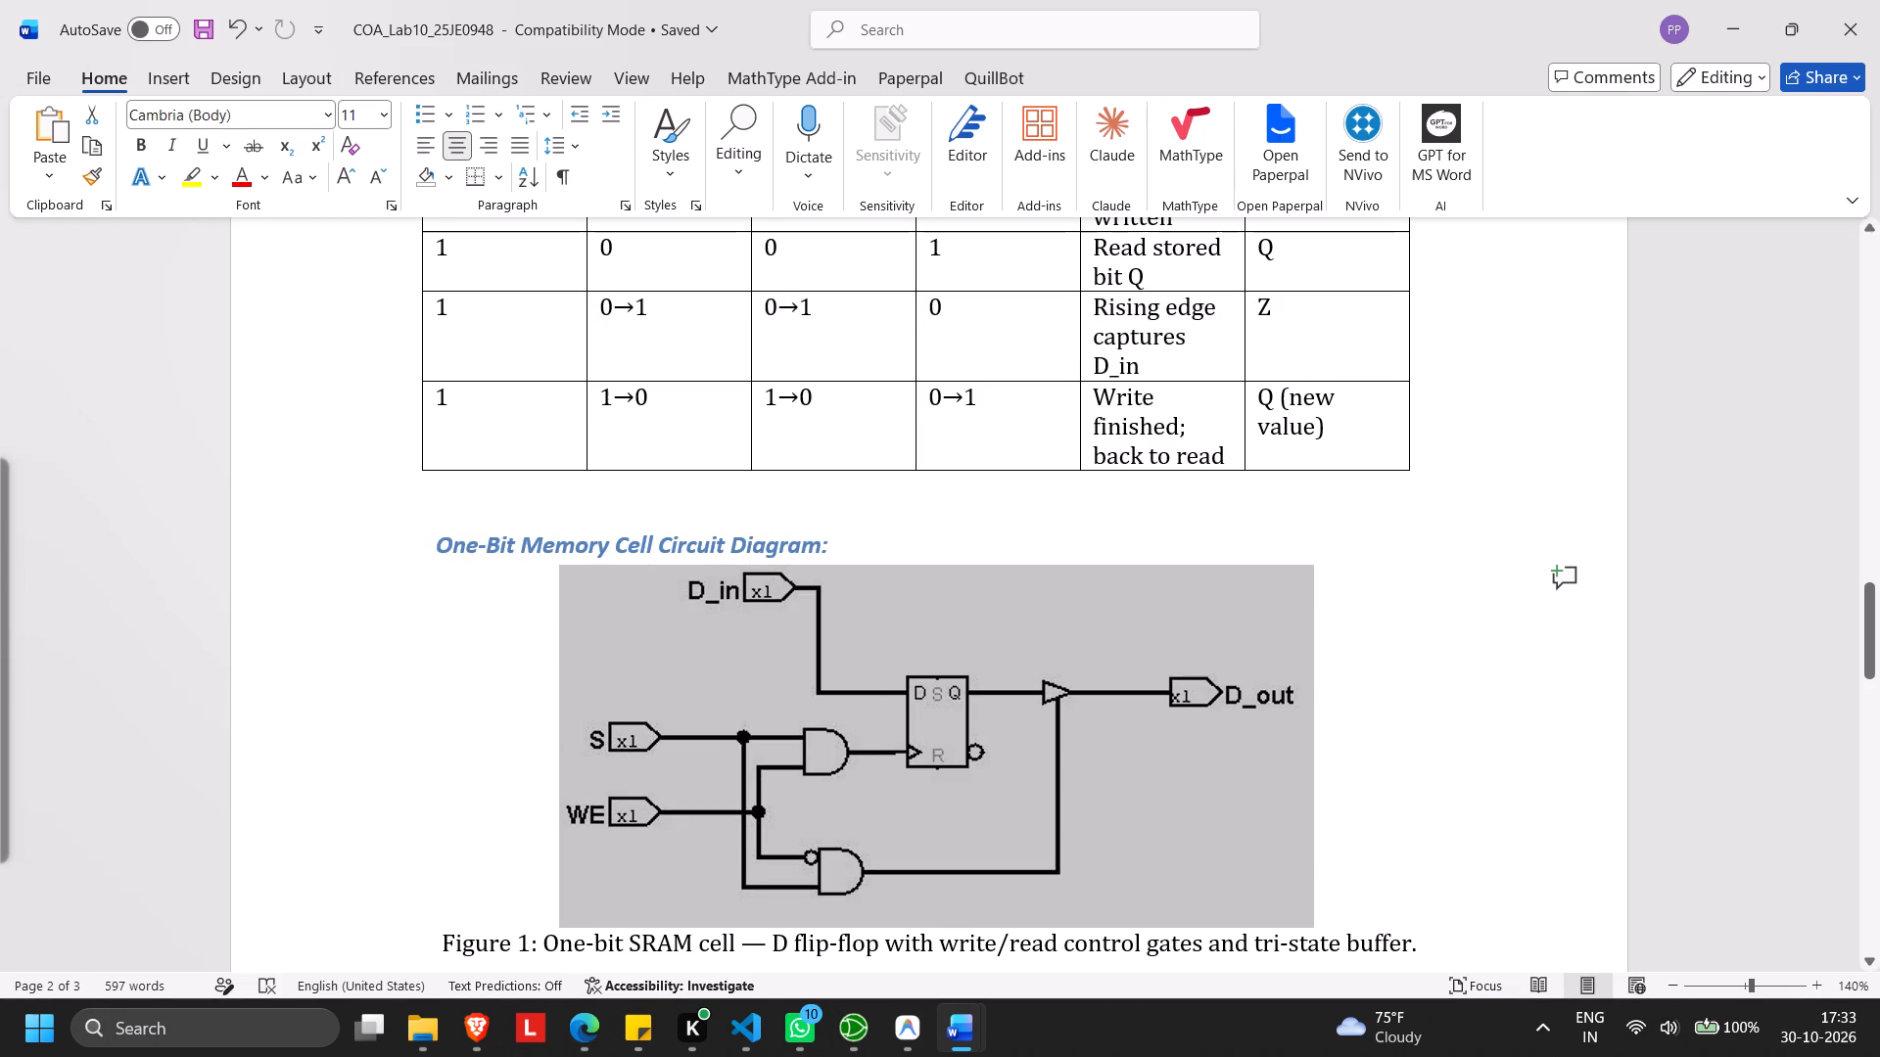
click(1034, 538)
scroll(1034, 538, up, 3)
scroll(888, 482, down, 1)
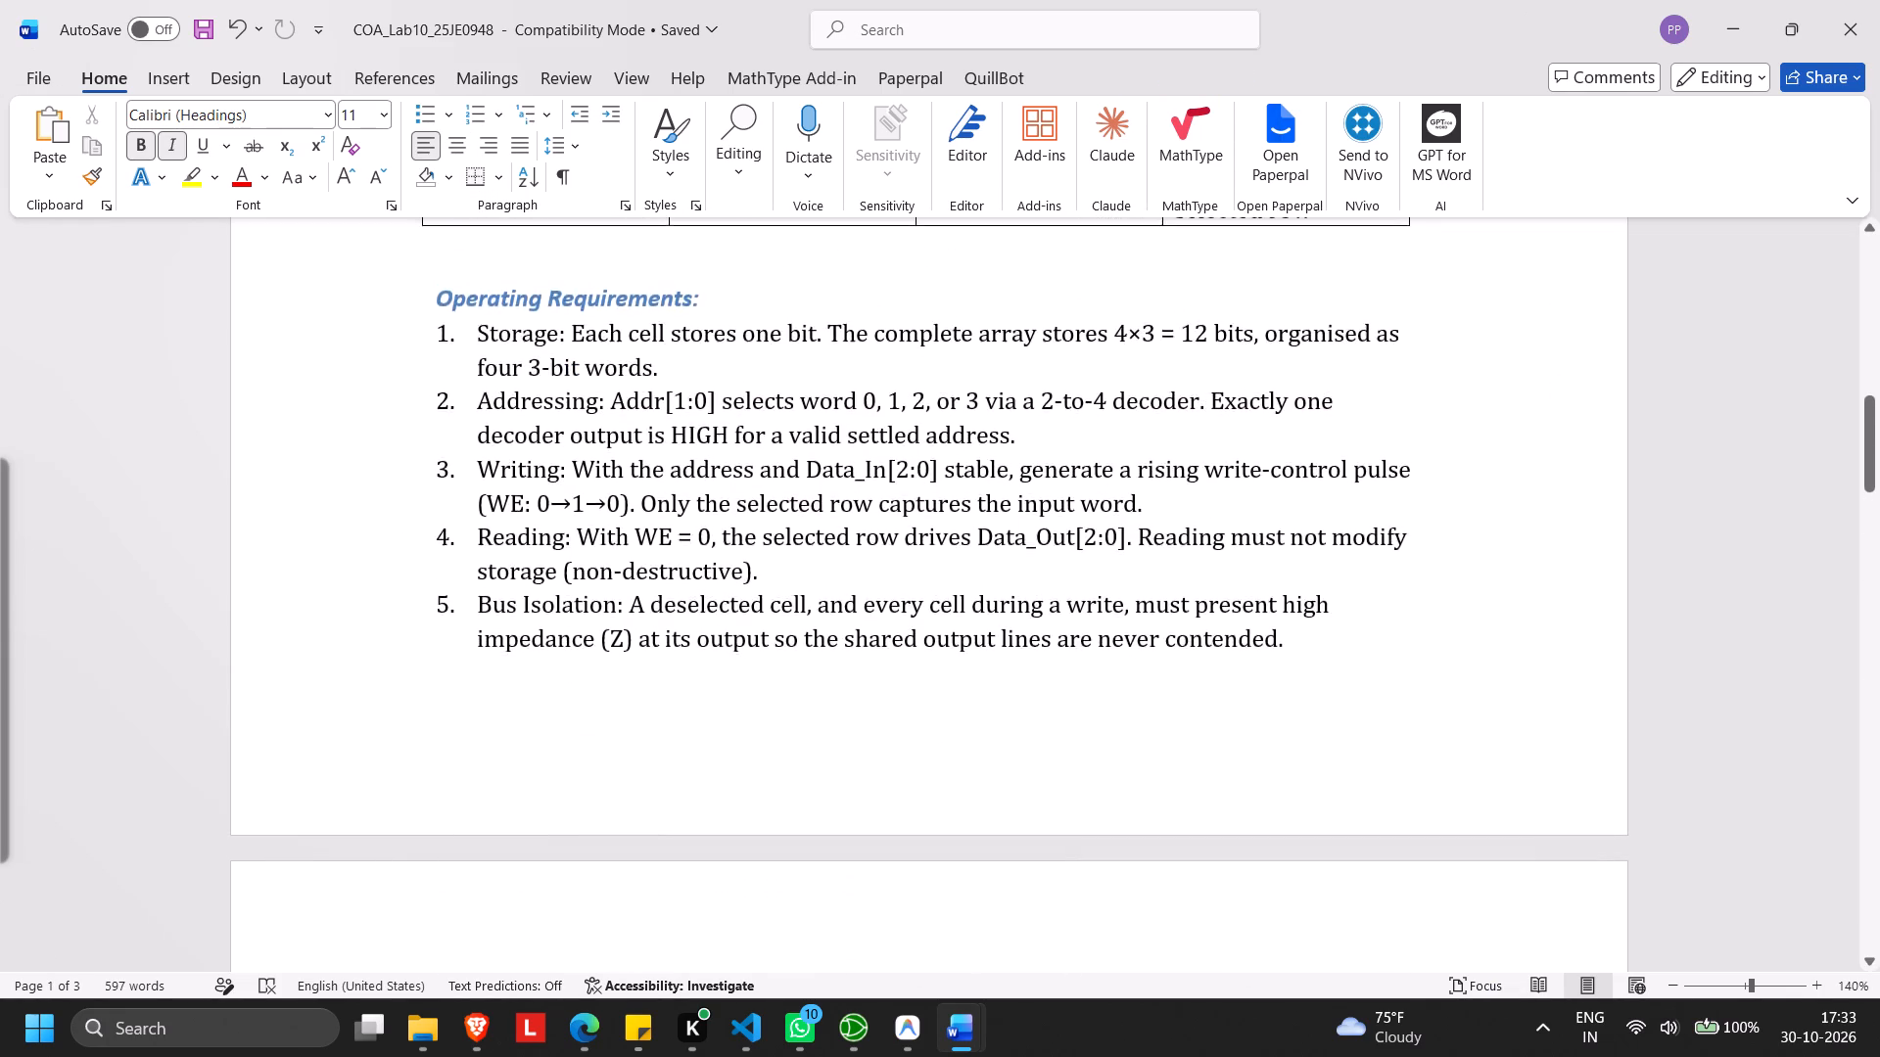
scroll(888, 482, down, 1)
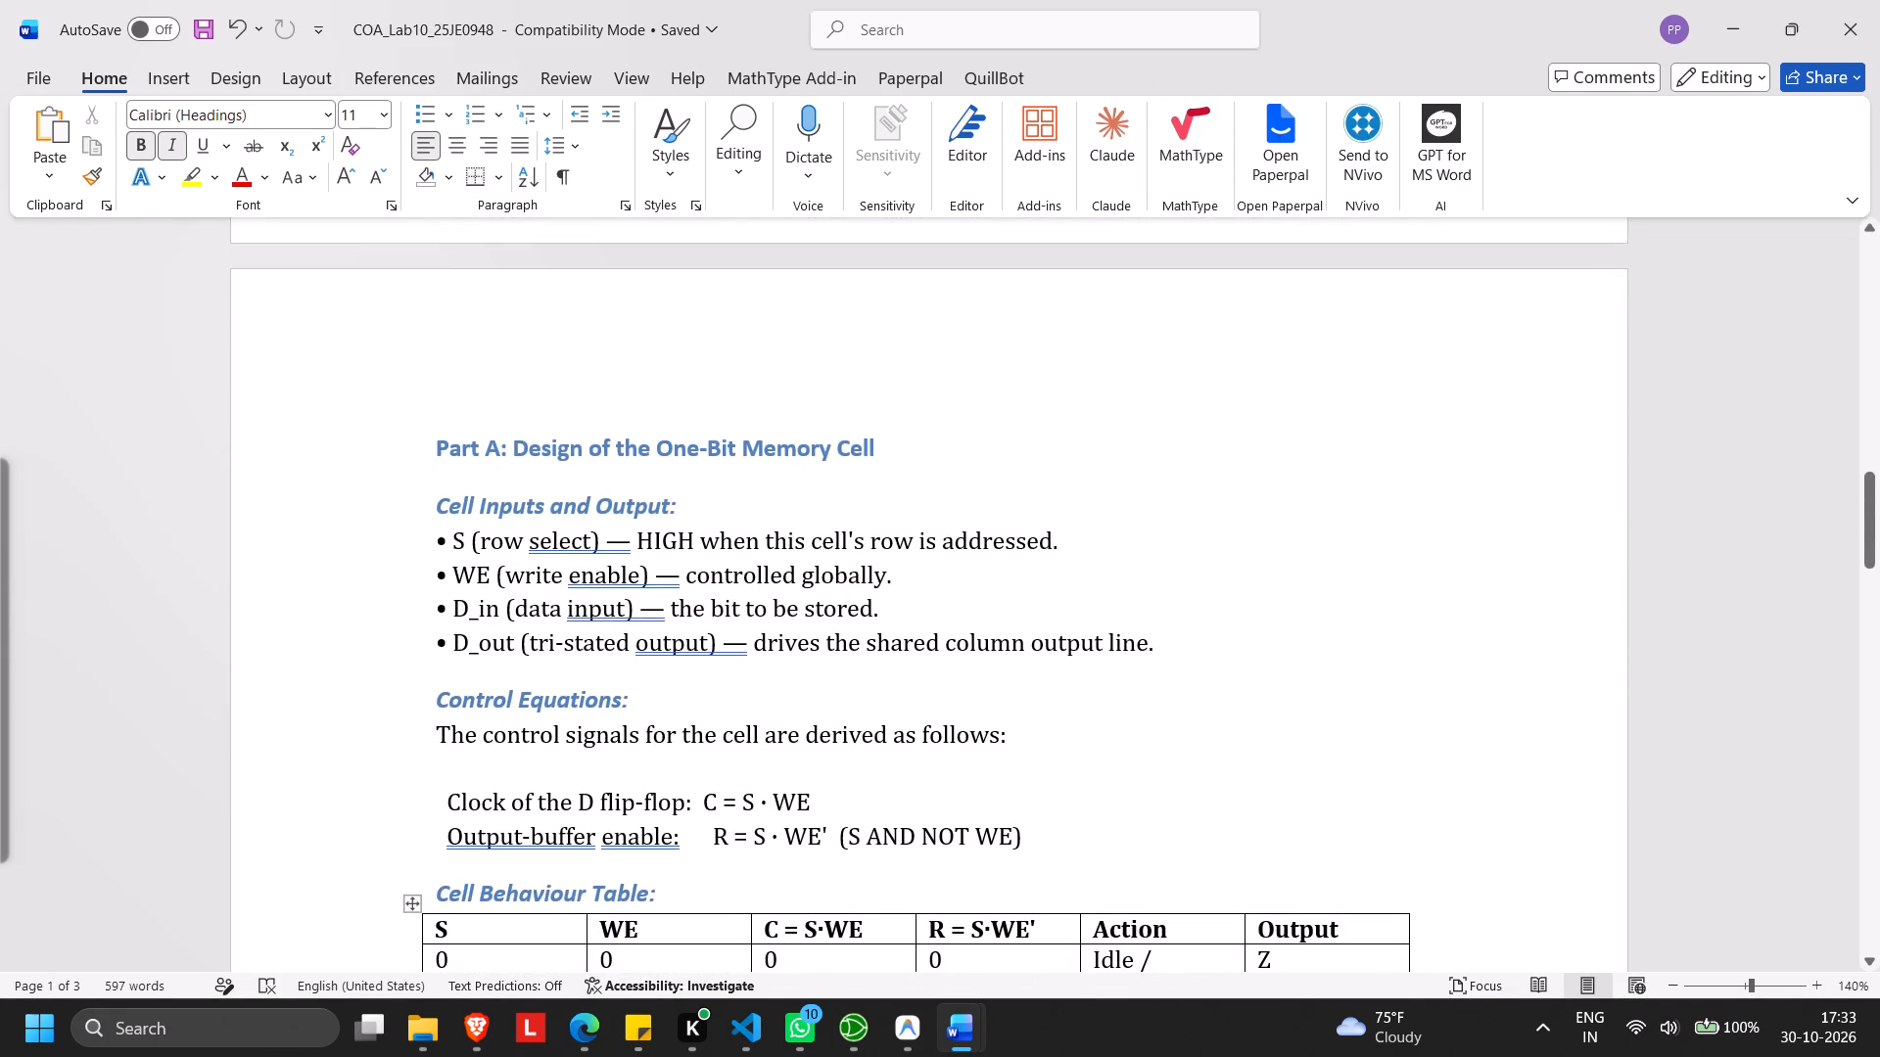
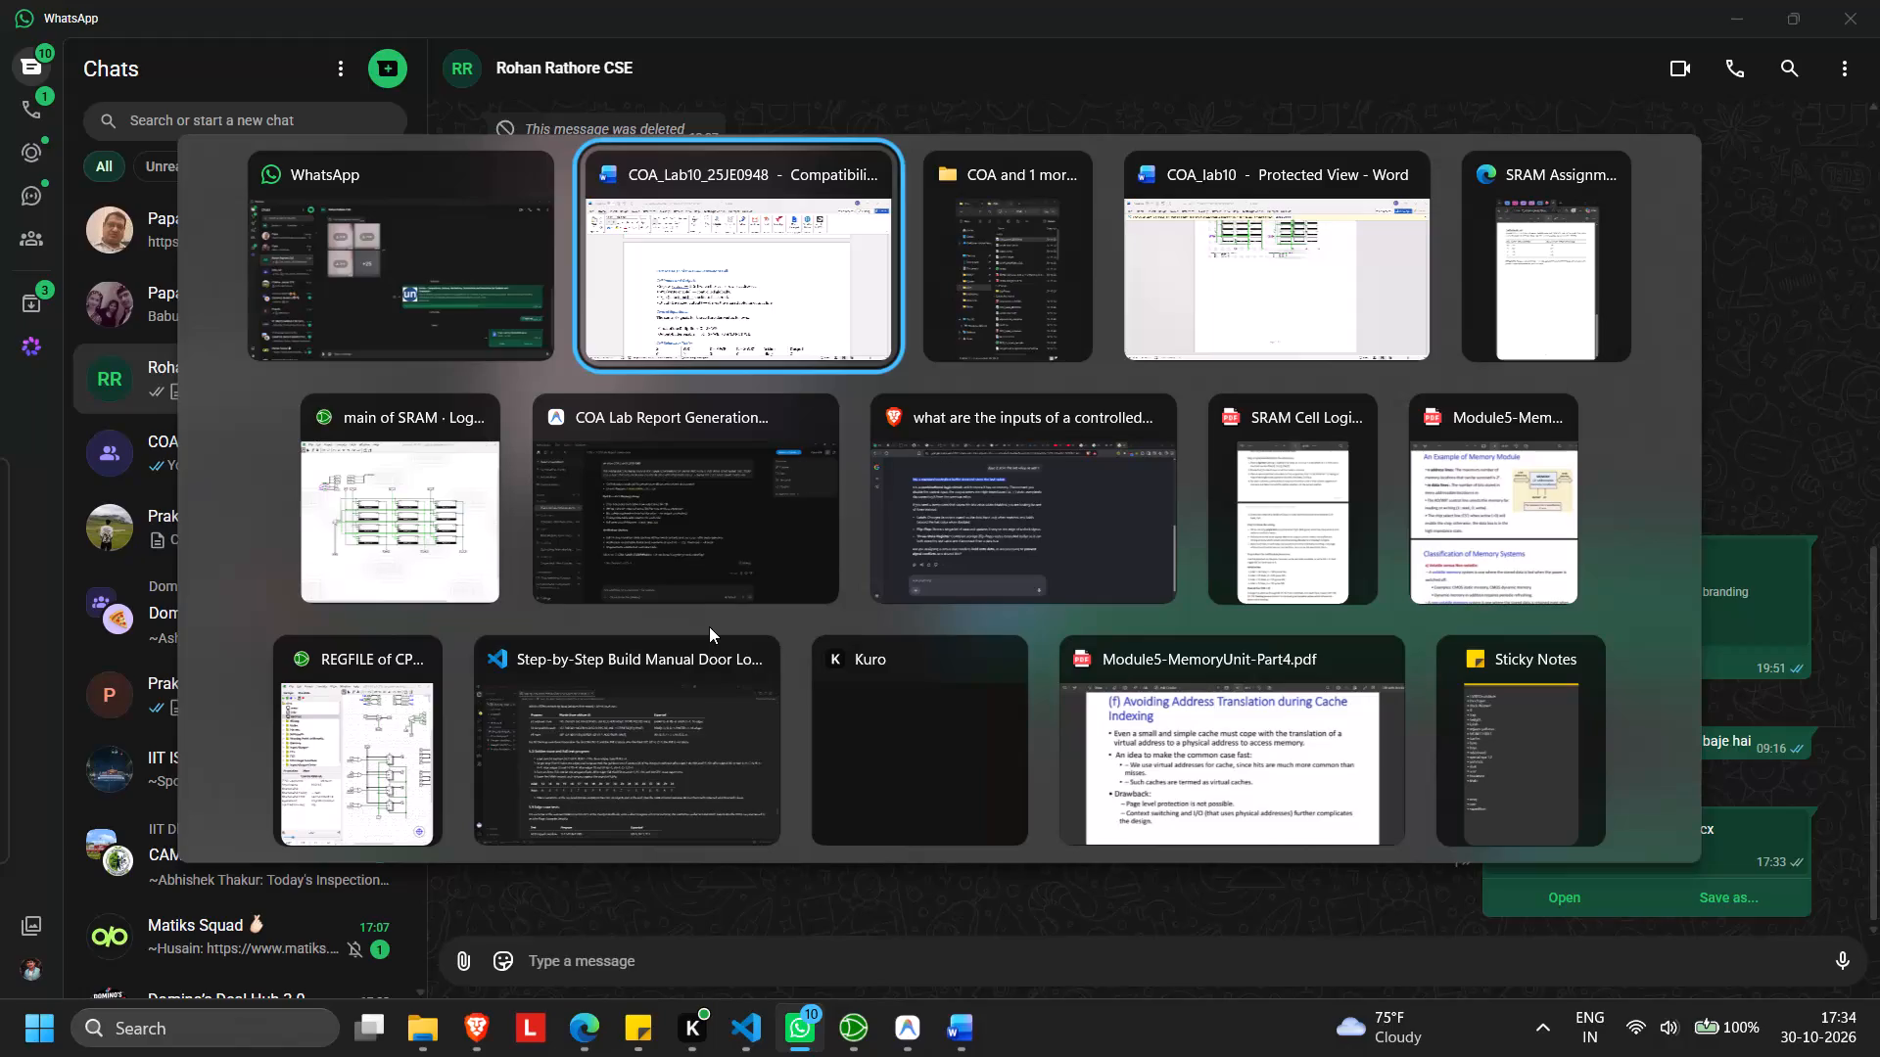
Switch to the COA Lab 10 report in Word and save it.
scroll(1112, 706, down, 4)
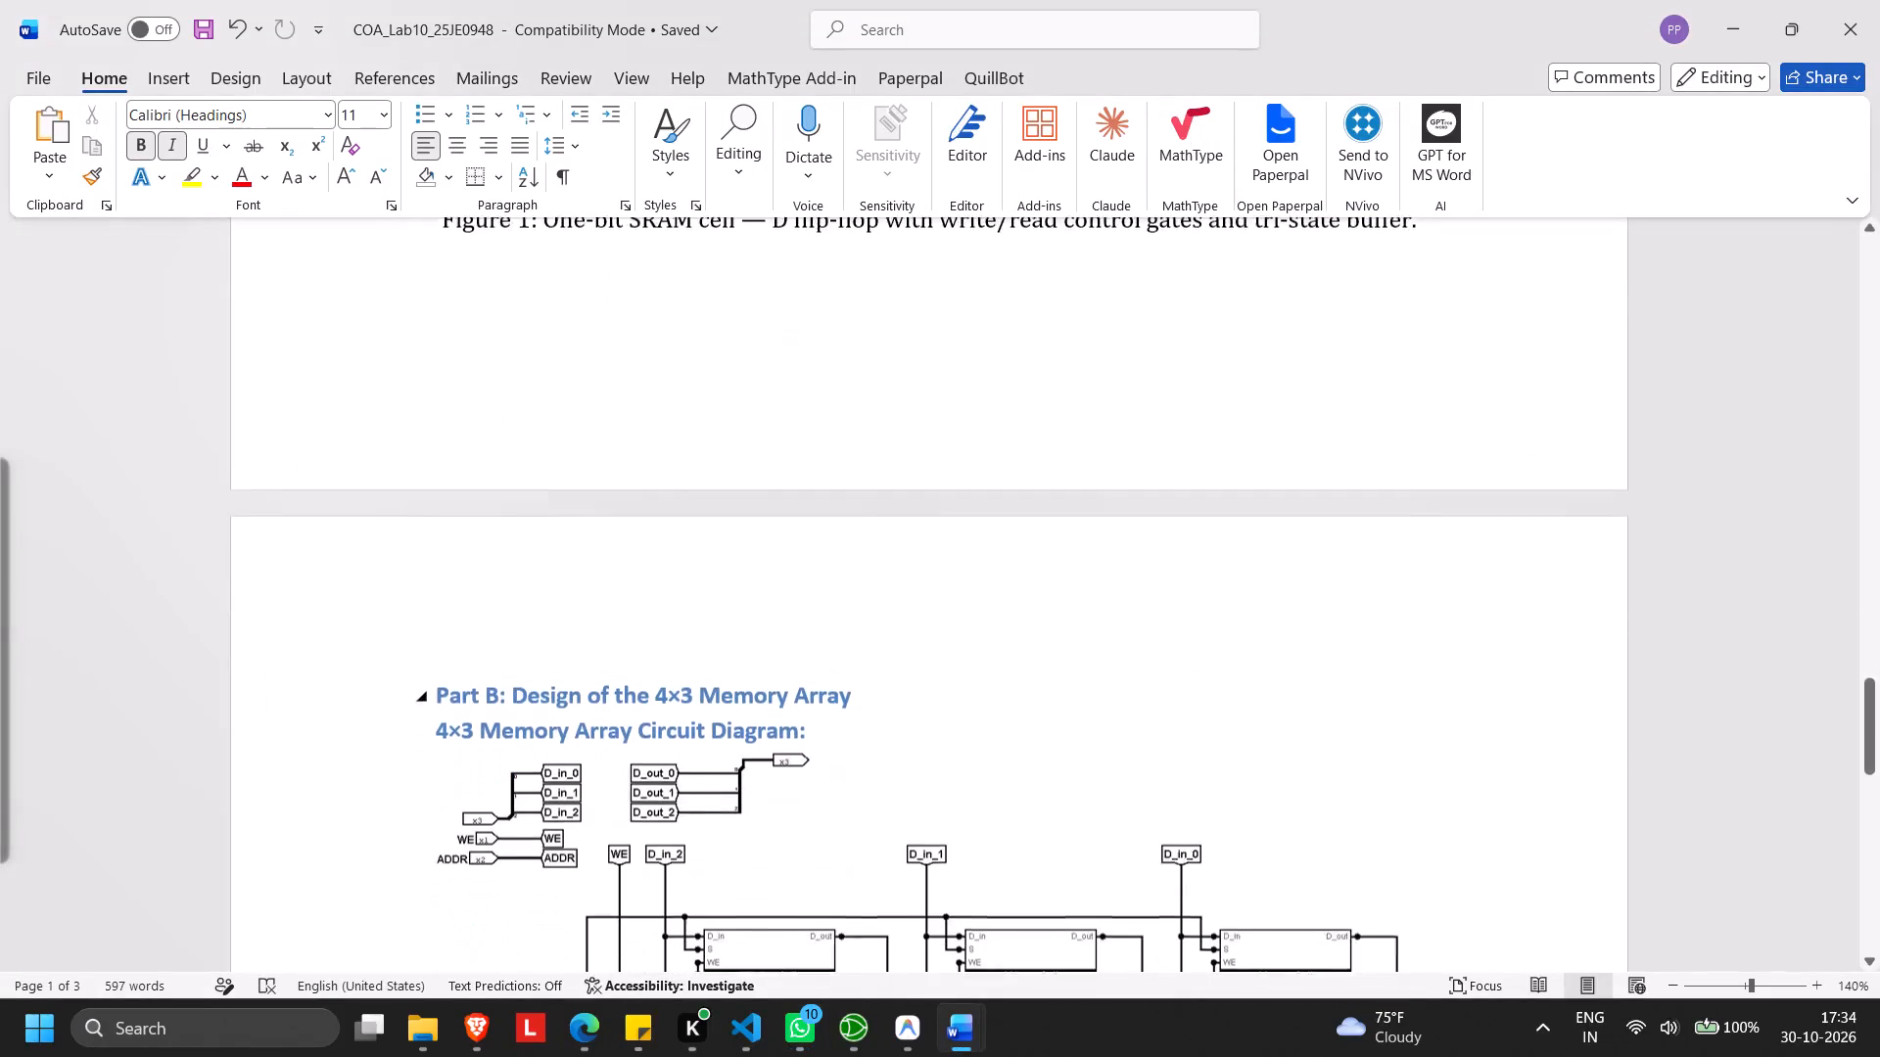
key(ctrl+s)
Open the file format choices for saving a copy of the Lab 10 report in the COA folder.
click(43, 69)
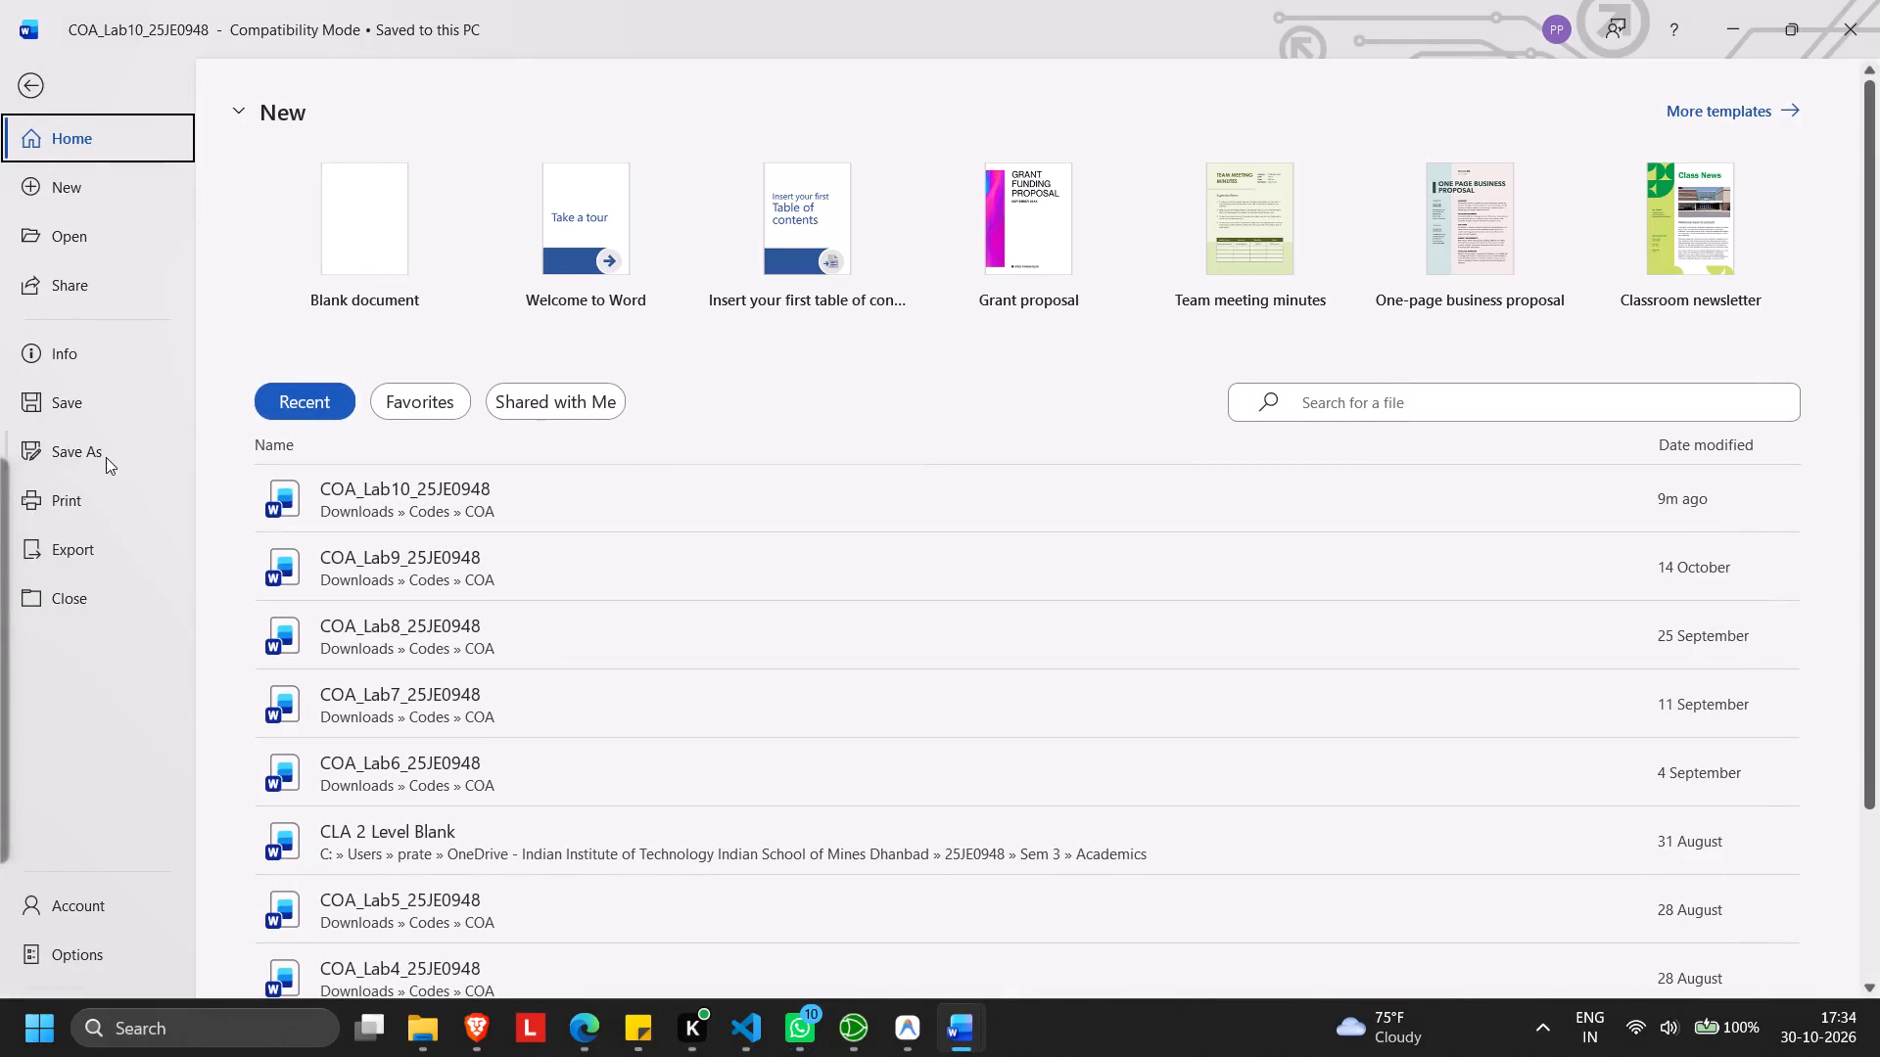
click(106, 457)
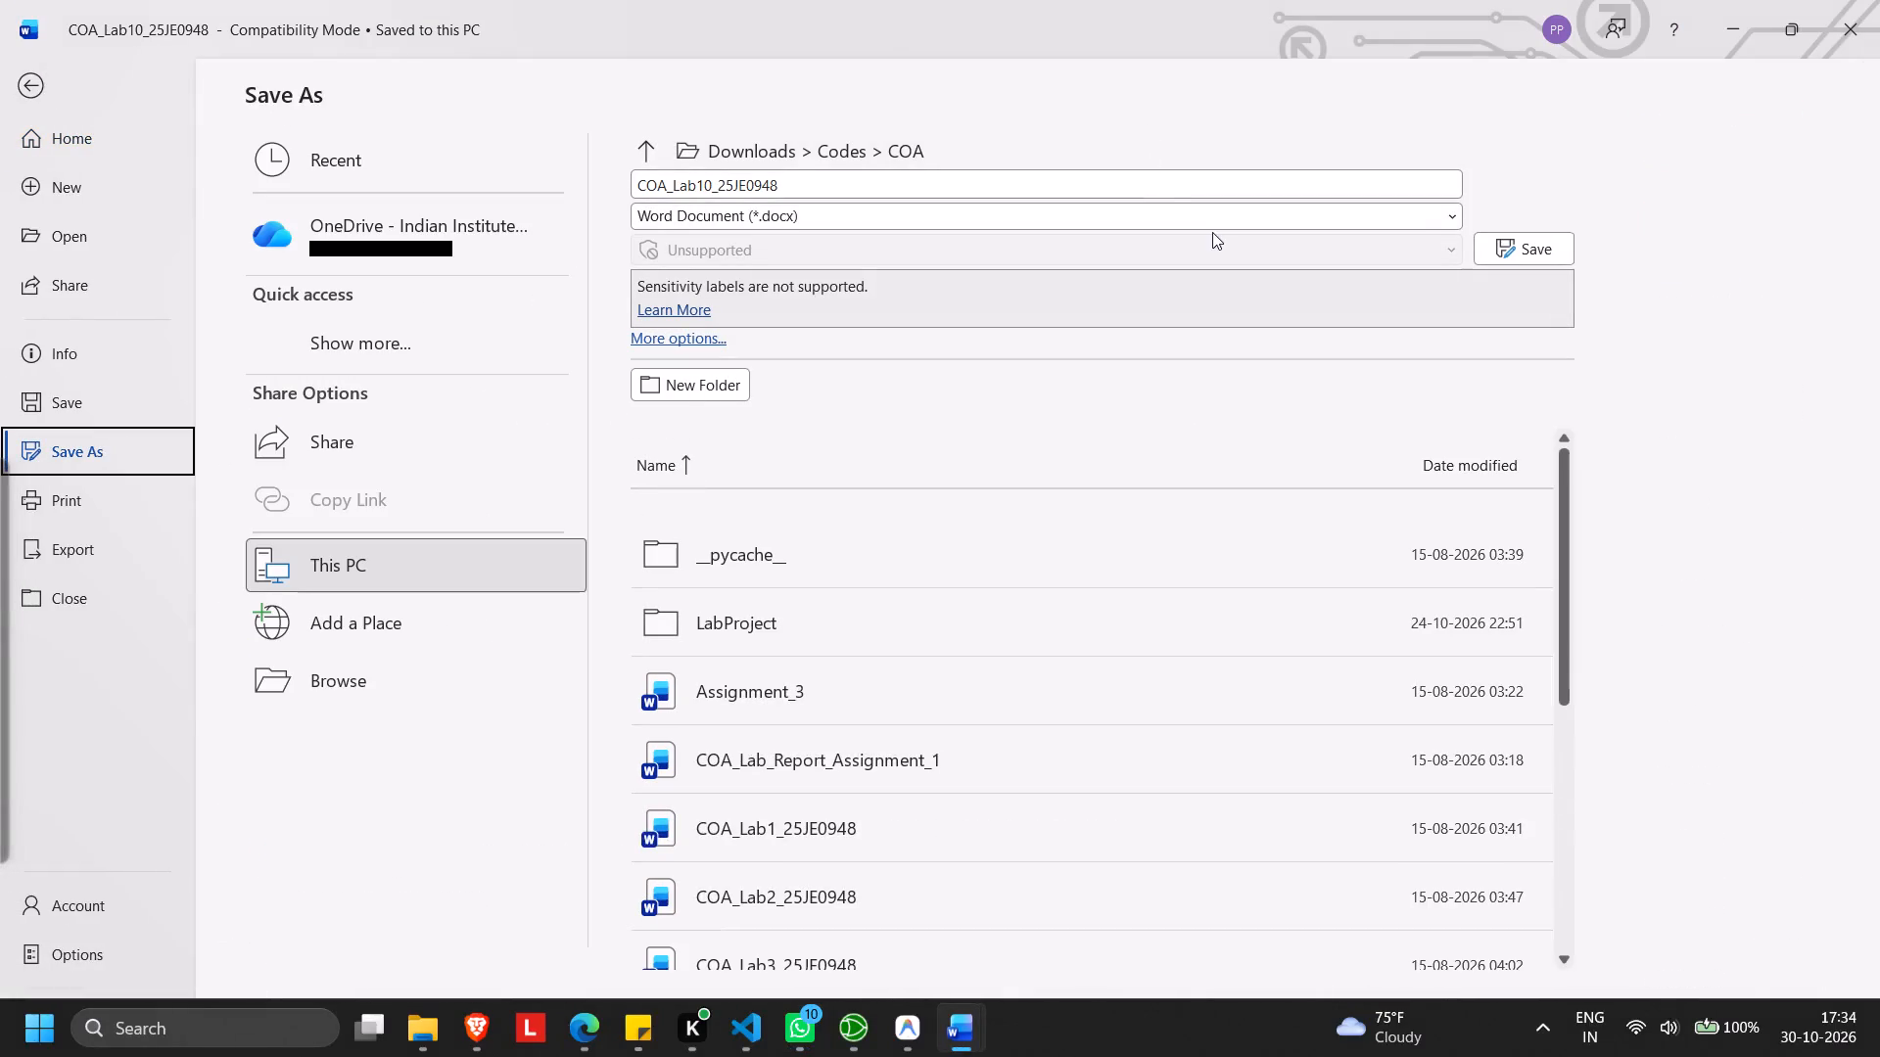
click(1373, 220)
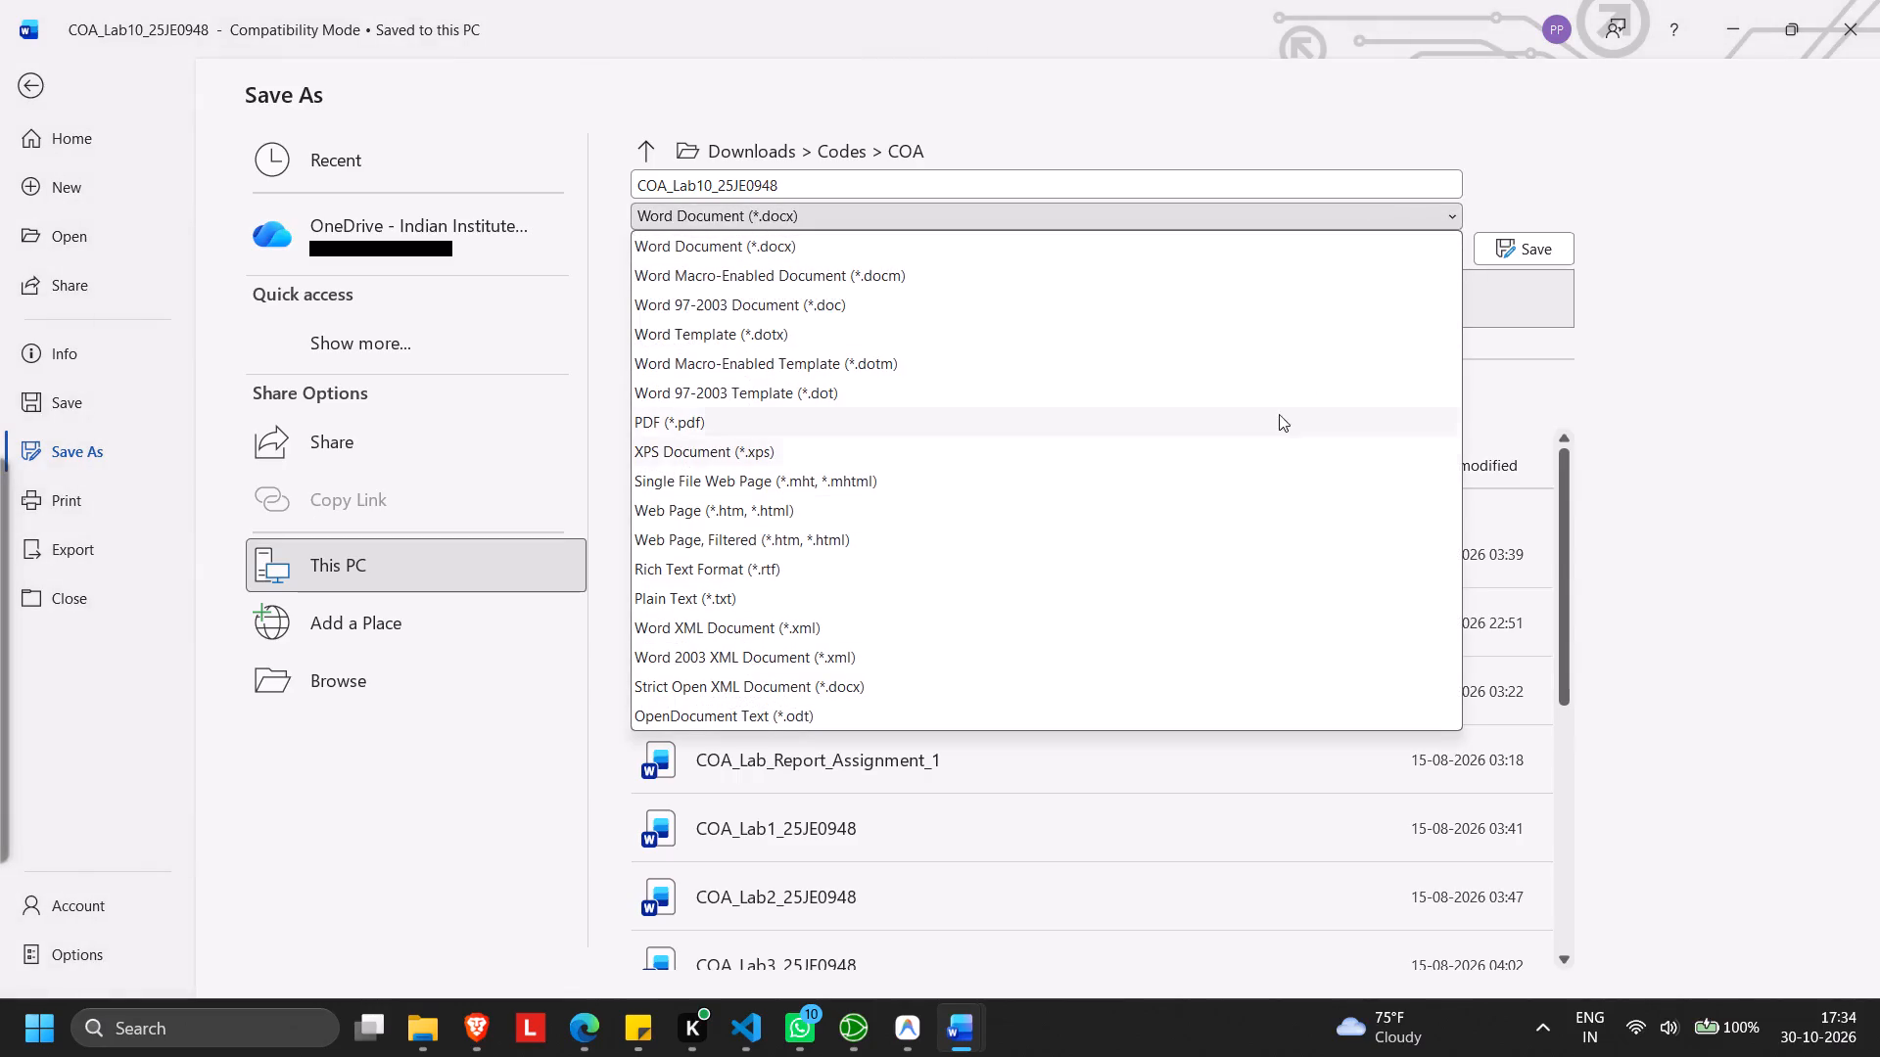
Save a copy of the Lab 10 report in PDF format in the COA folder.
click(1245, 412)
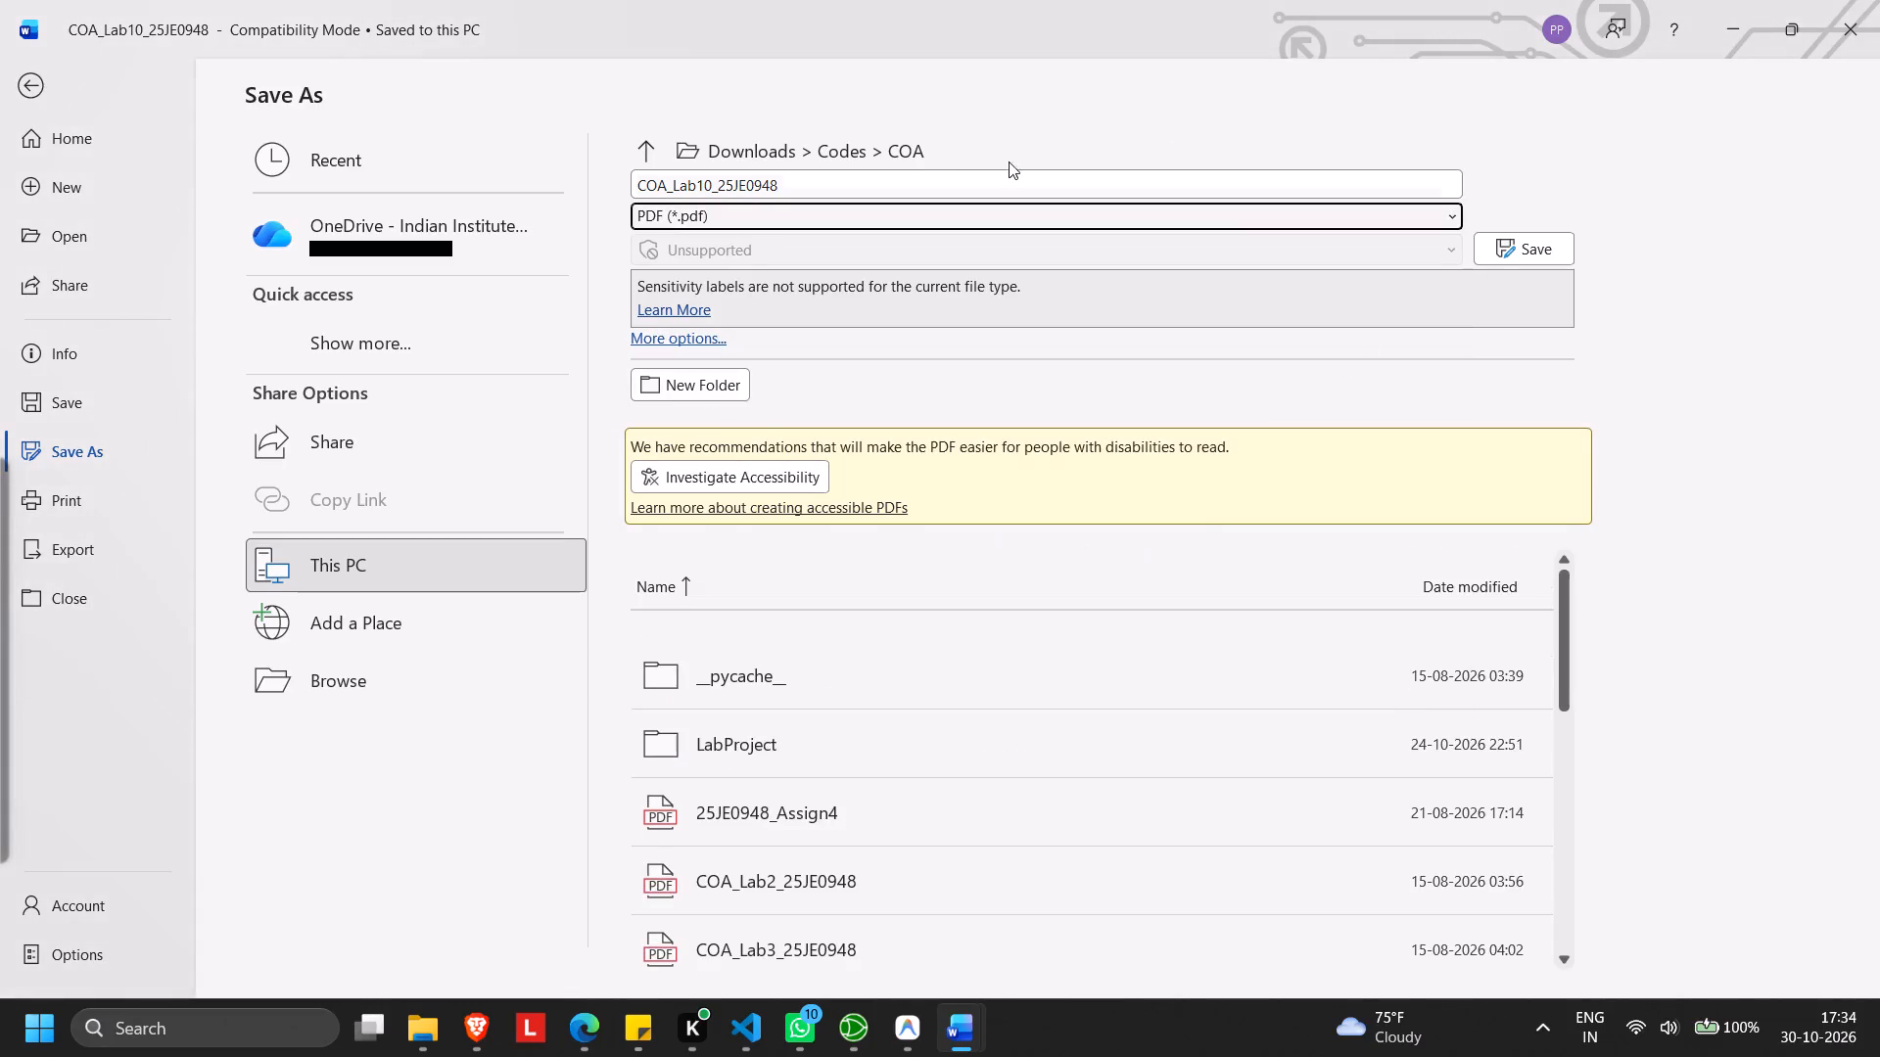
click(1523, 249)
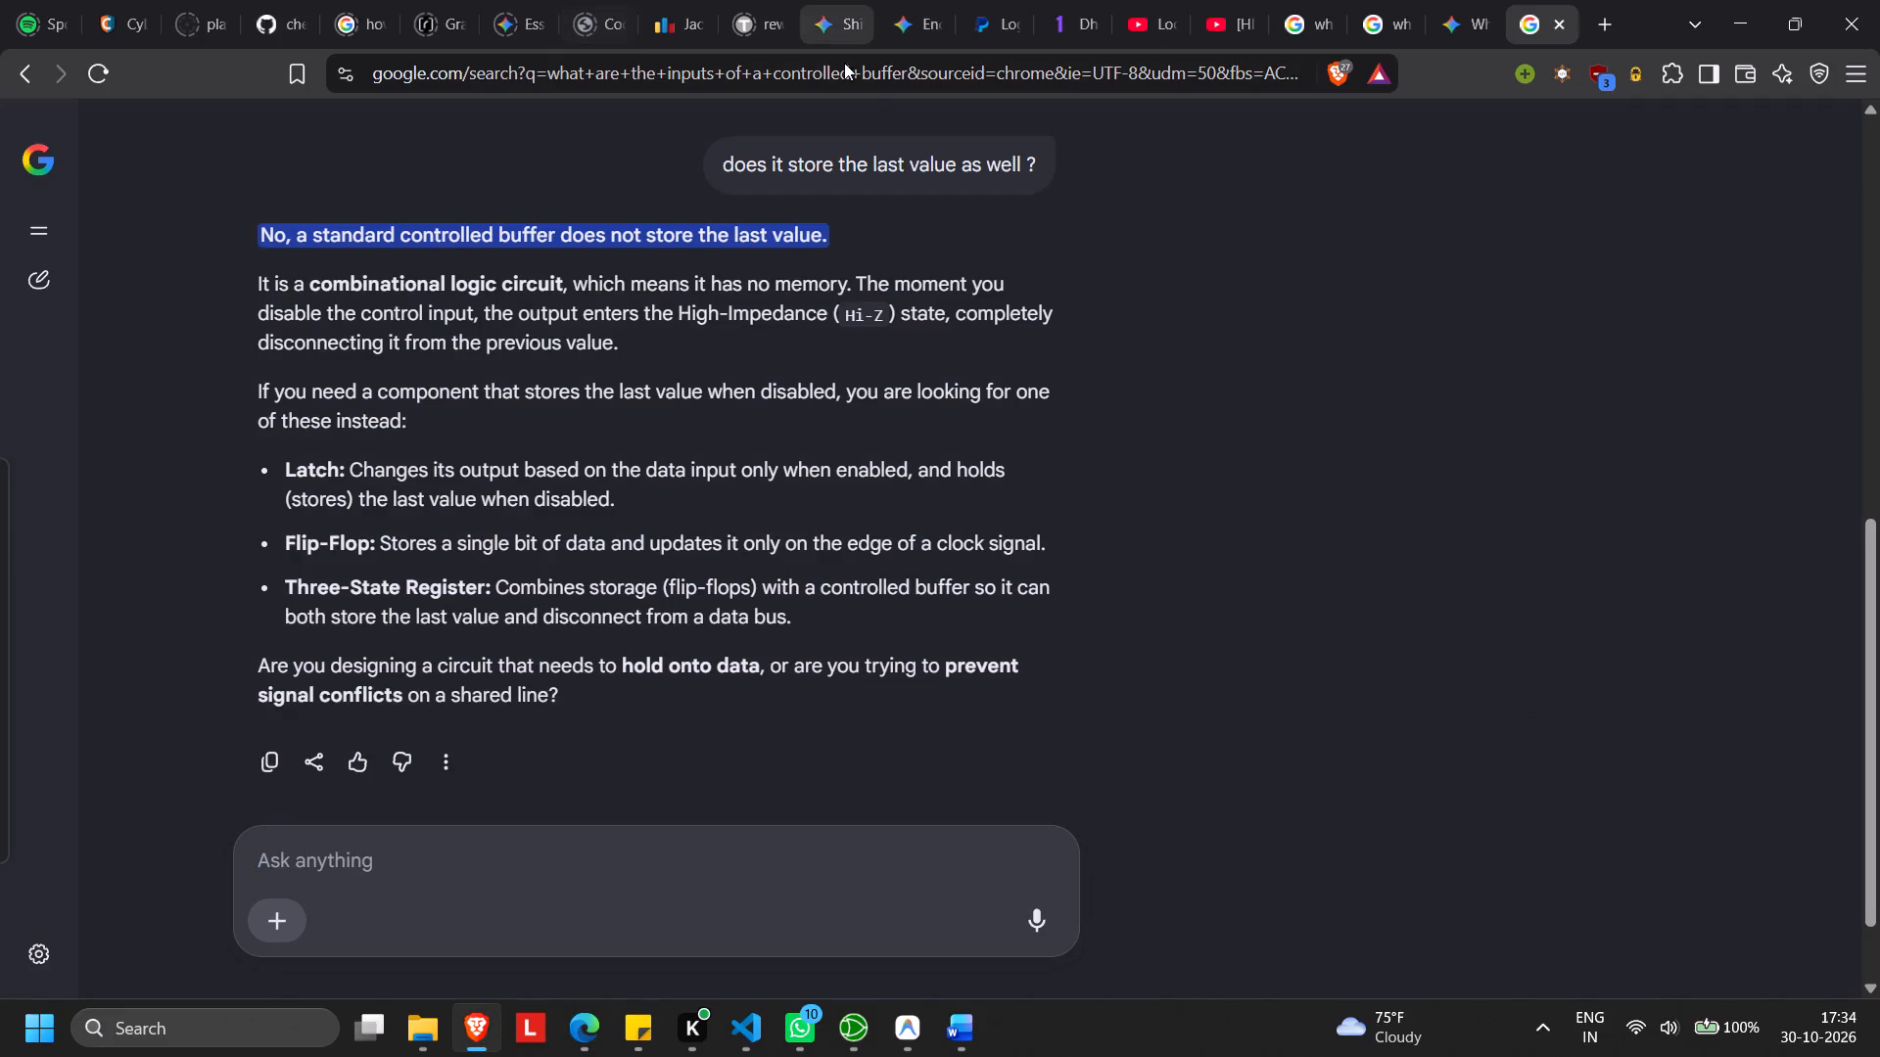
Switch to the Brave browser and open moodle.iitism.ac.in in a new tab.
key(ctrl+t)
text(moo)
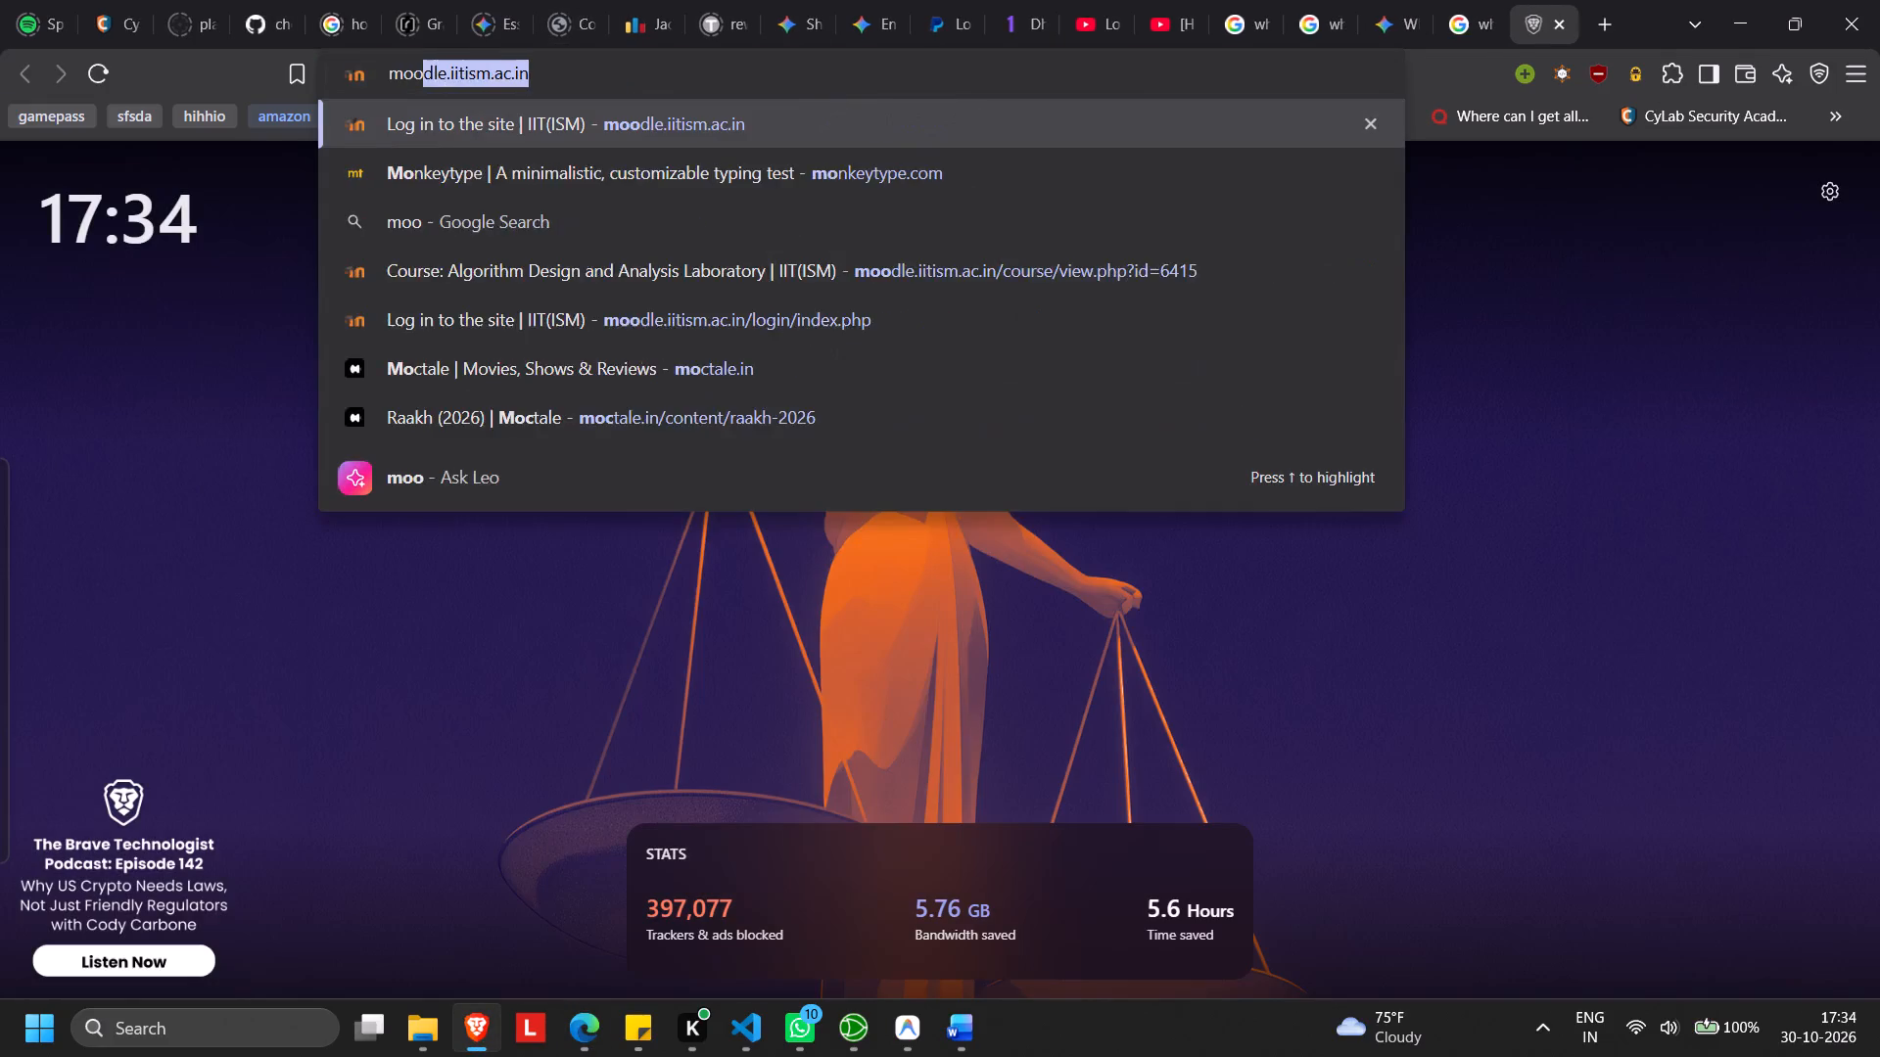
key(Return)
Go to the Security section of the browser's privacy settings and open the choices for the secure DNS provider.
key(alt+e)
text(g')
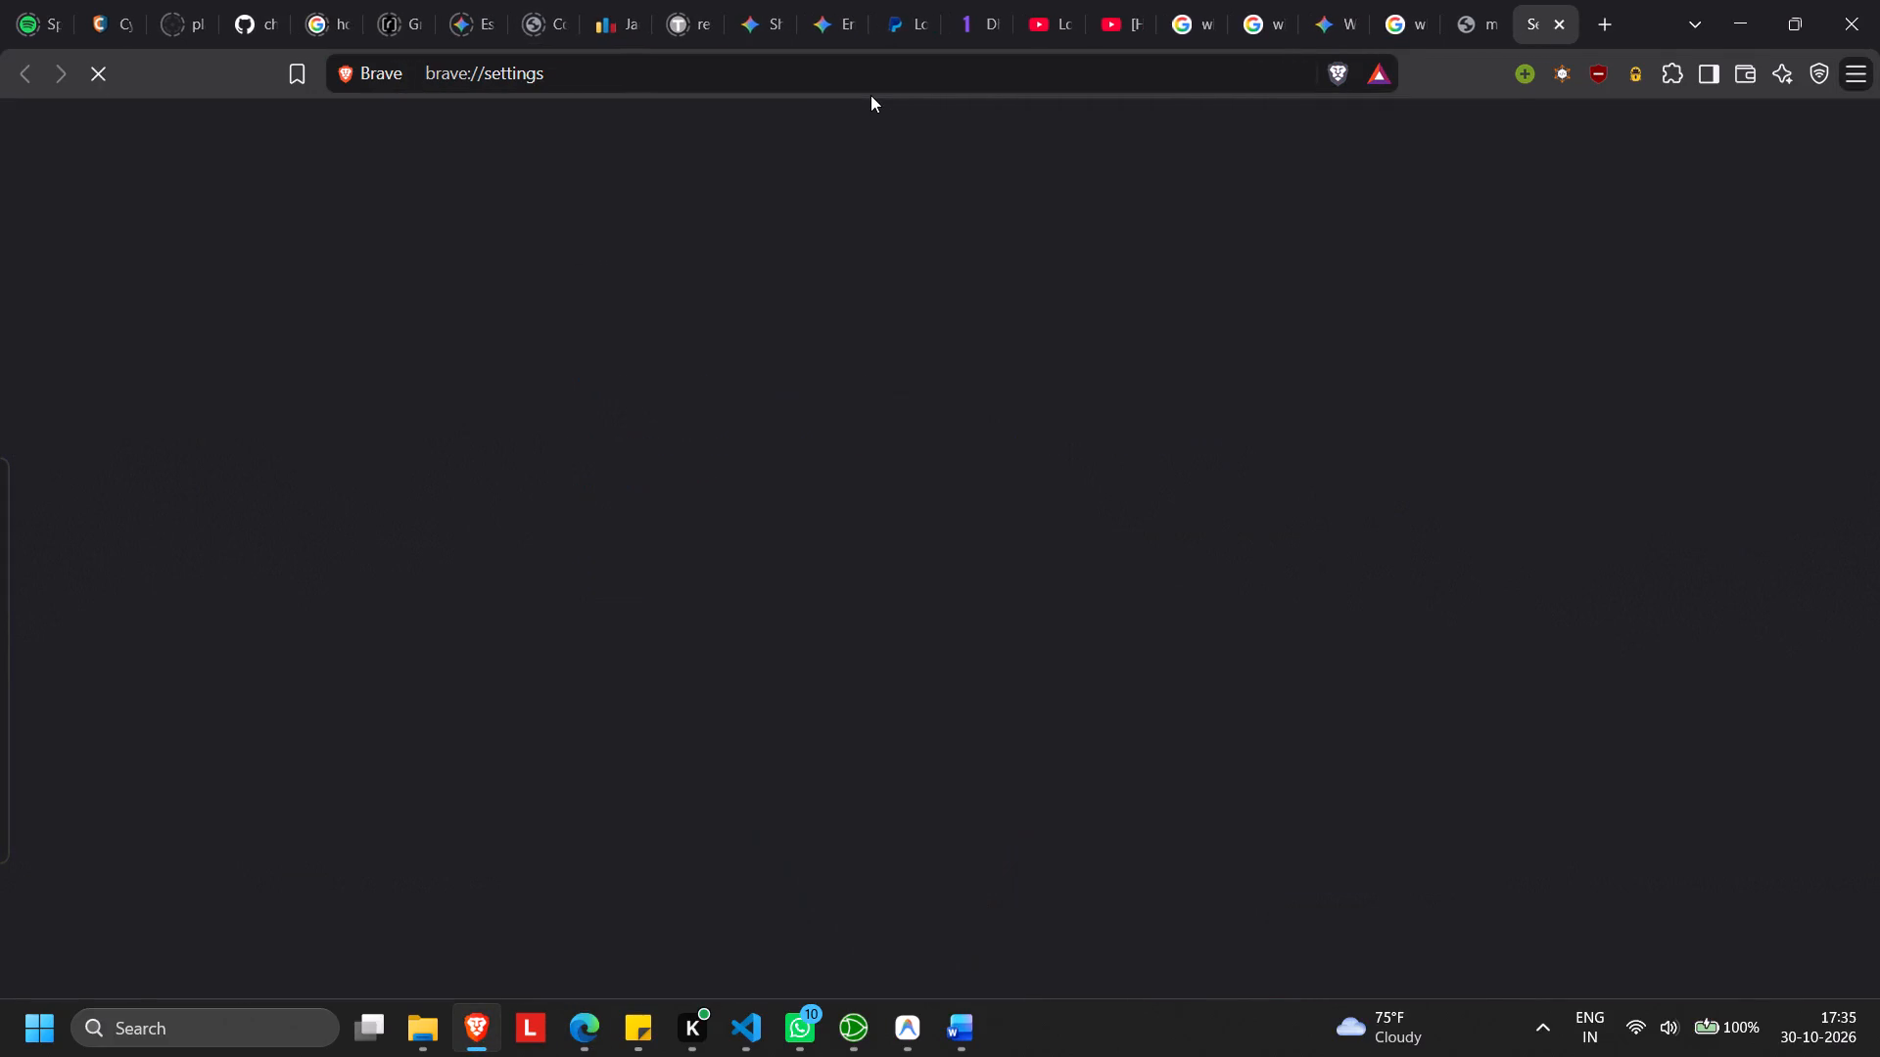
drag(217, 415, 206, 405)
click(206, 405)
click(867, 346)
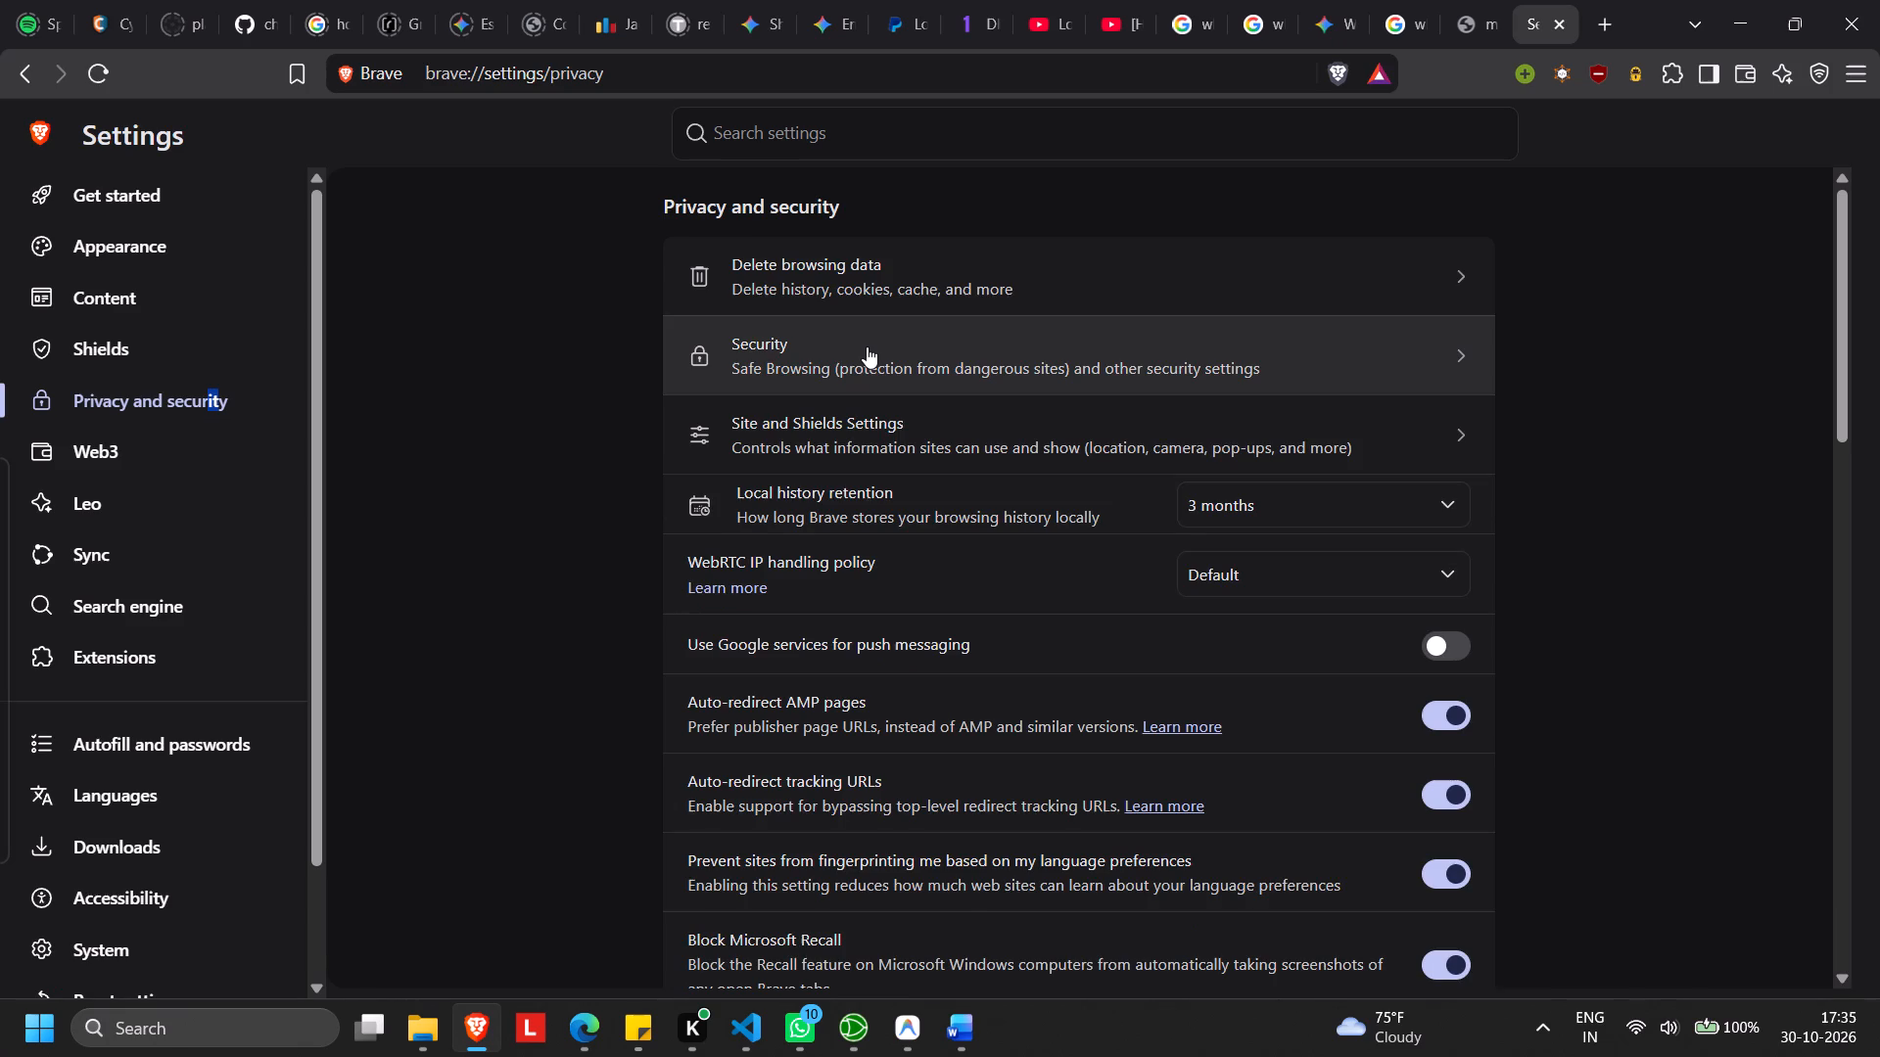
click(1243, 637)
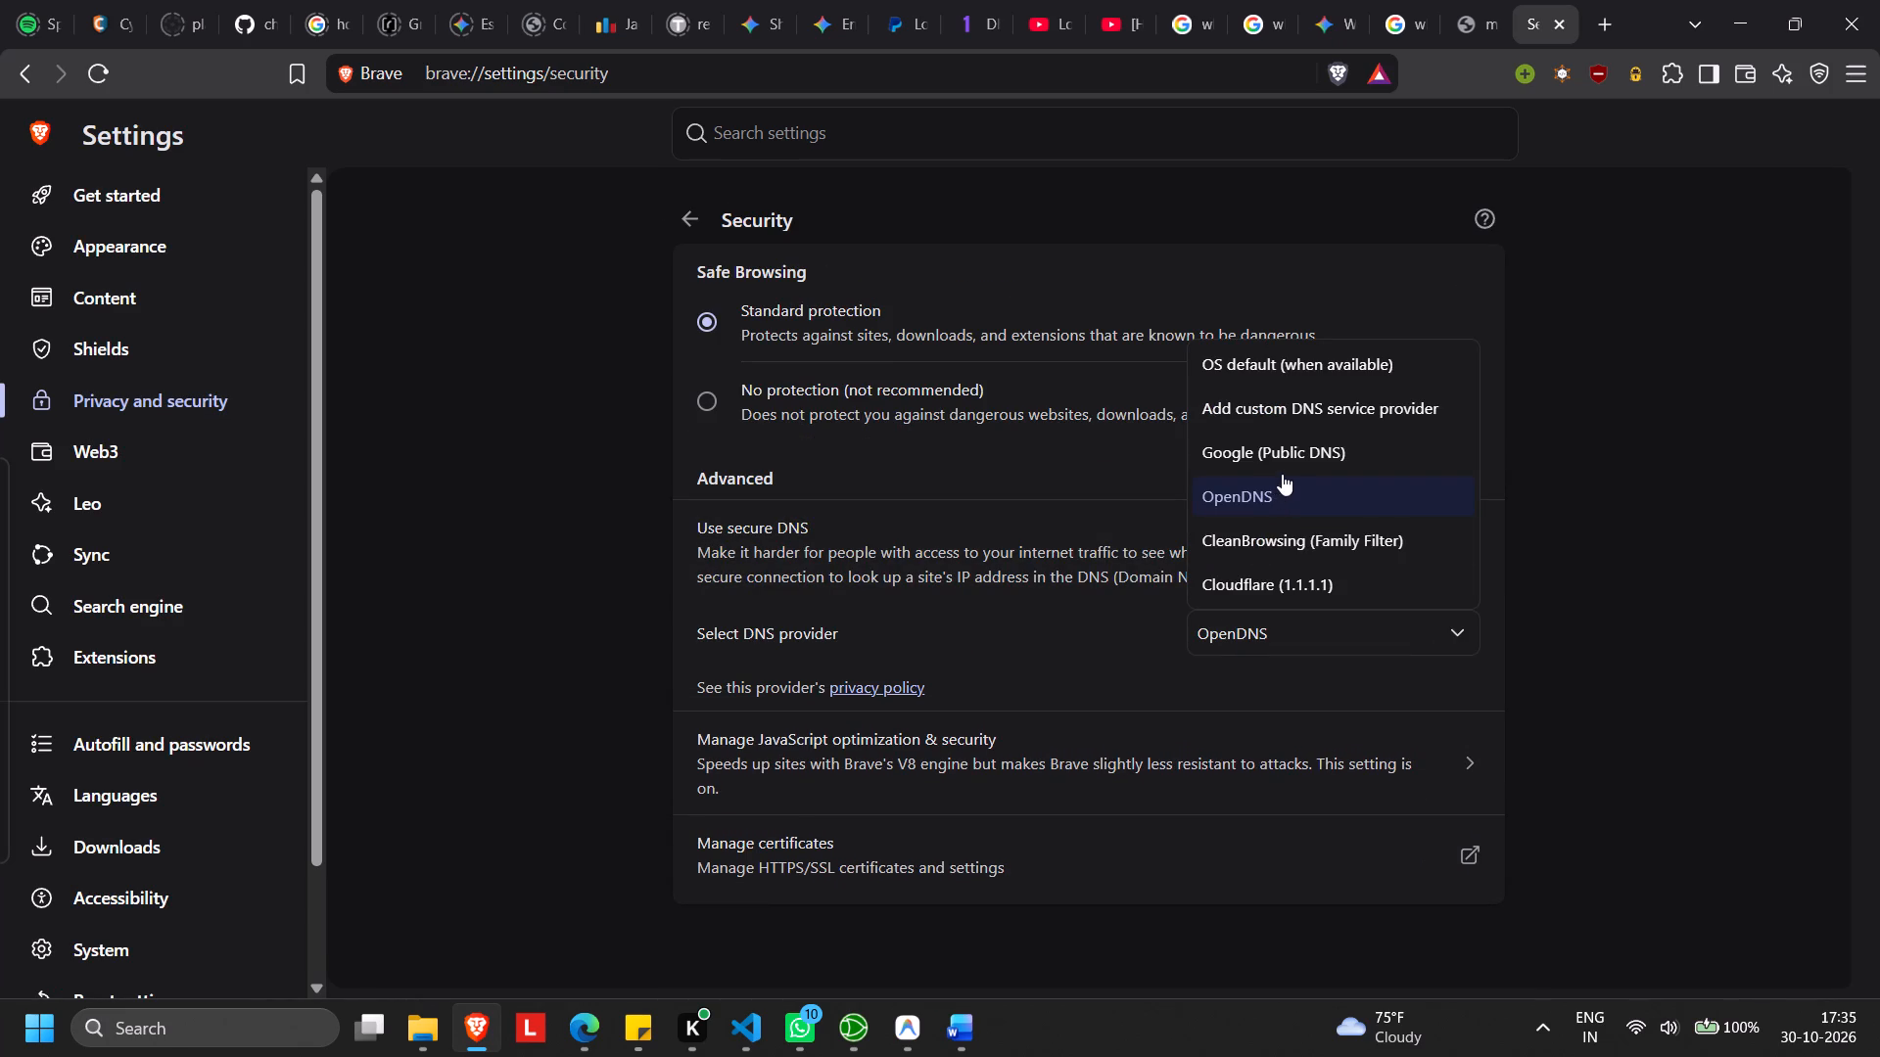
In Brave's security settings, set the secure DNS provider to OS default (when available).
click(1293, 476)
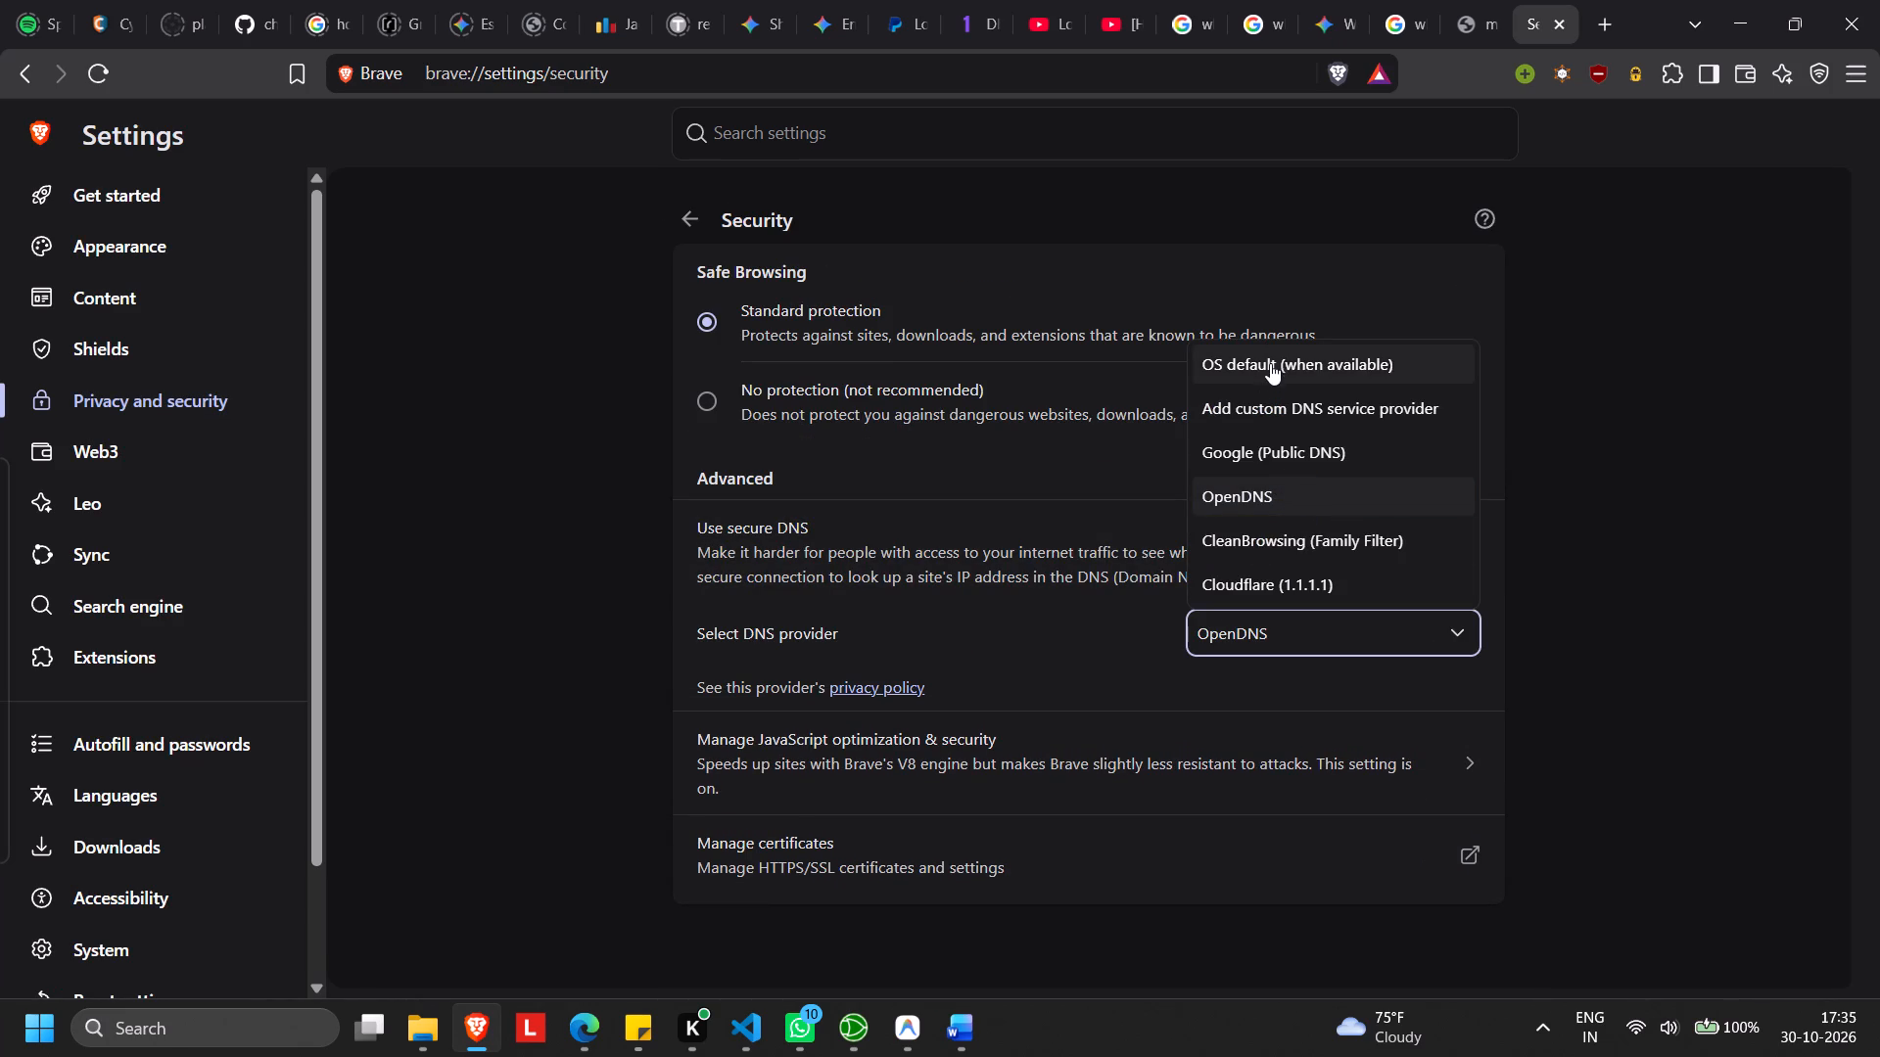
click(1270, 360)
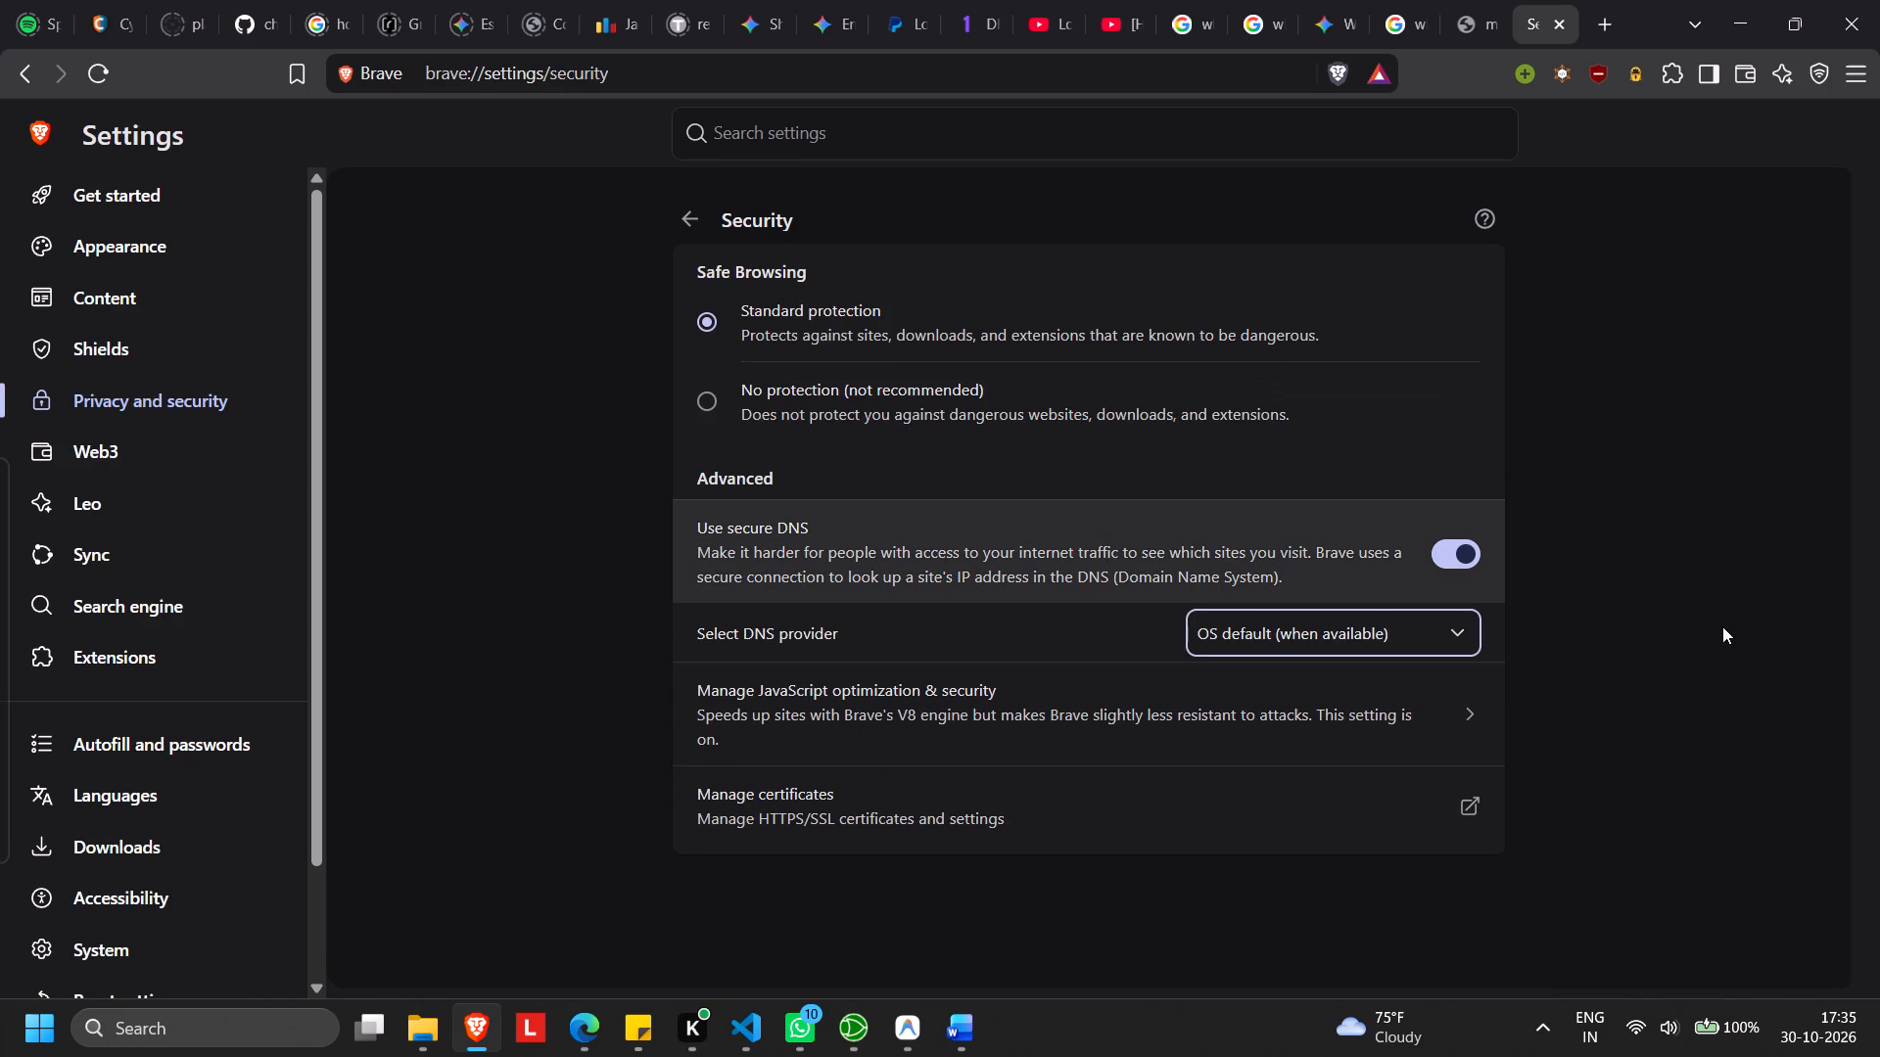
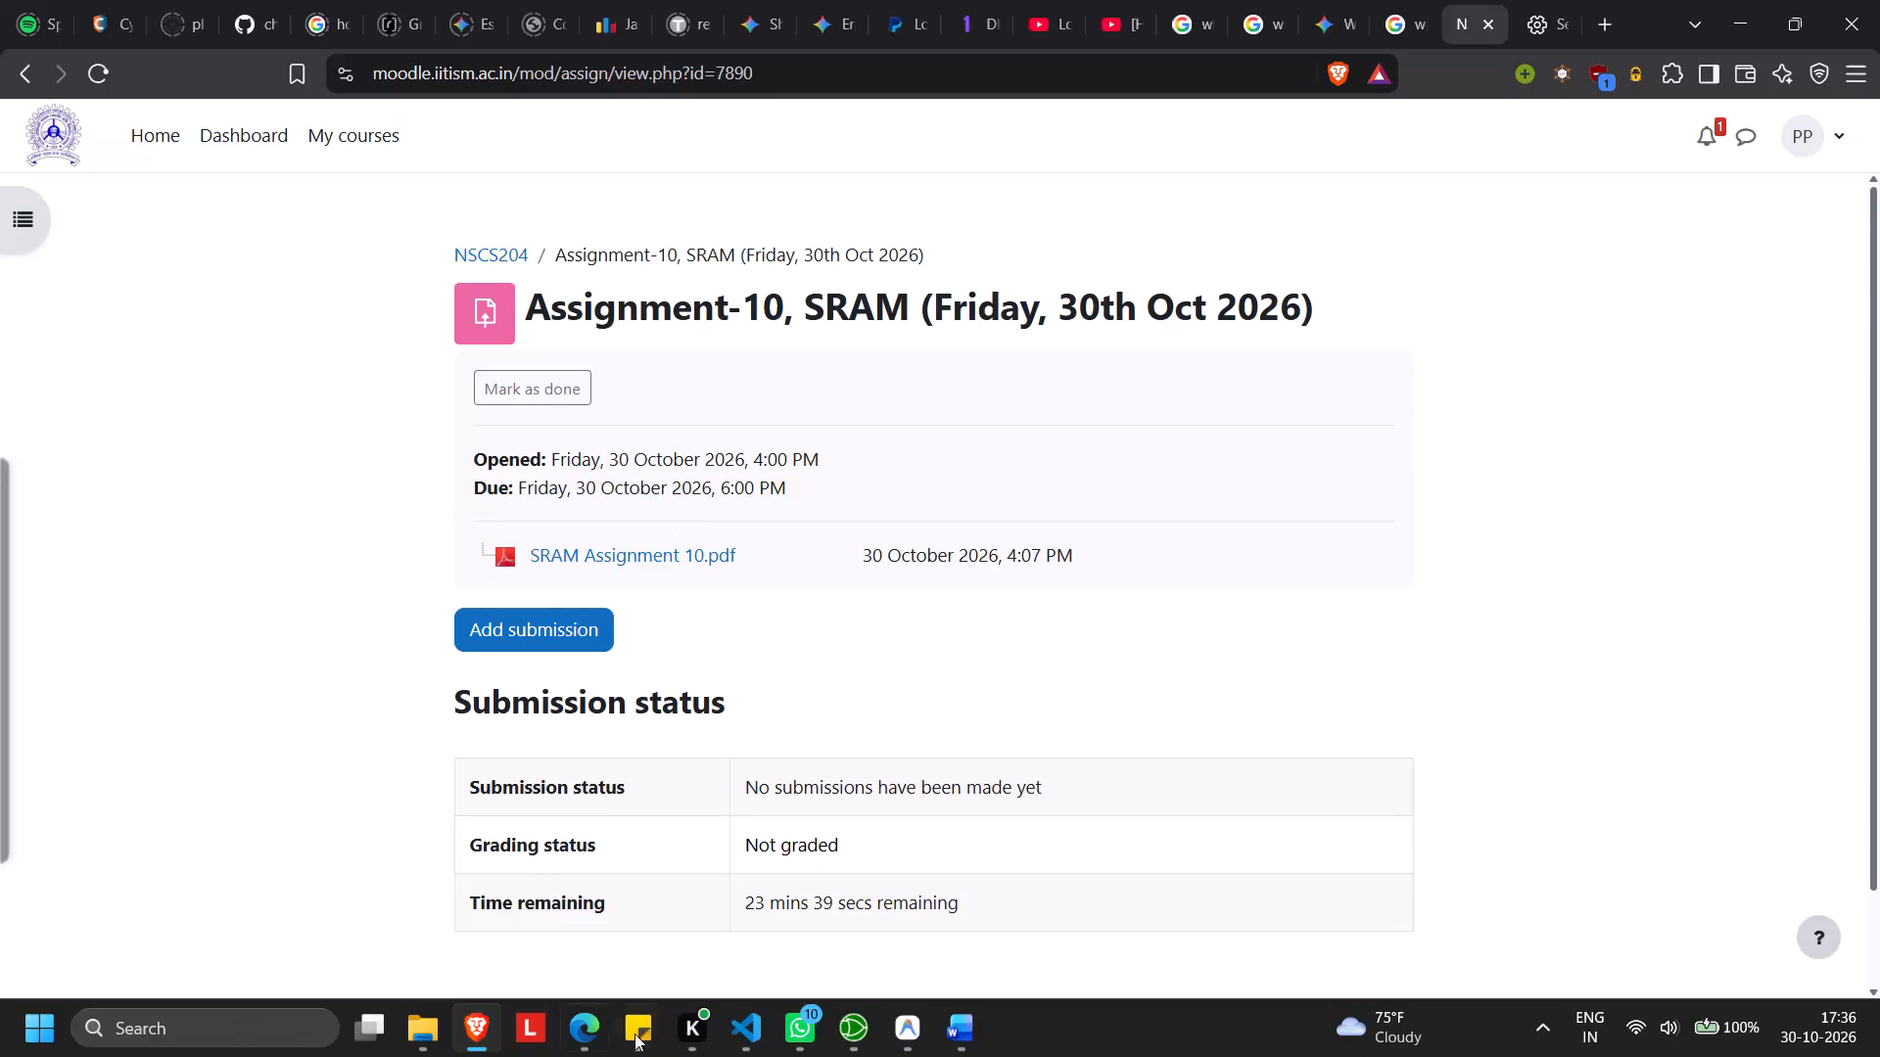
Start an Assignment-10, SRAM submission on Moodle and upload SRAM.circ from the COA folder.
click(509, 612)
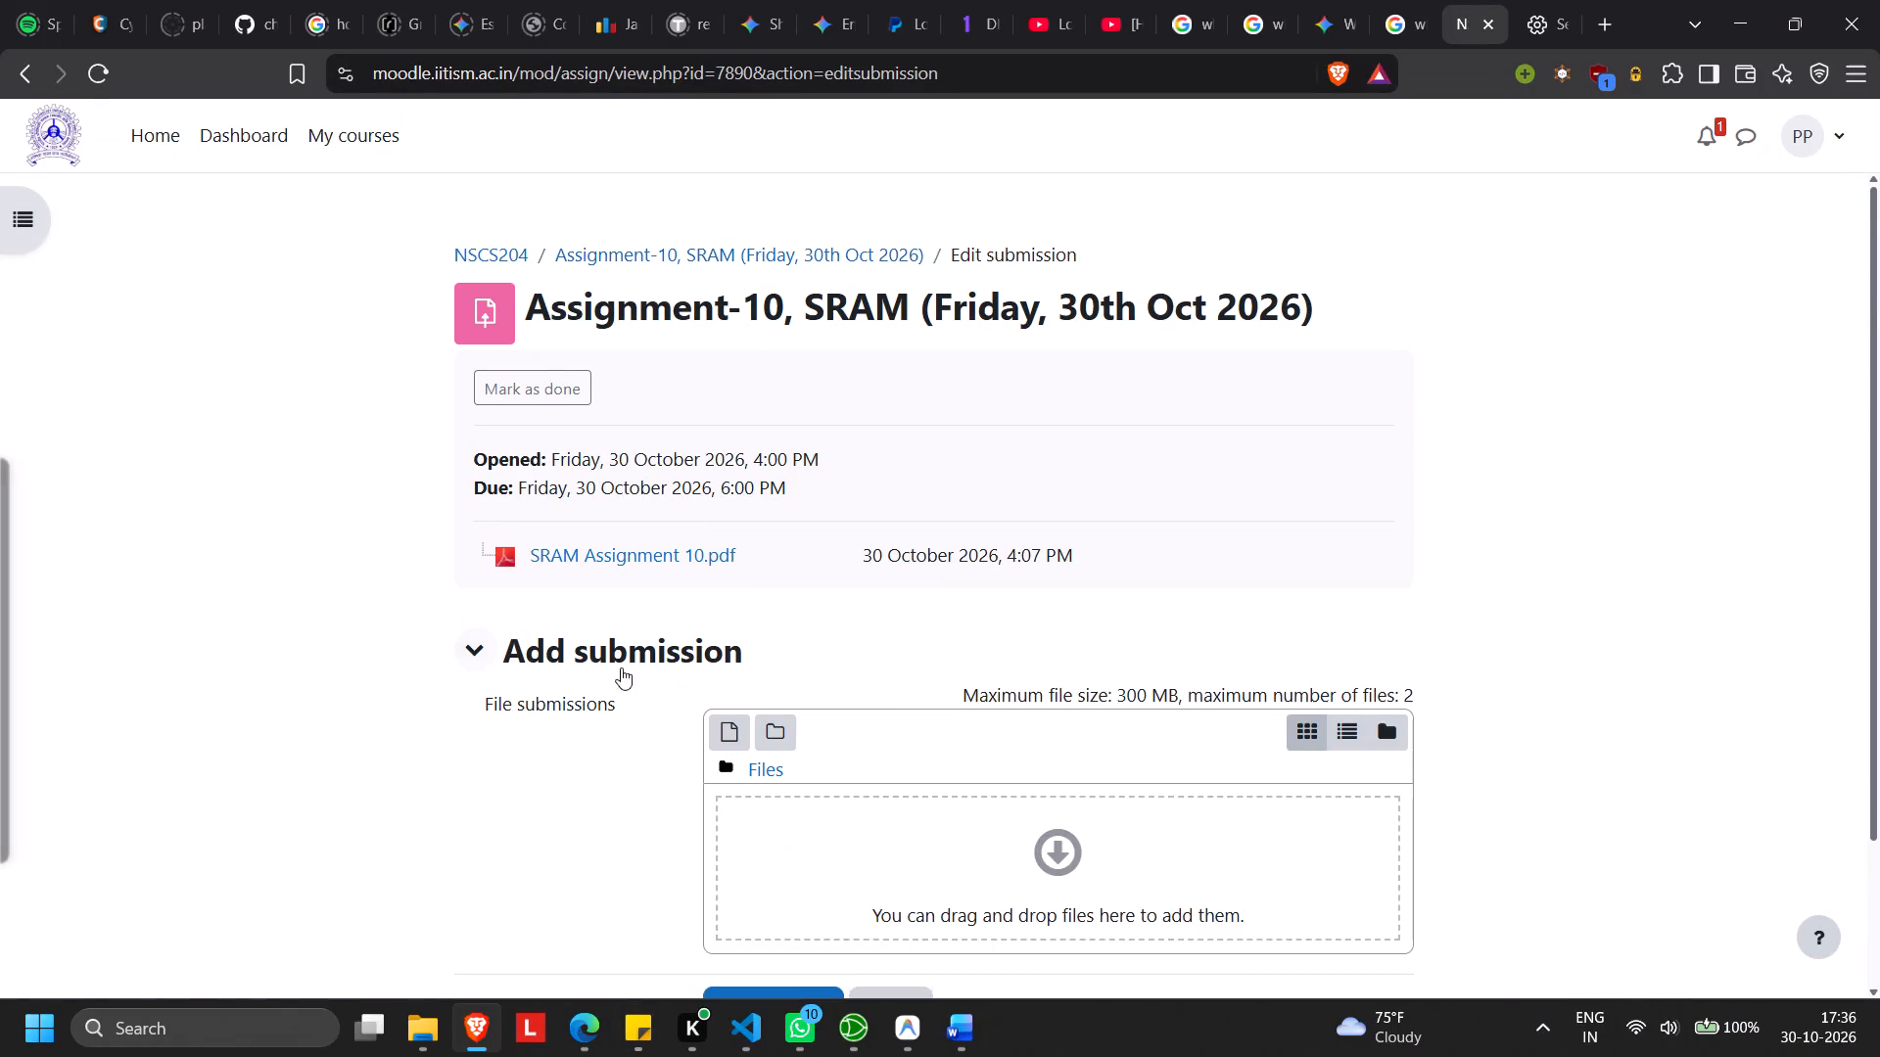
scroll(839, 534, down, 1)
click(722, 570)
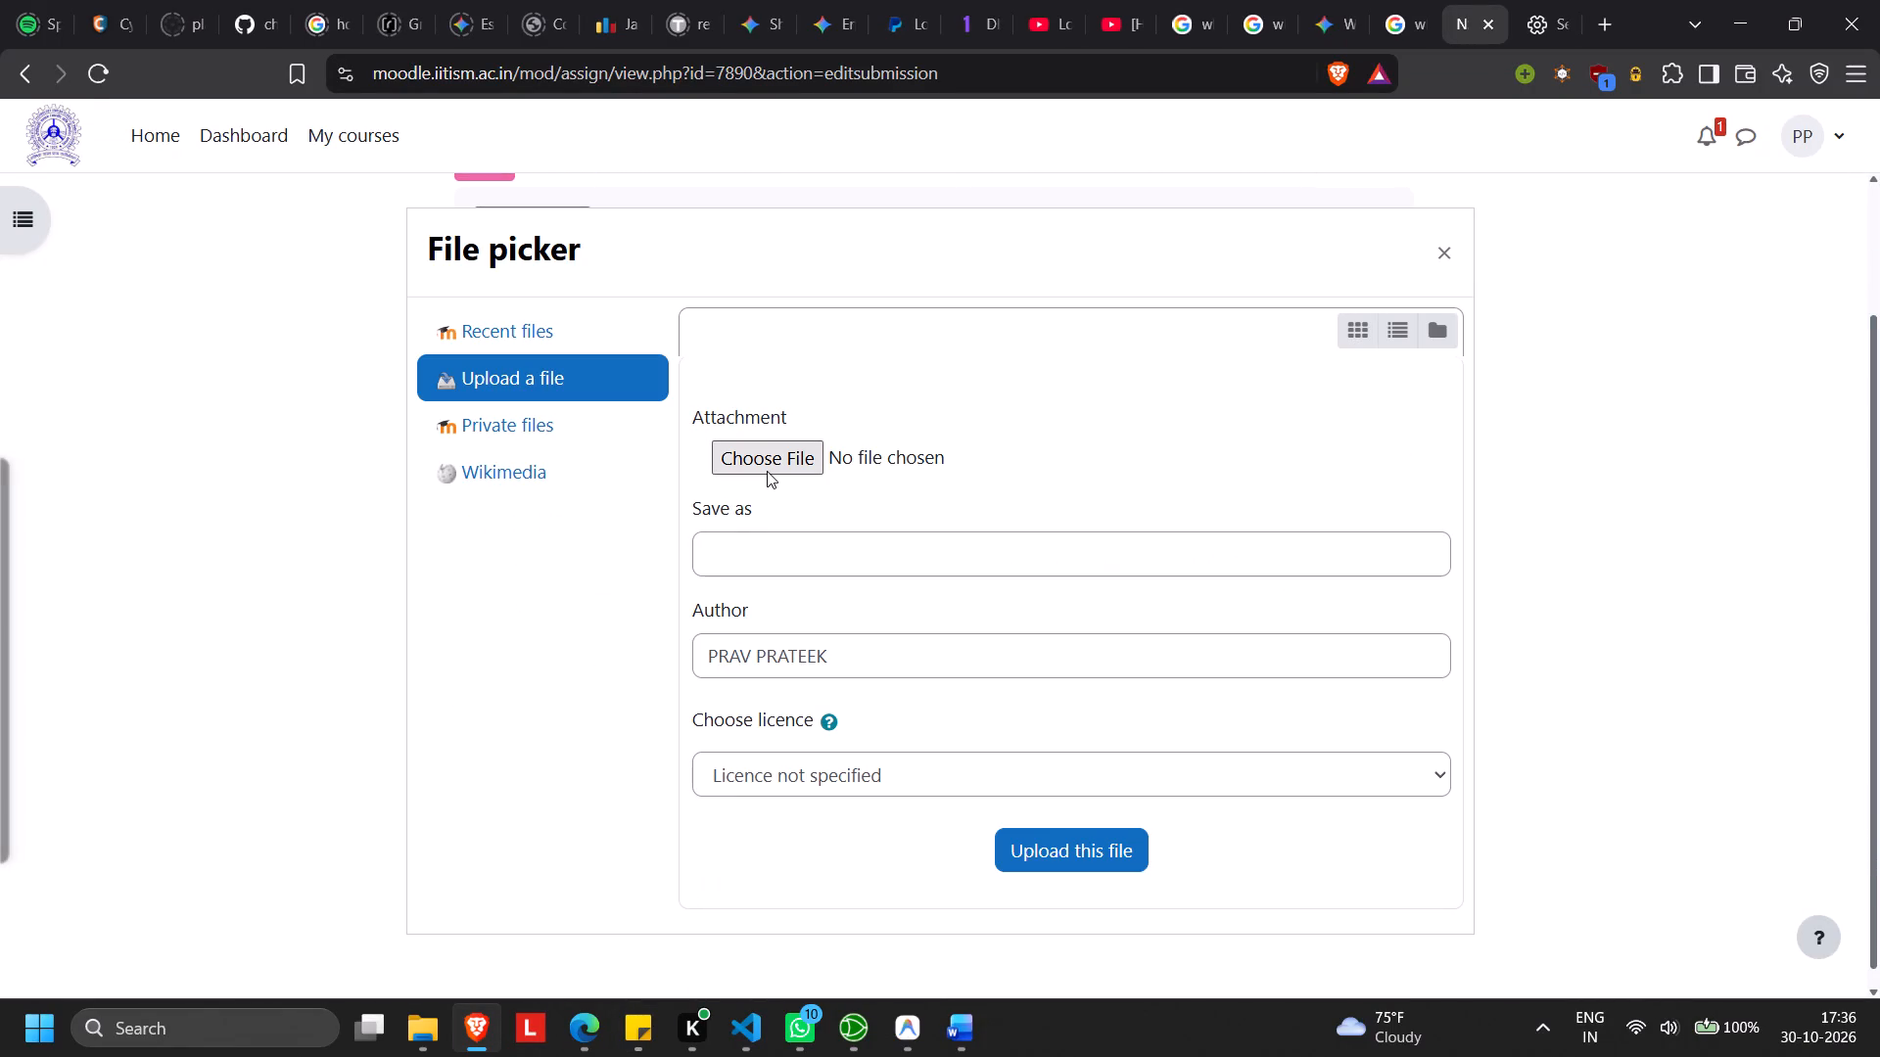
click(767, 471)
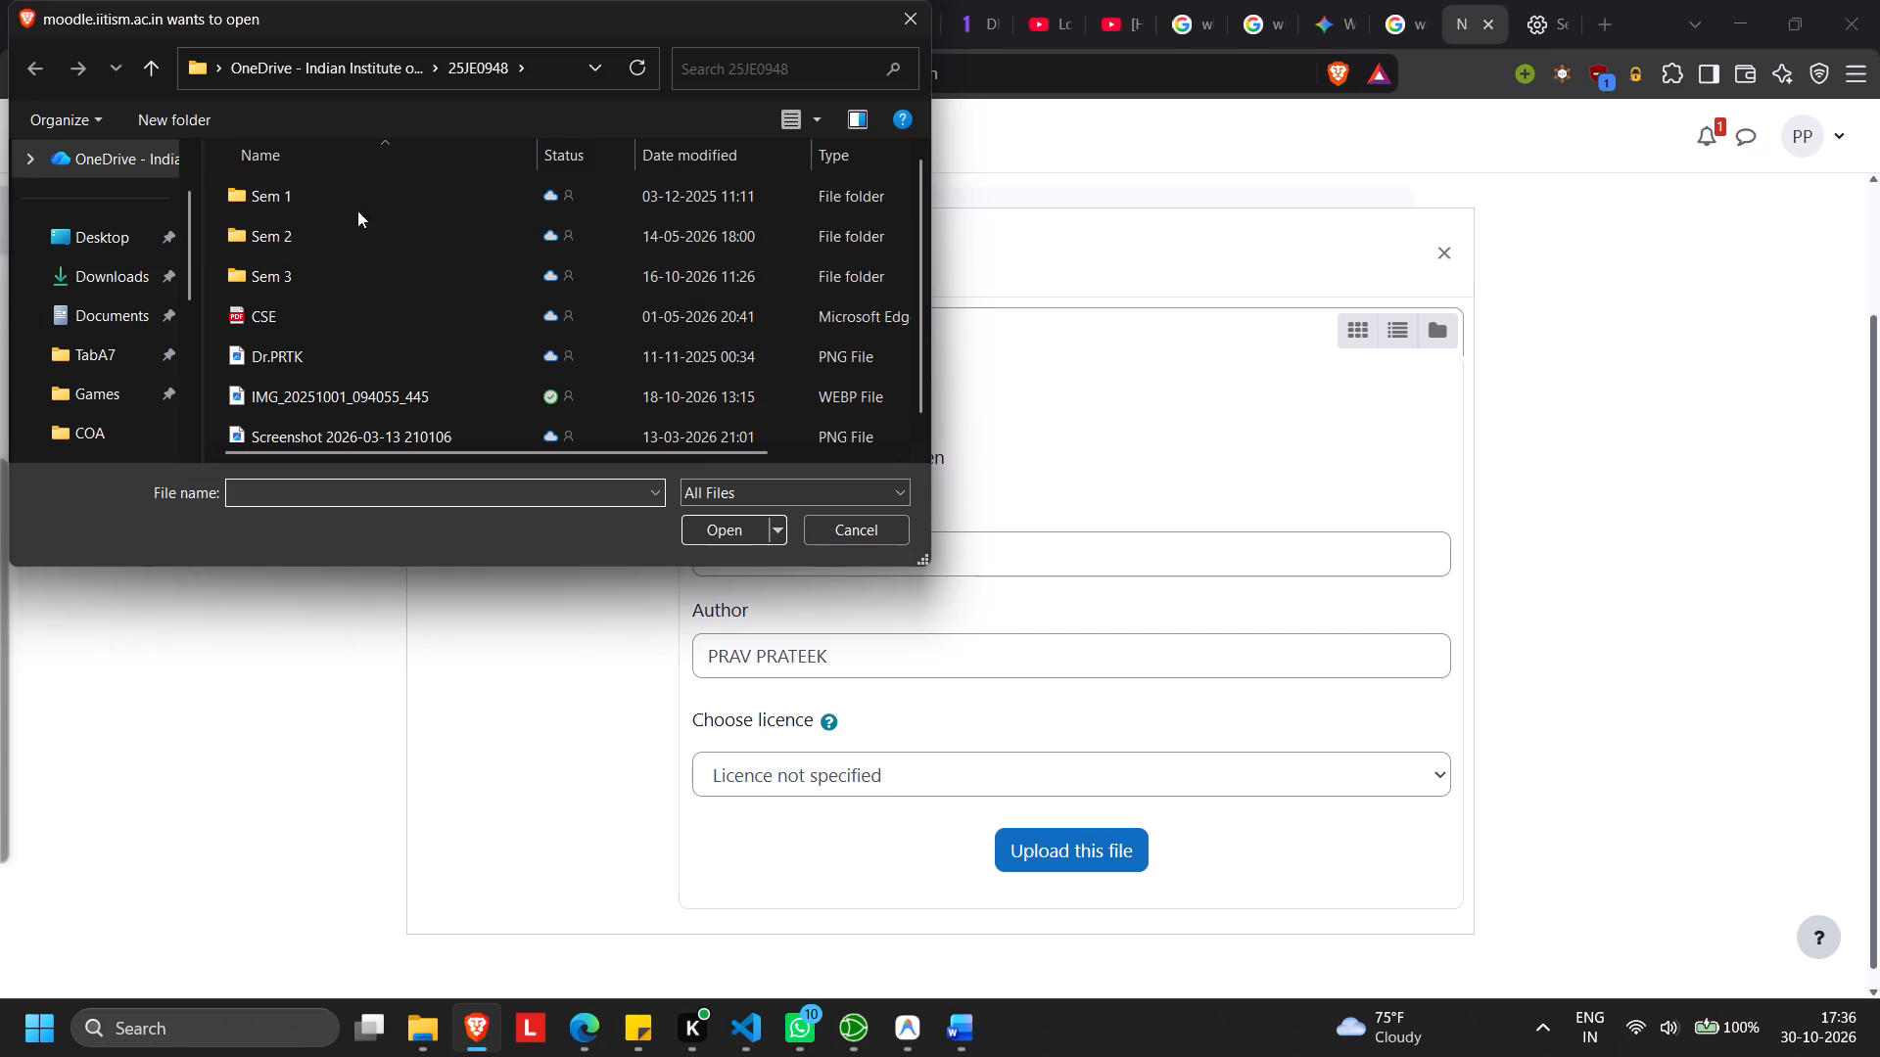
scroll(113, 338, down, 1)
click(123, 280)
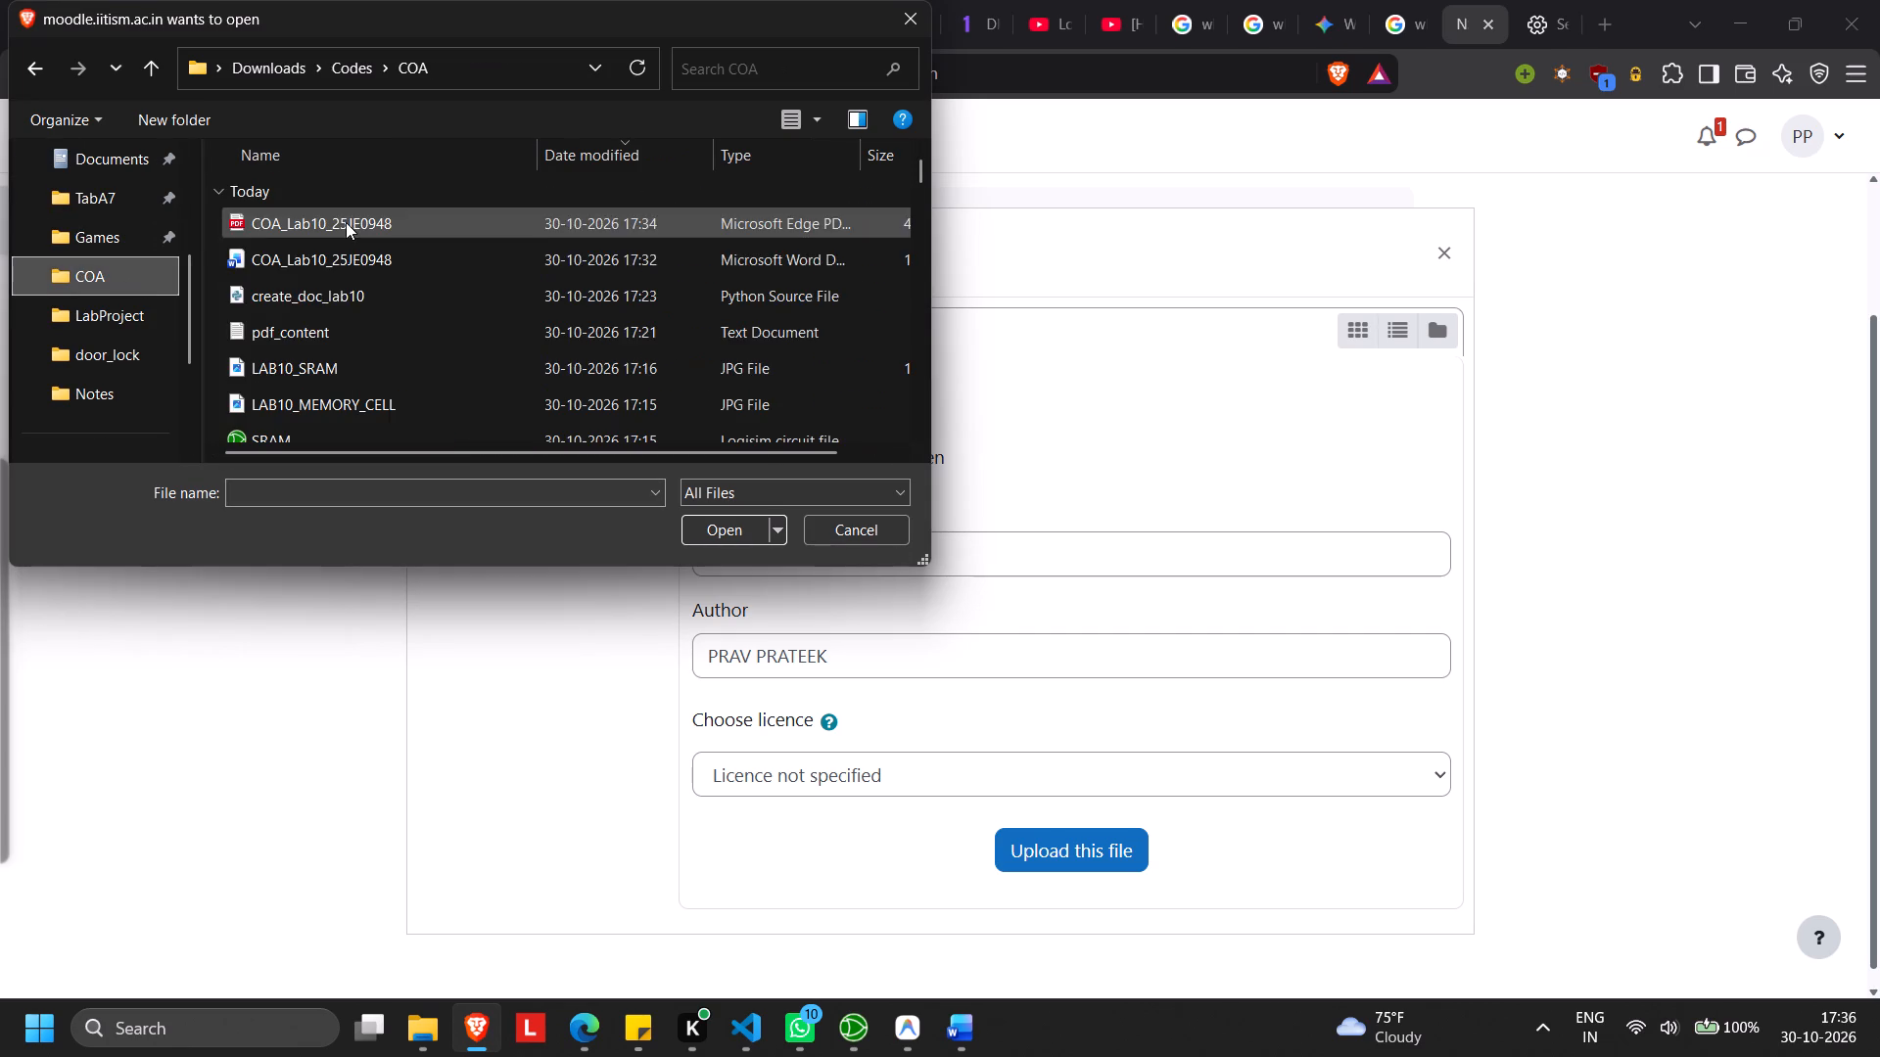
double_click(359, 439)
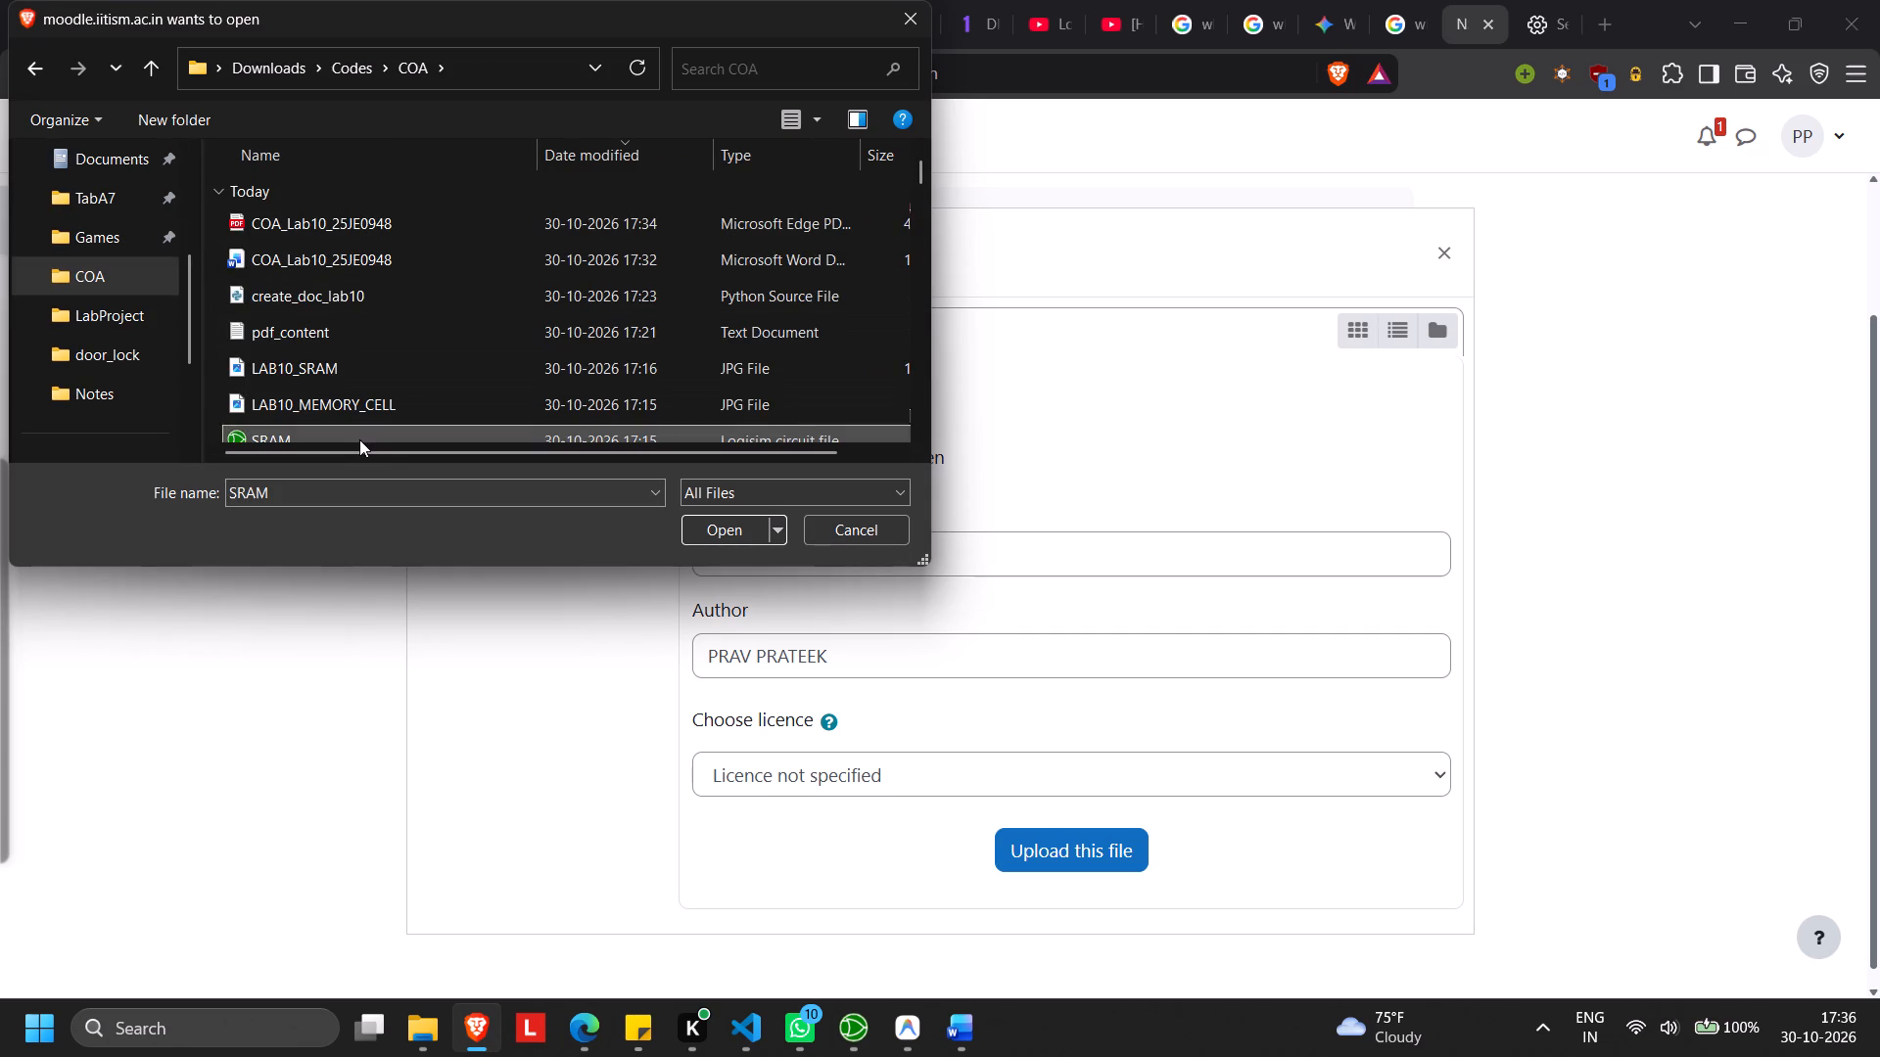
double_click(382, 410)
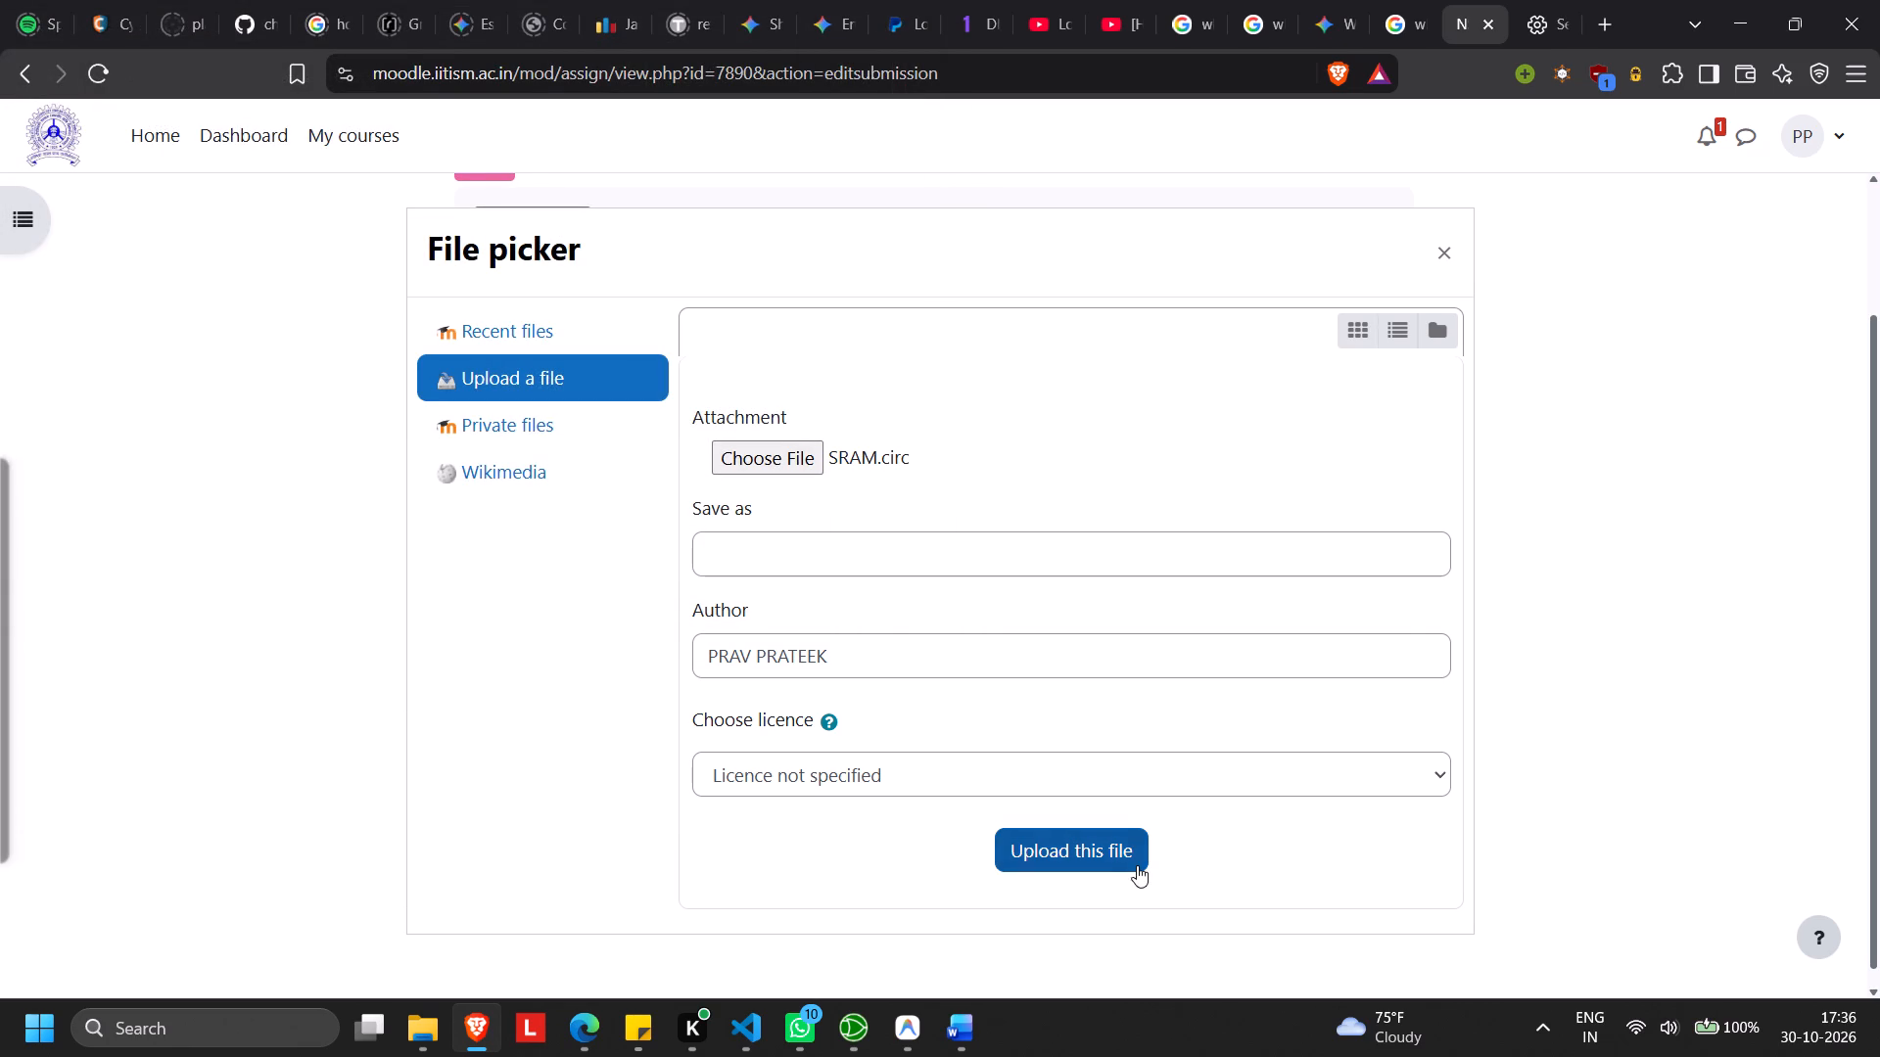
click(1085, 855)
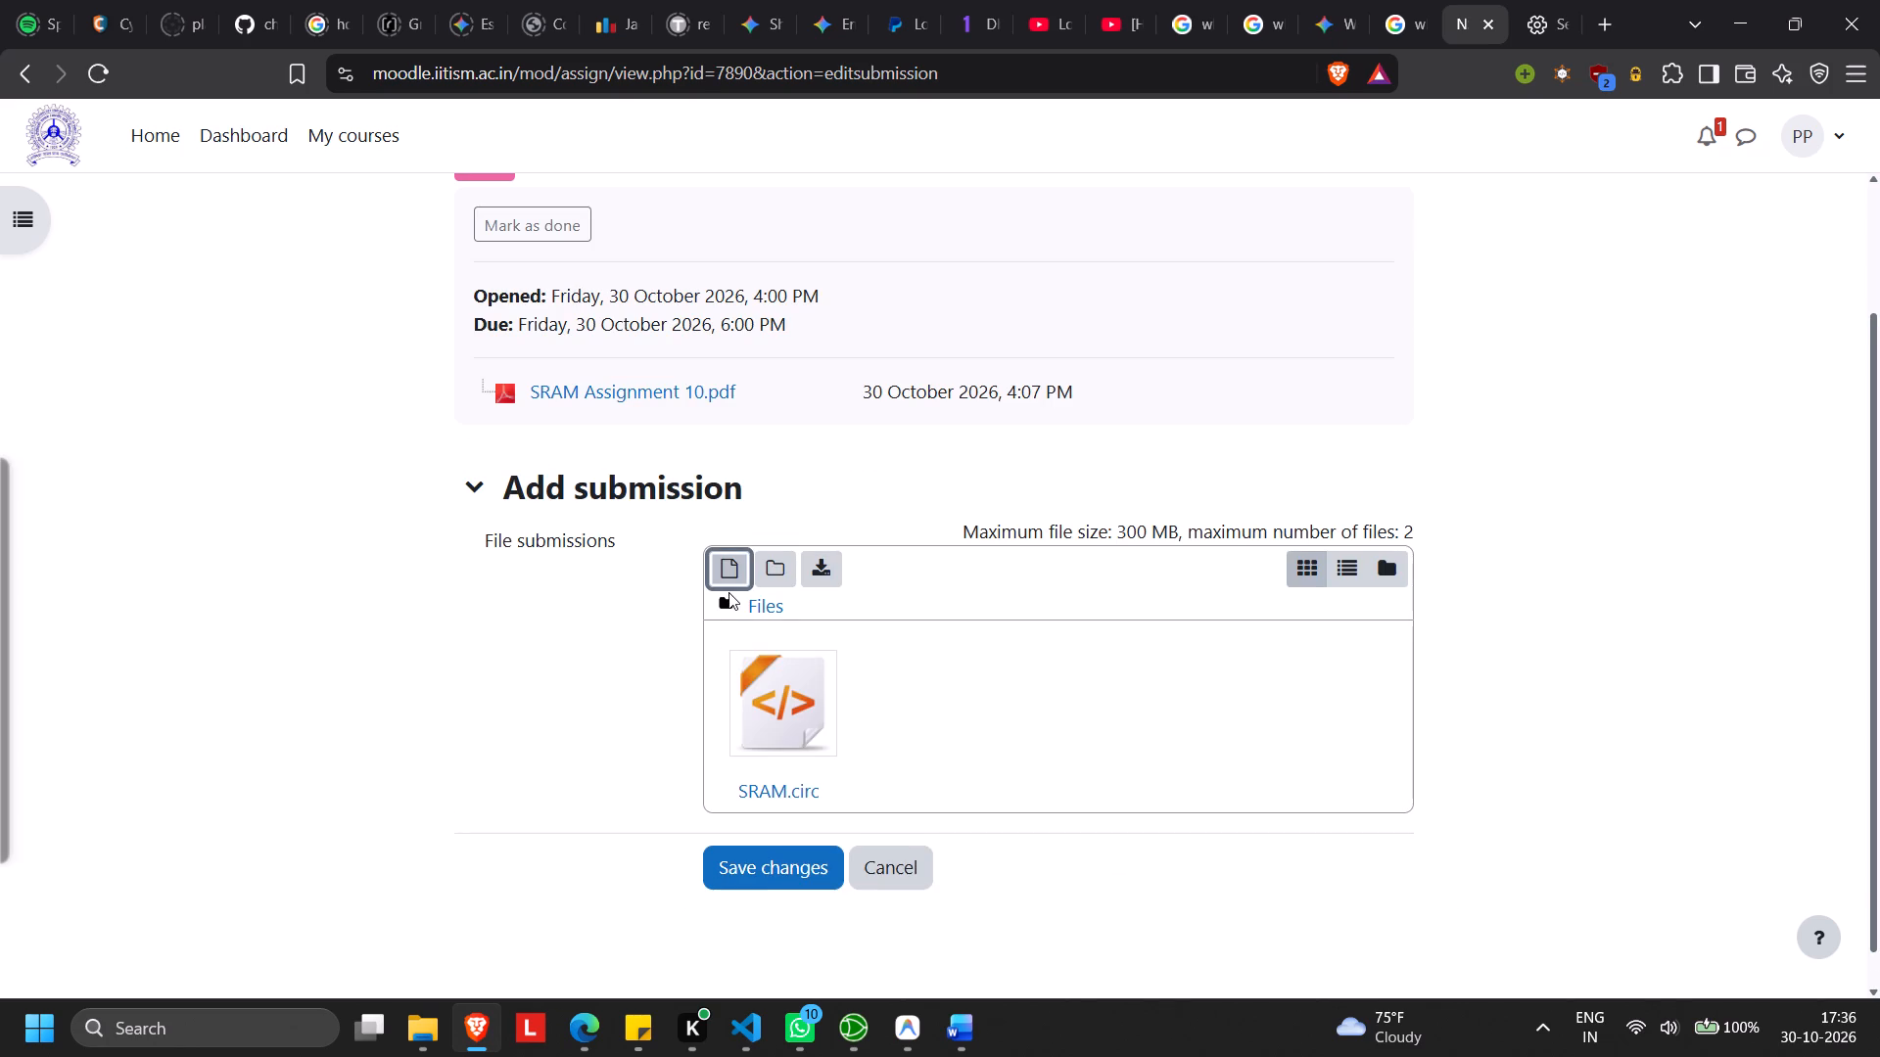
Upload the COA Lab 10 PDF report from the COA folder to the submission, named as the student ID followed by _Assign10.pdf.
scroll(758, 556, up, 1)
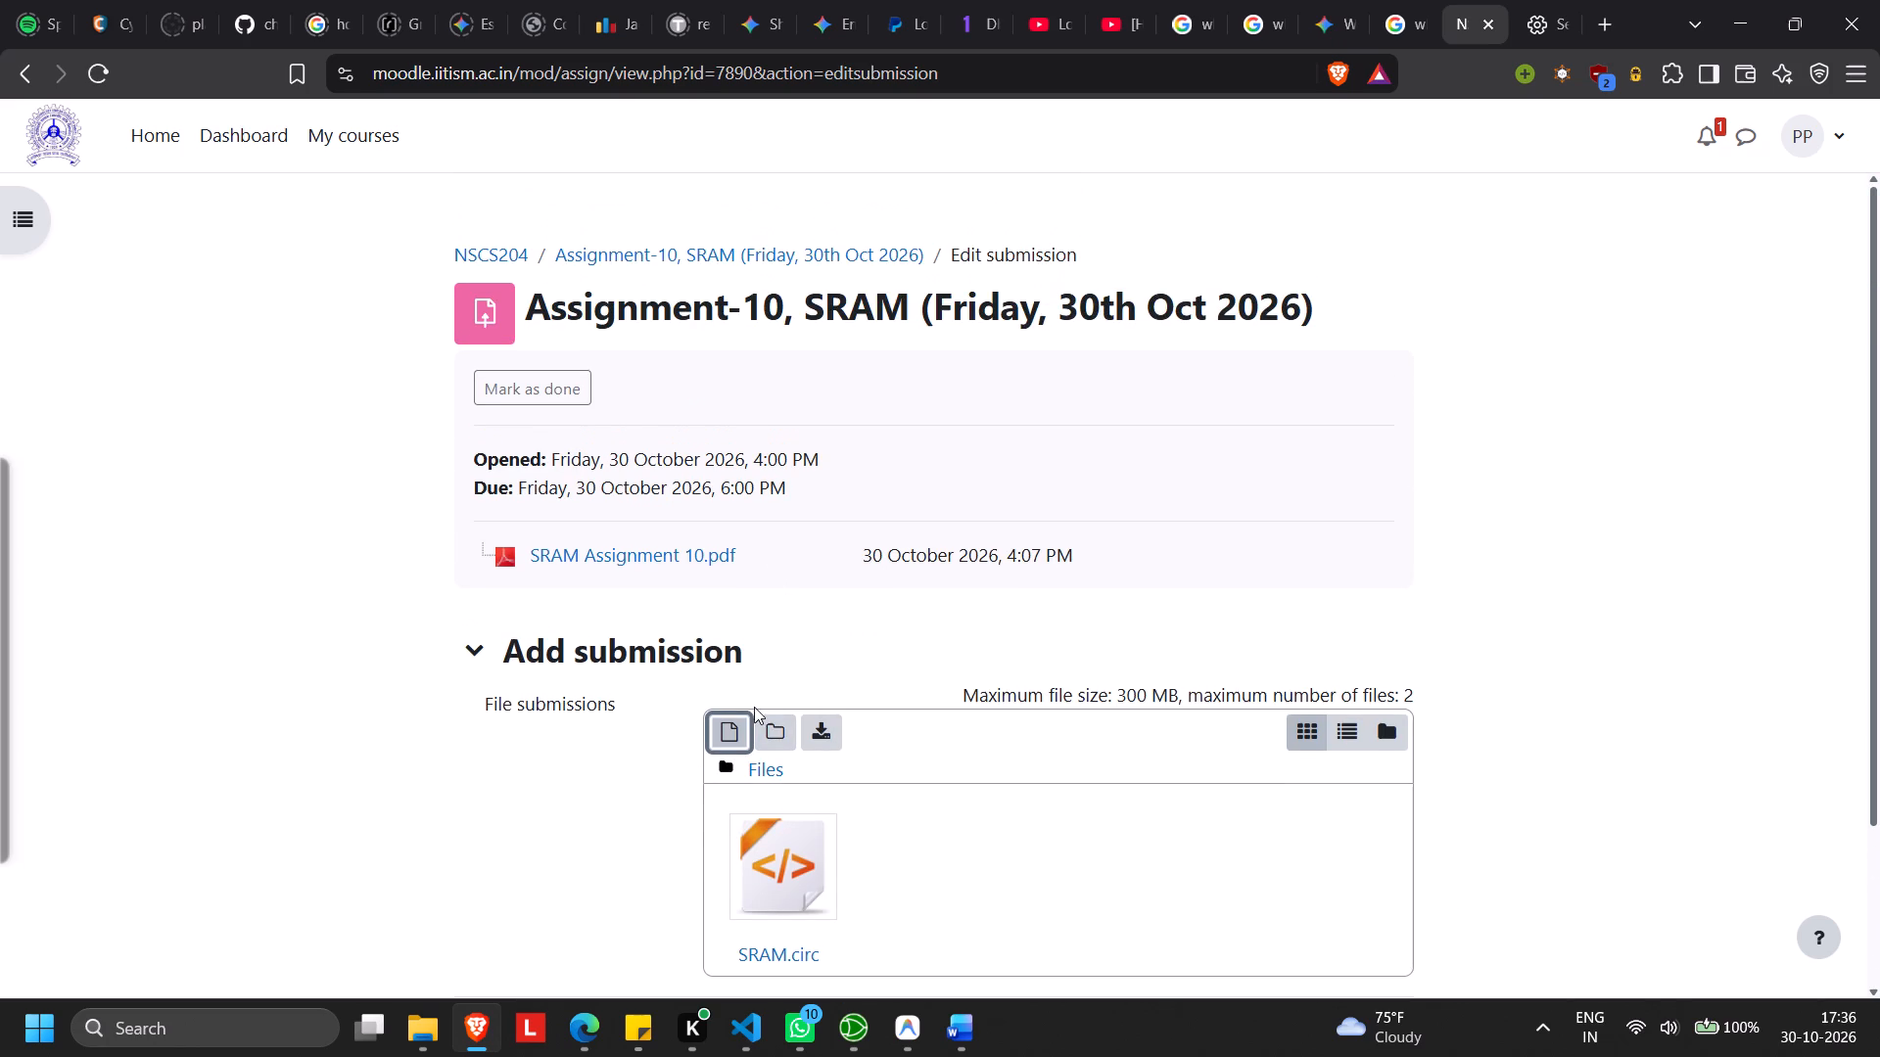
click(740, 726)
click(754, 470)
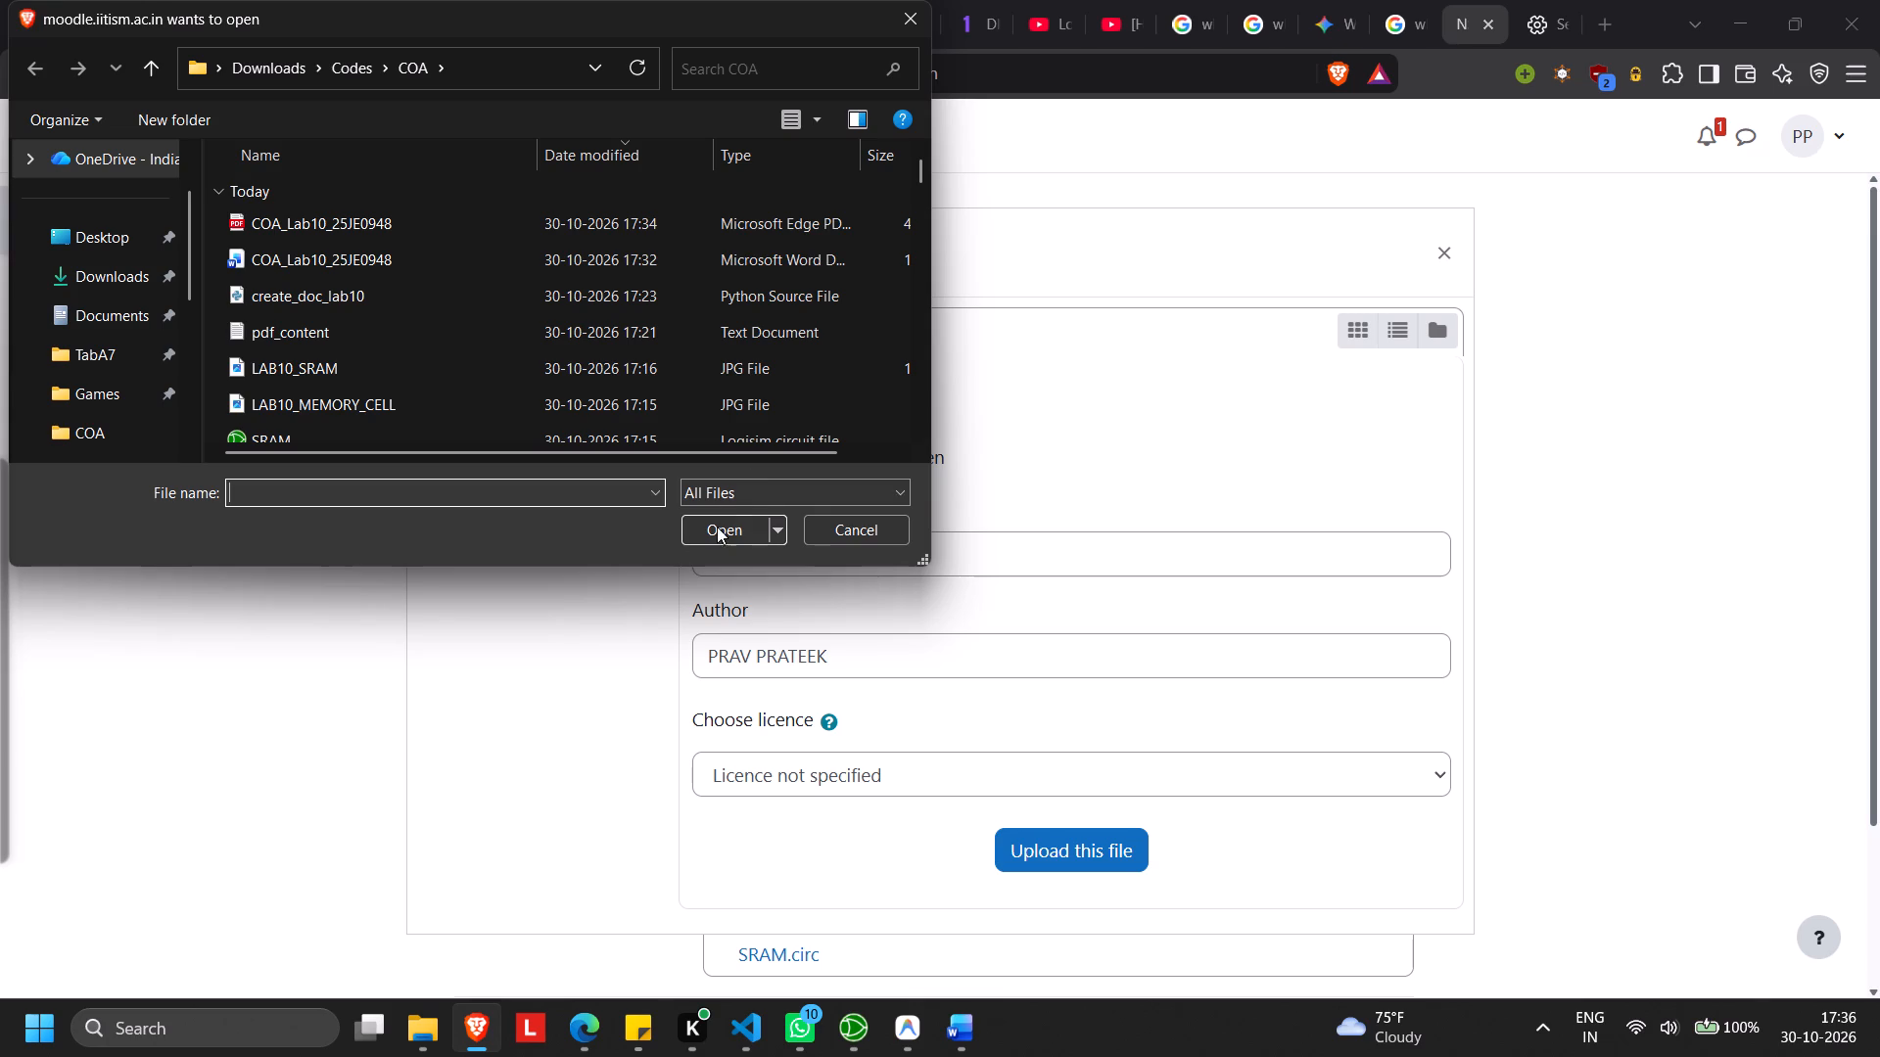
double_click(421, 237)
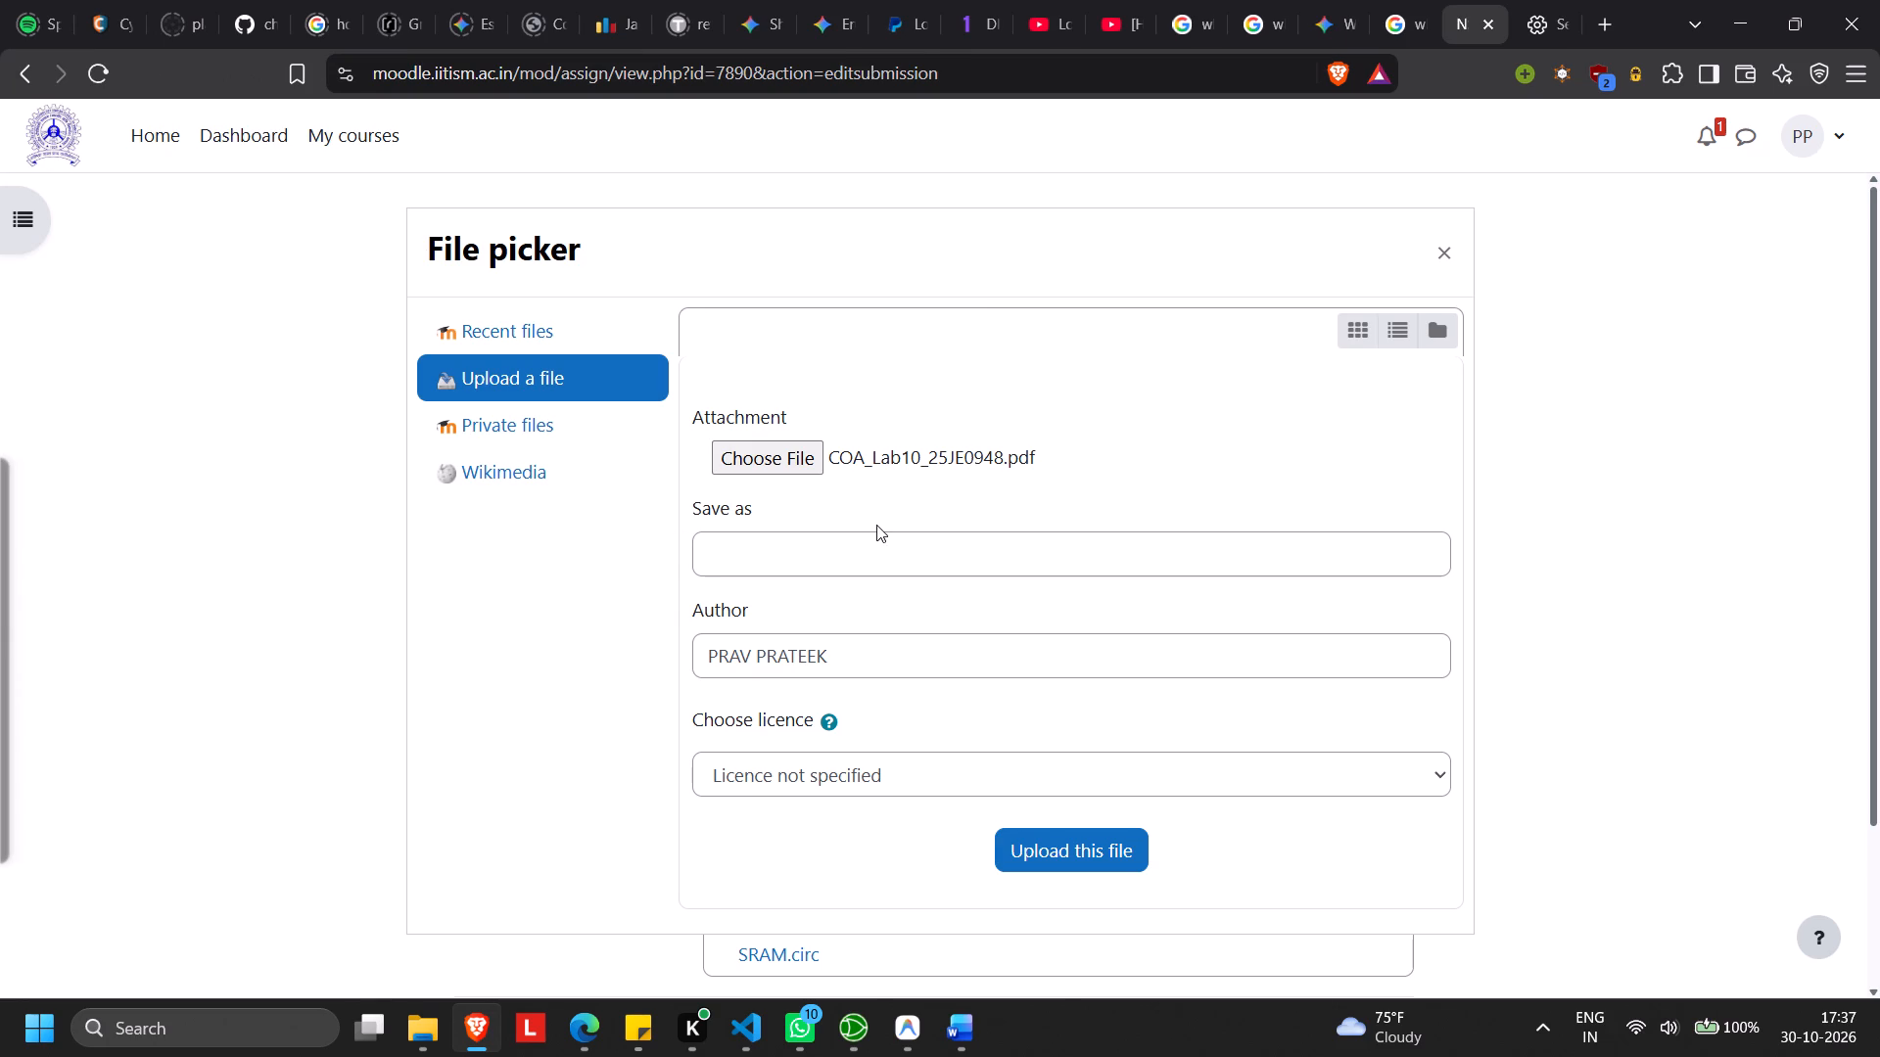
click(869, 555)
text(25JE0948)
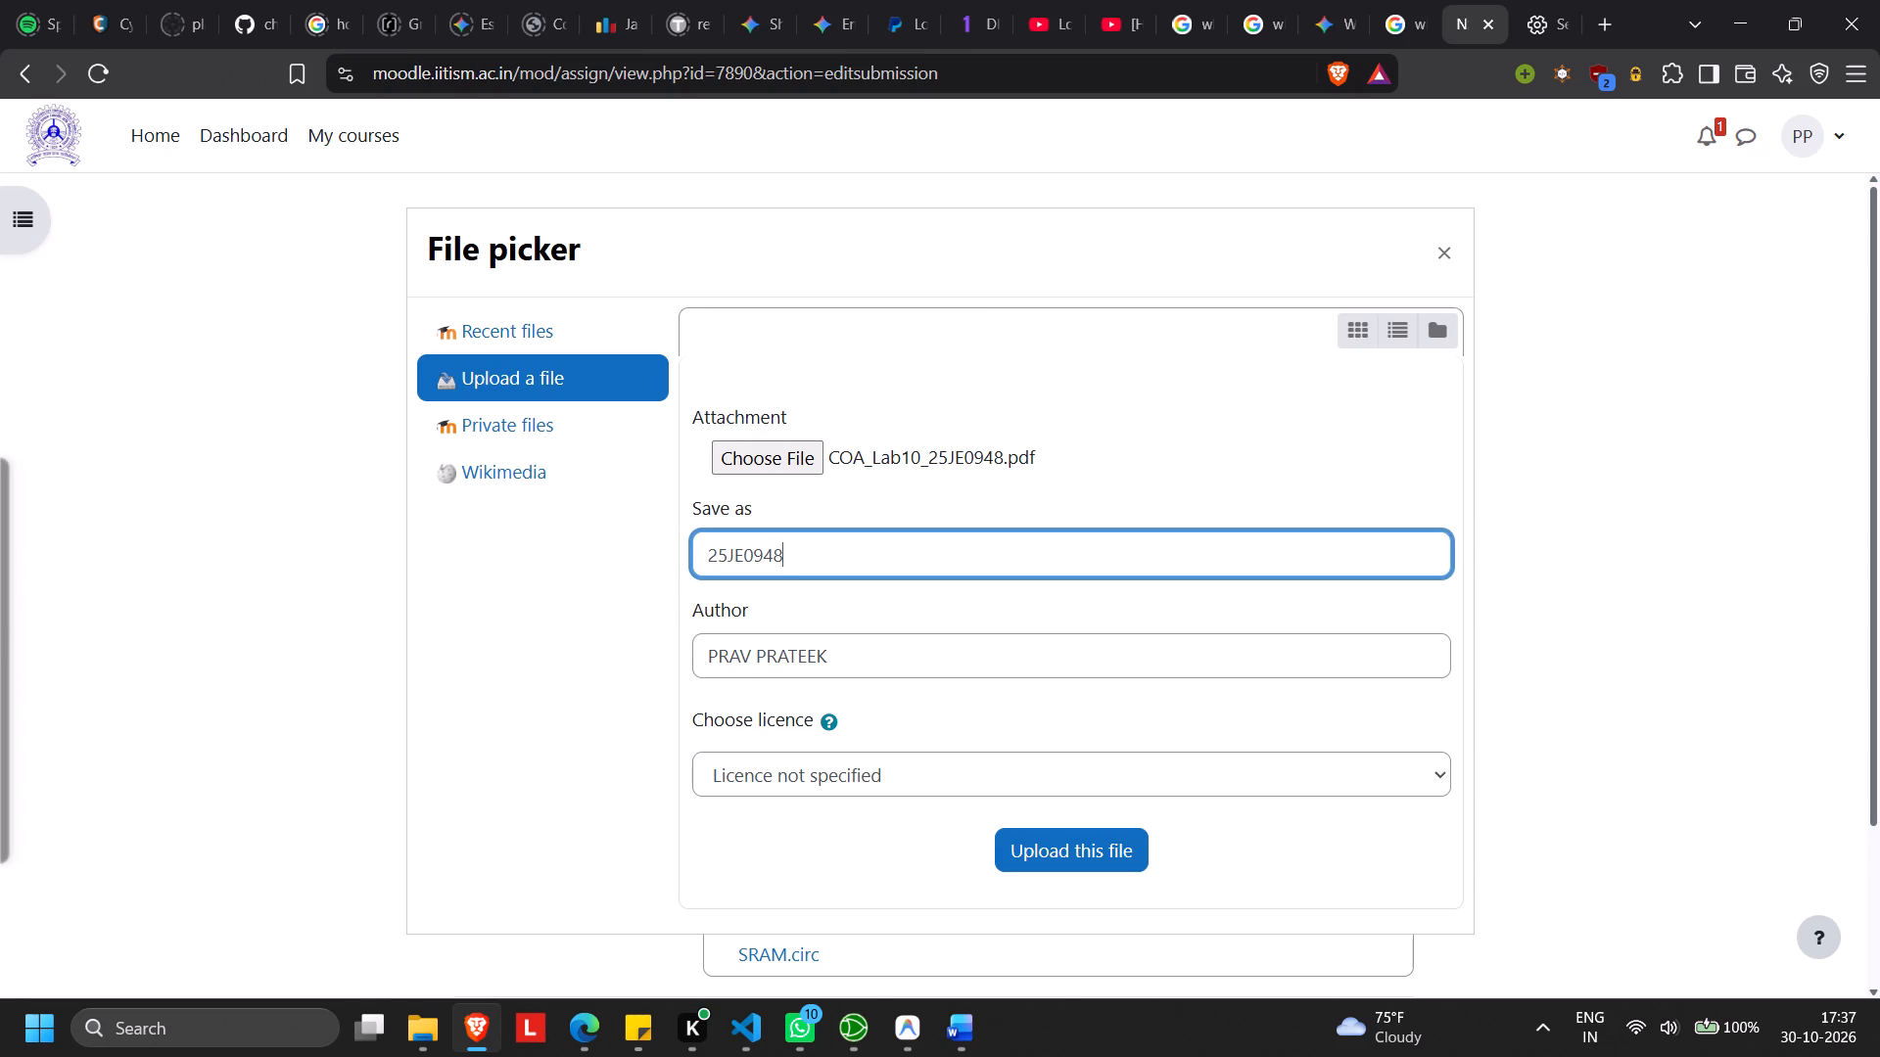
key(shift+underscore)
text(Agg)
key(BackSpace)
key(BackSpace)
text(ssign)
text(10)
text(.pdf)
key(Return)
click(1105, 846)
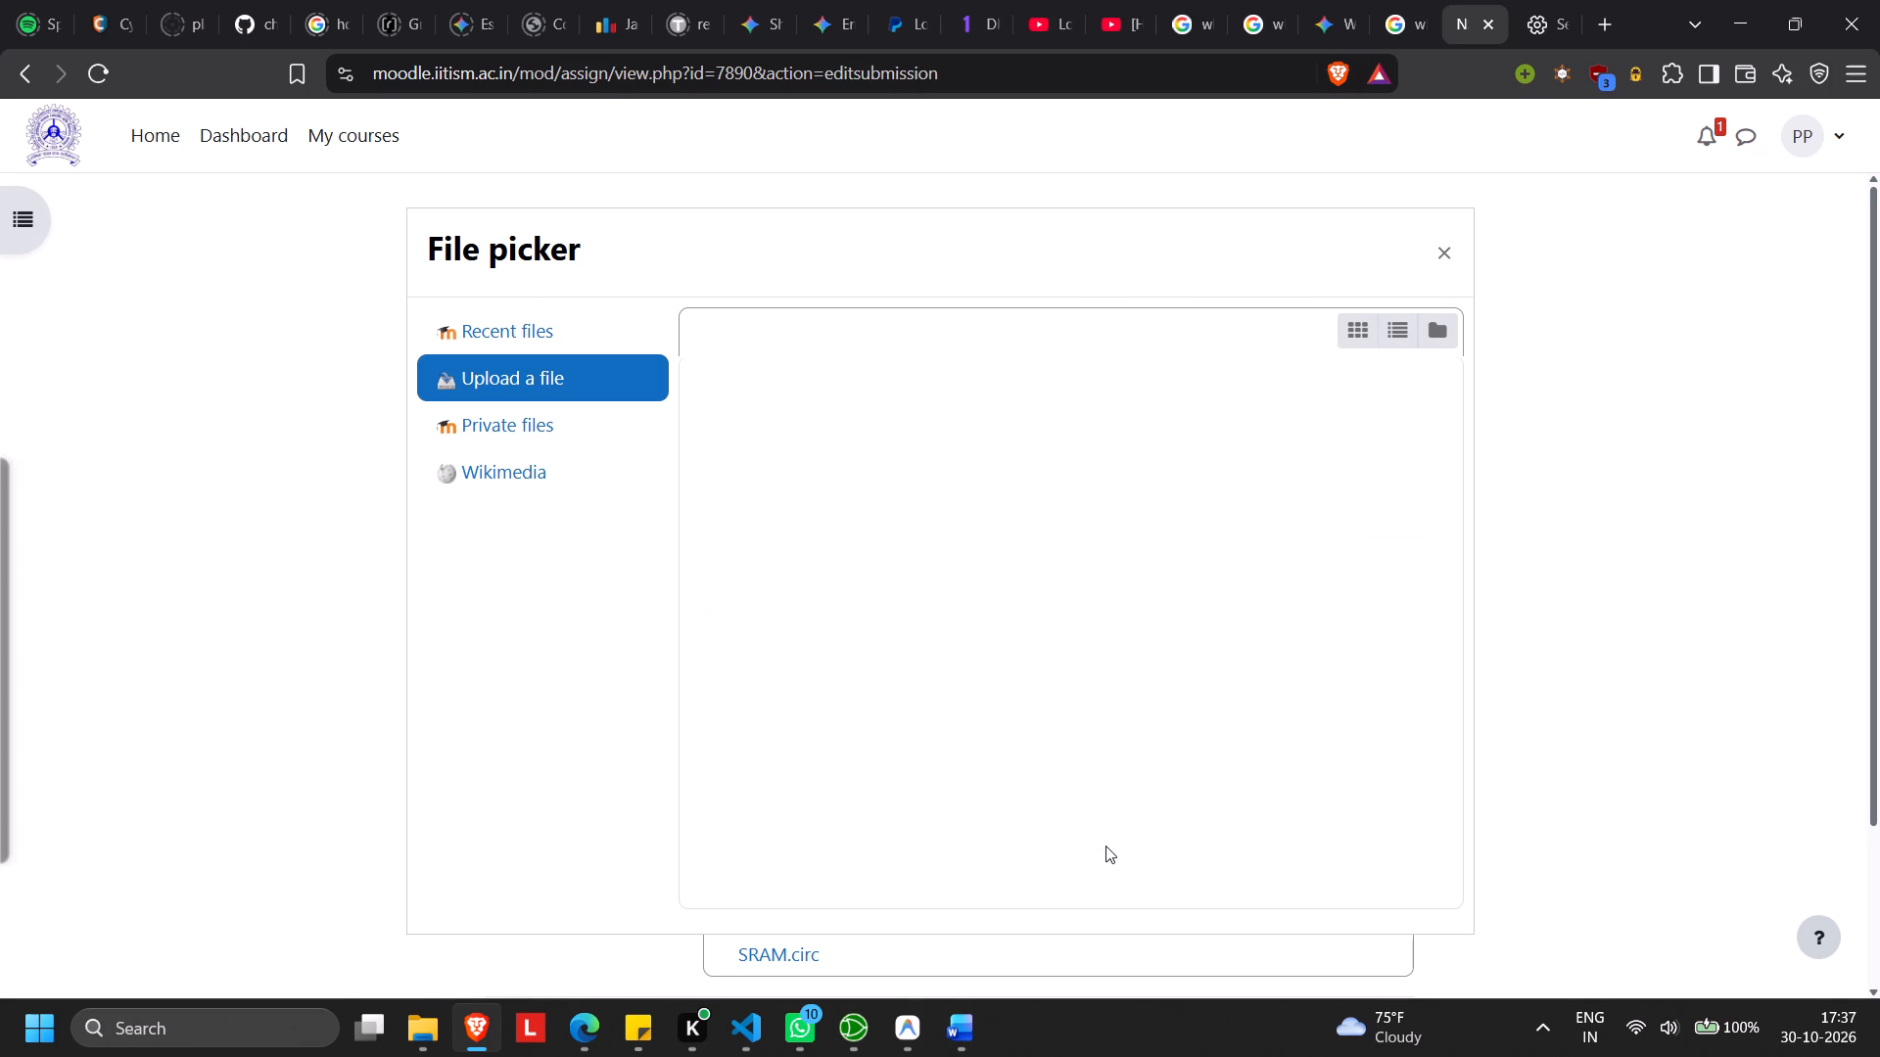
Save the Assignment-10 submission and close its browser tab.
scroll(1053, 843, down, 1)
click(795, 913)
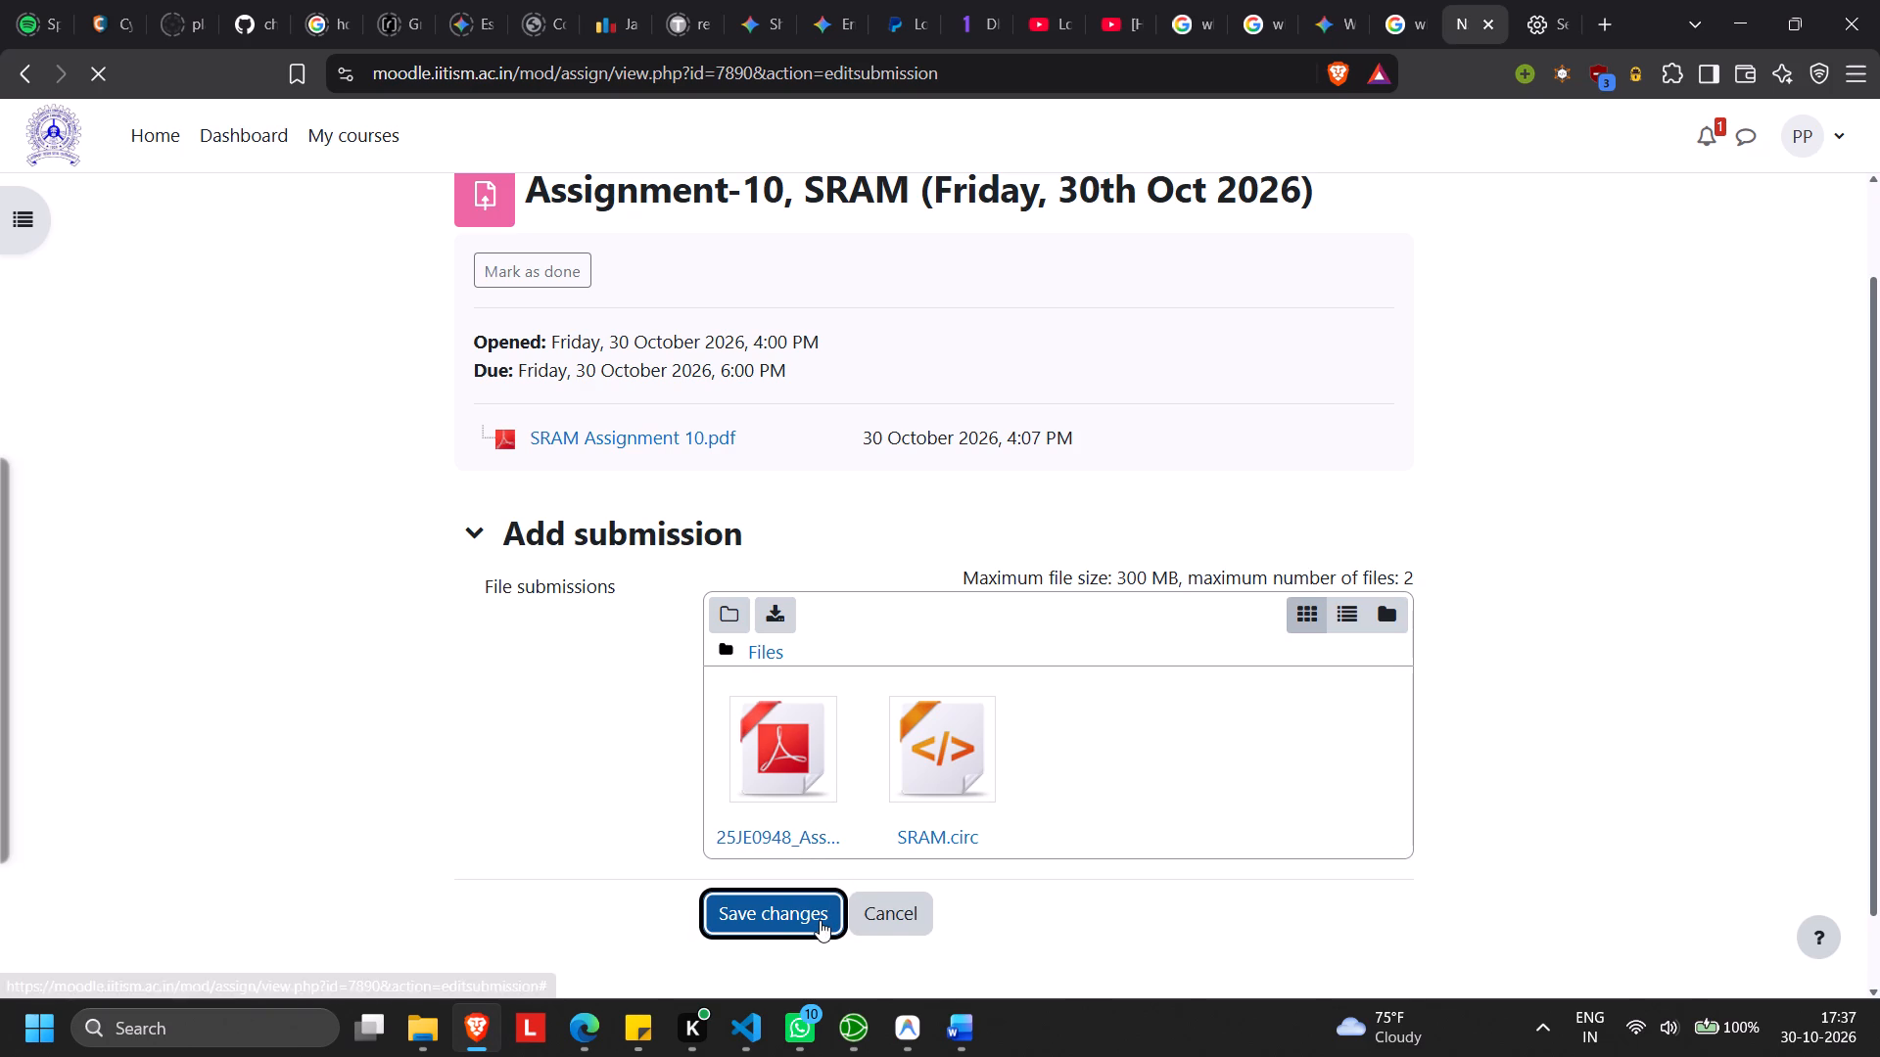
scroll(820, 920, down, 3)
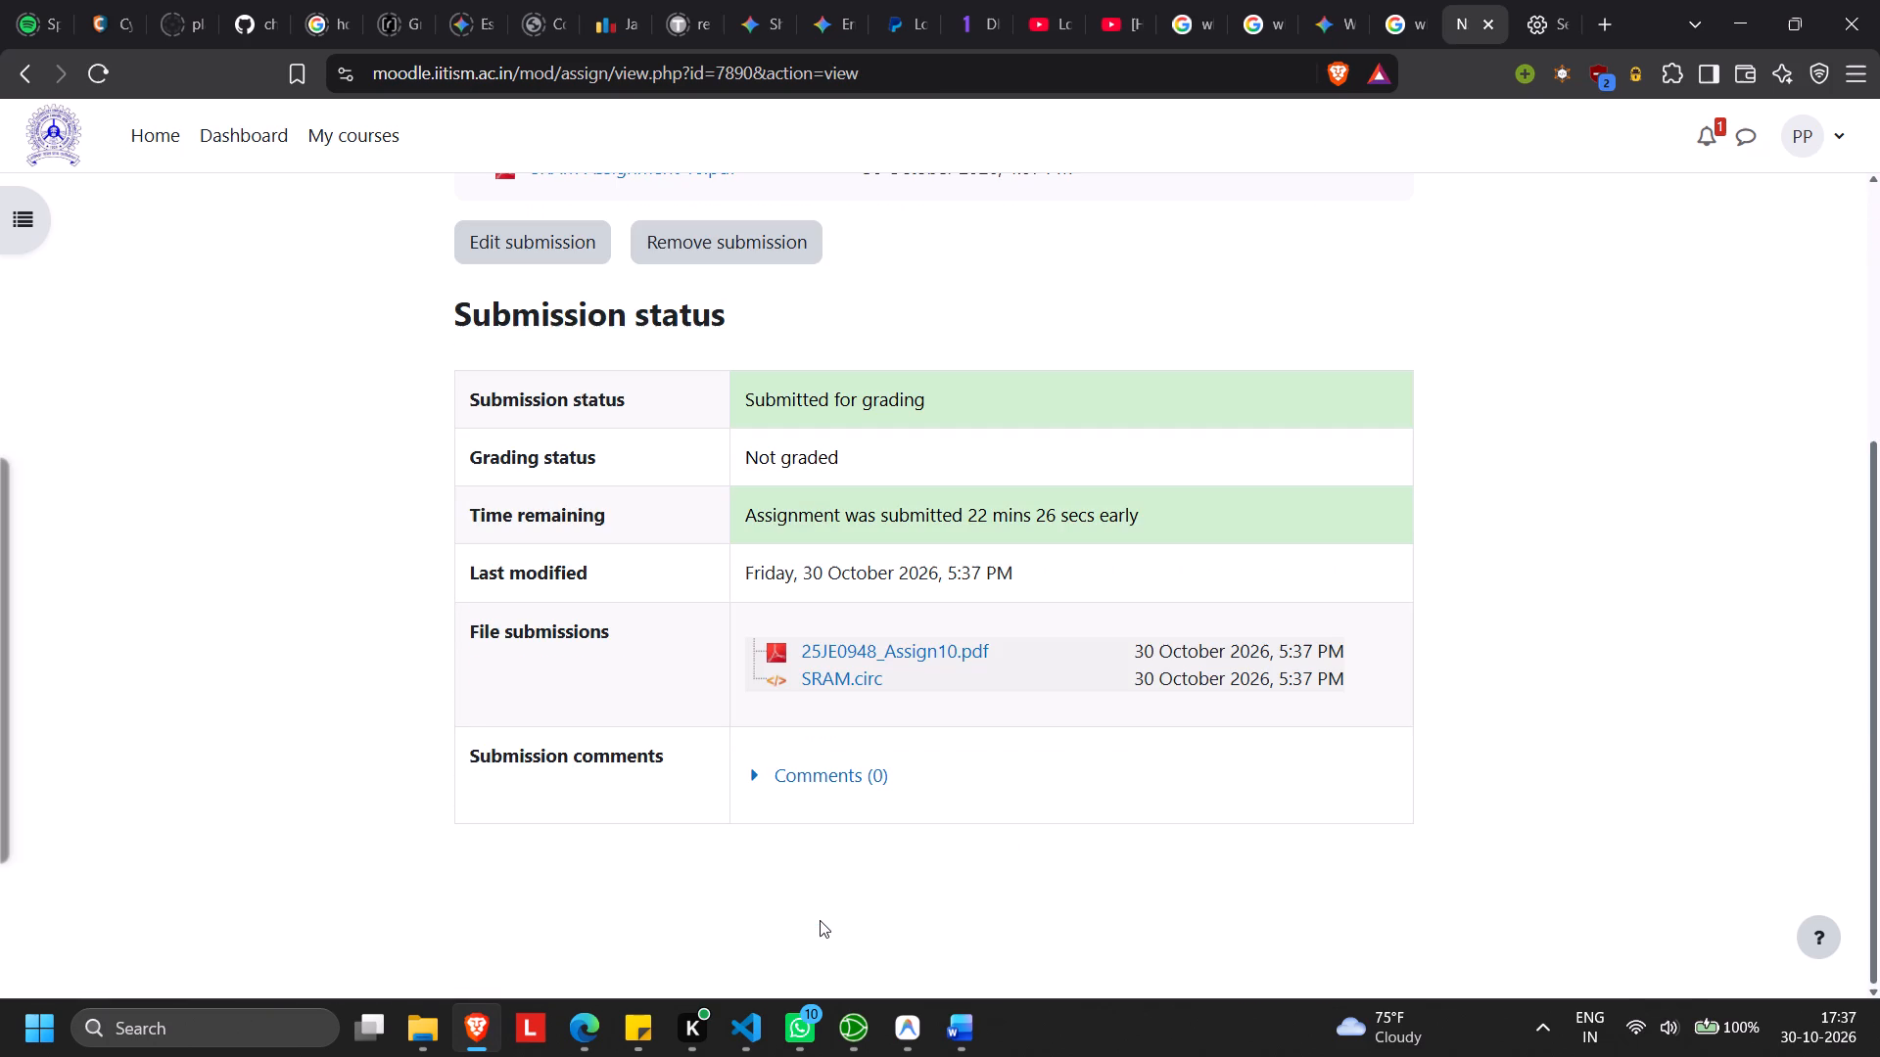
key(ctrl+w)
Set the secure DNS provider to OpenDNS in the browser's security settings.
key(Down)
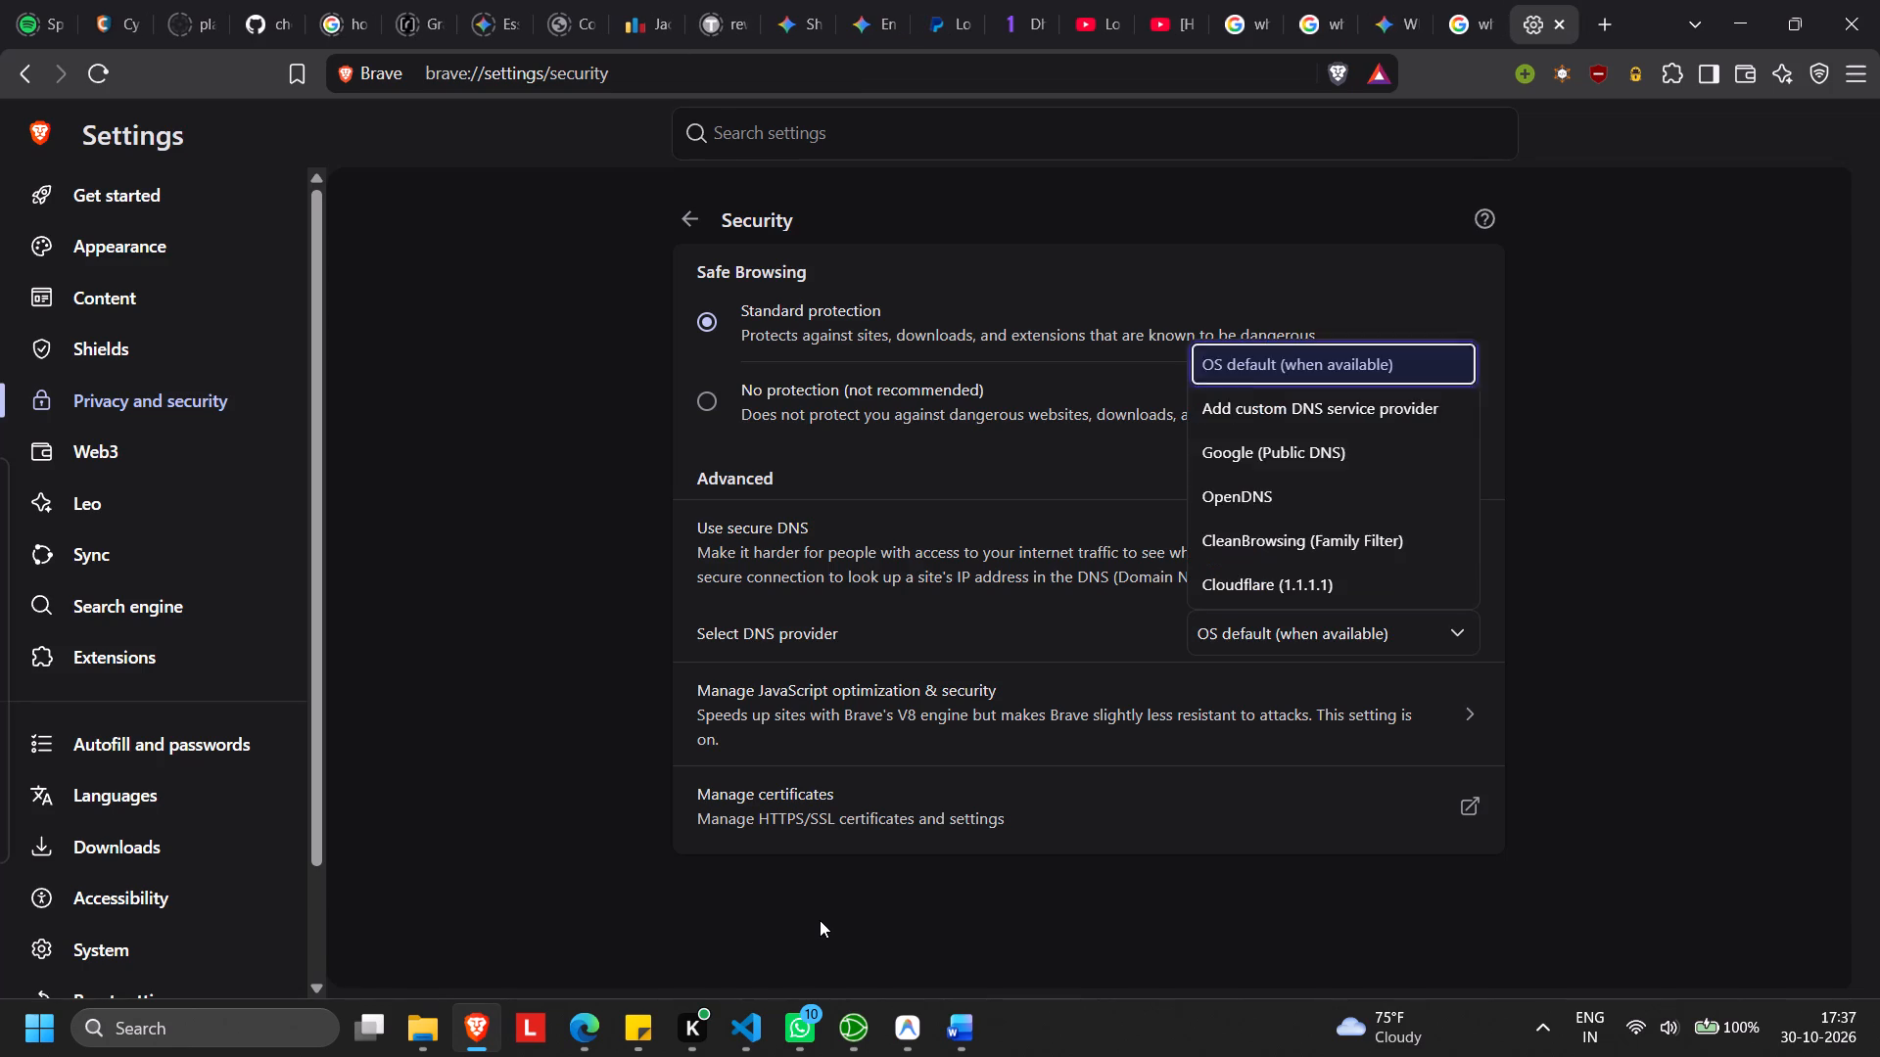
key(Down)
key(Down)
key(Down)
key(Down)
key(Up)
key(Return)
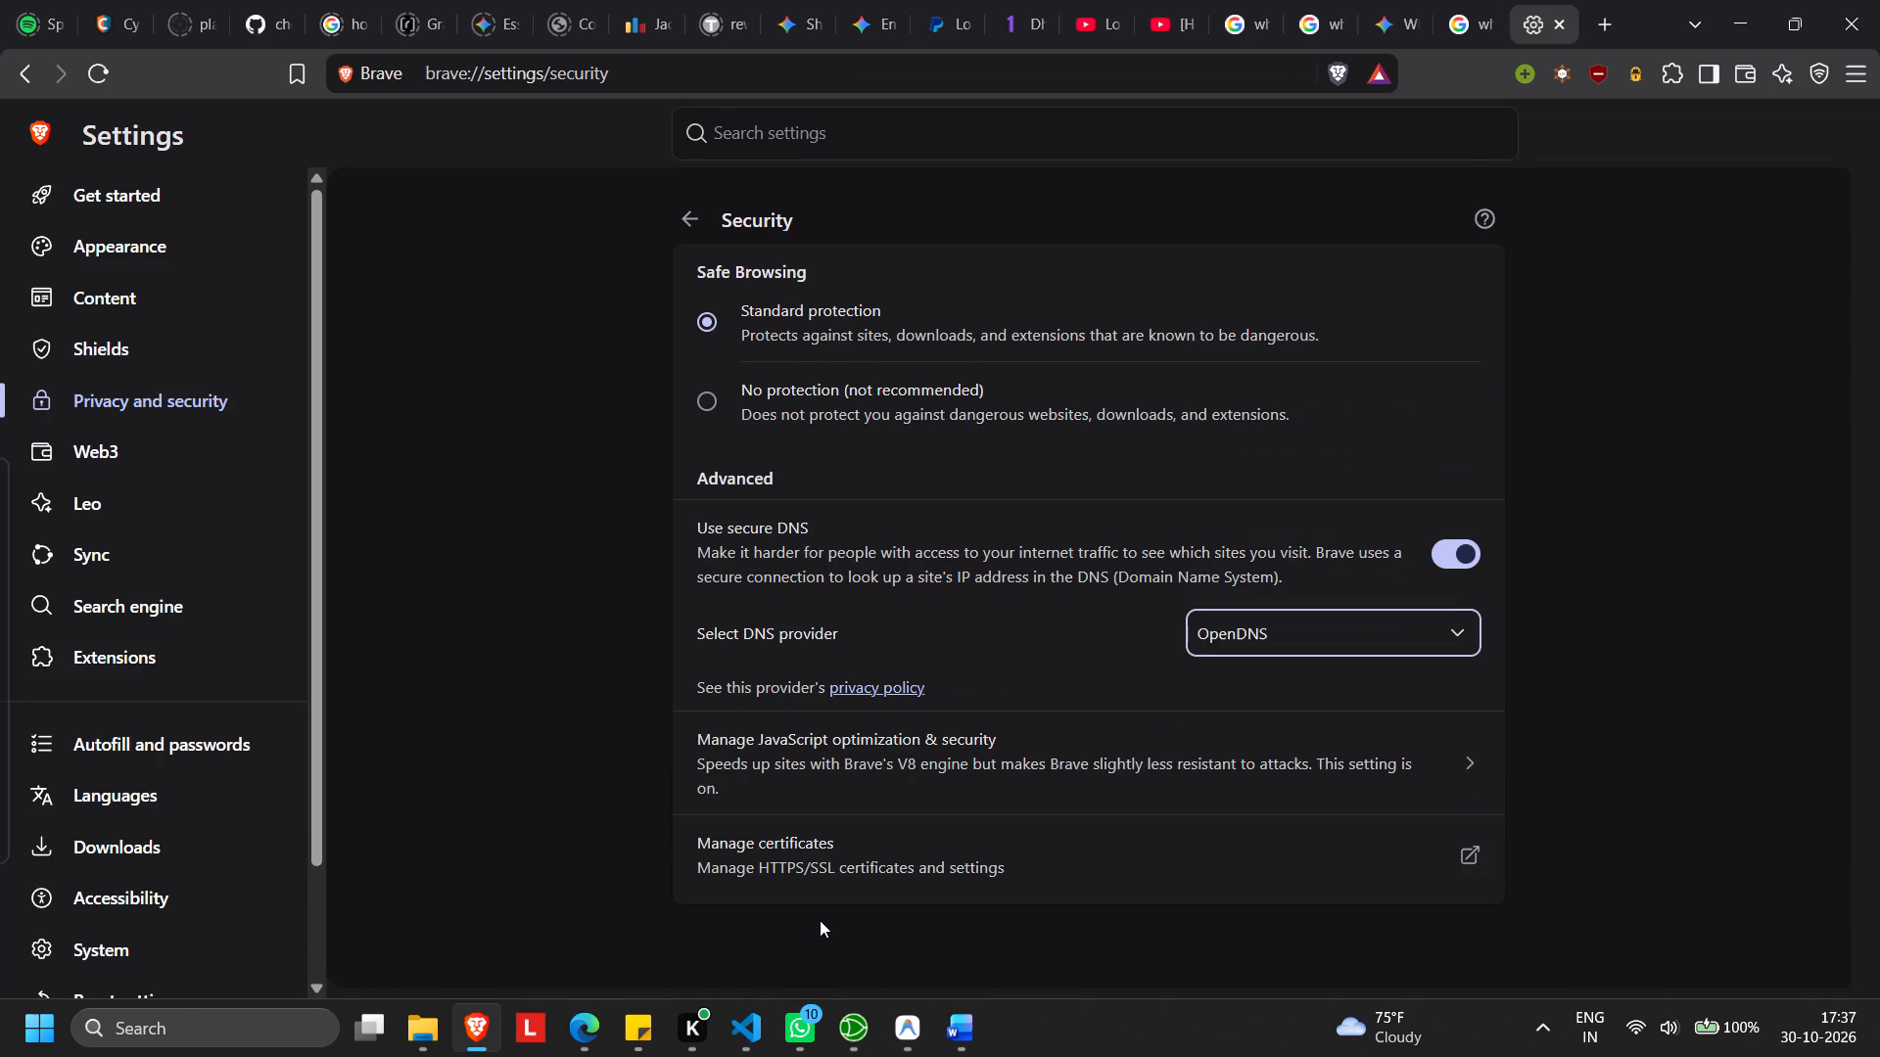
Close the browser's Settings tab and the neighbouring Gemini and Google search tabs, back to the YouTube stream.
key(ctrl+w)
key(ctrl+w)
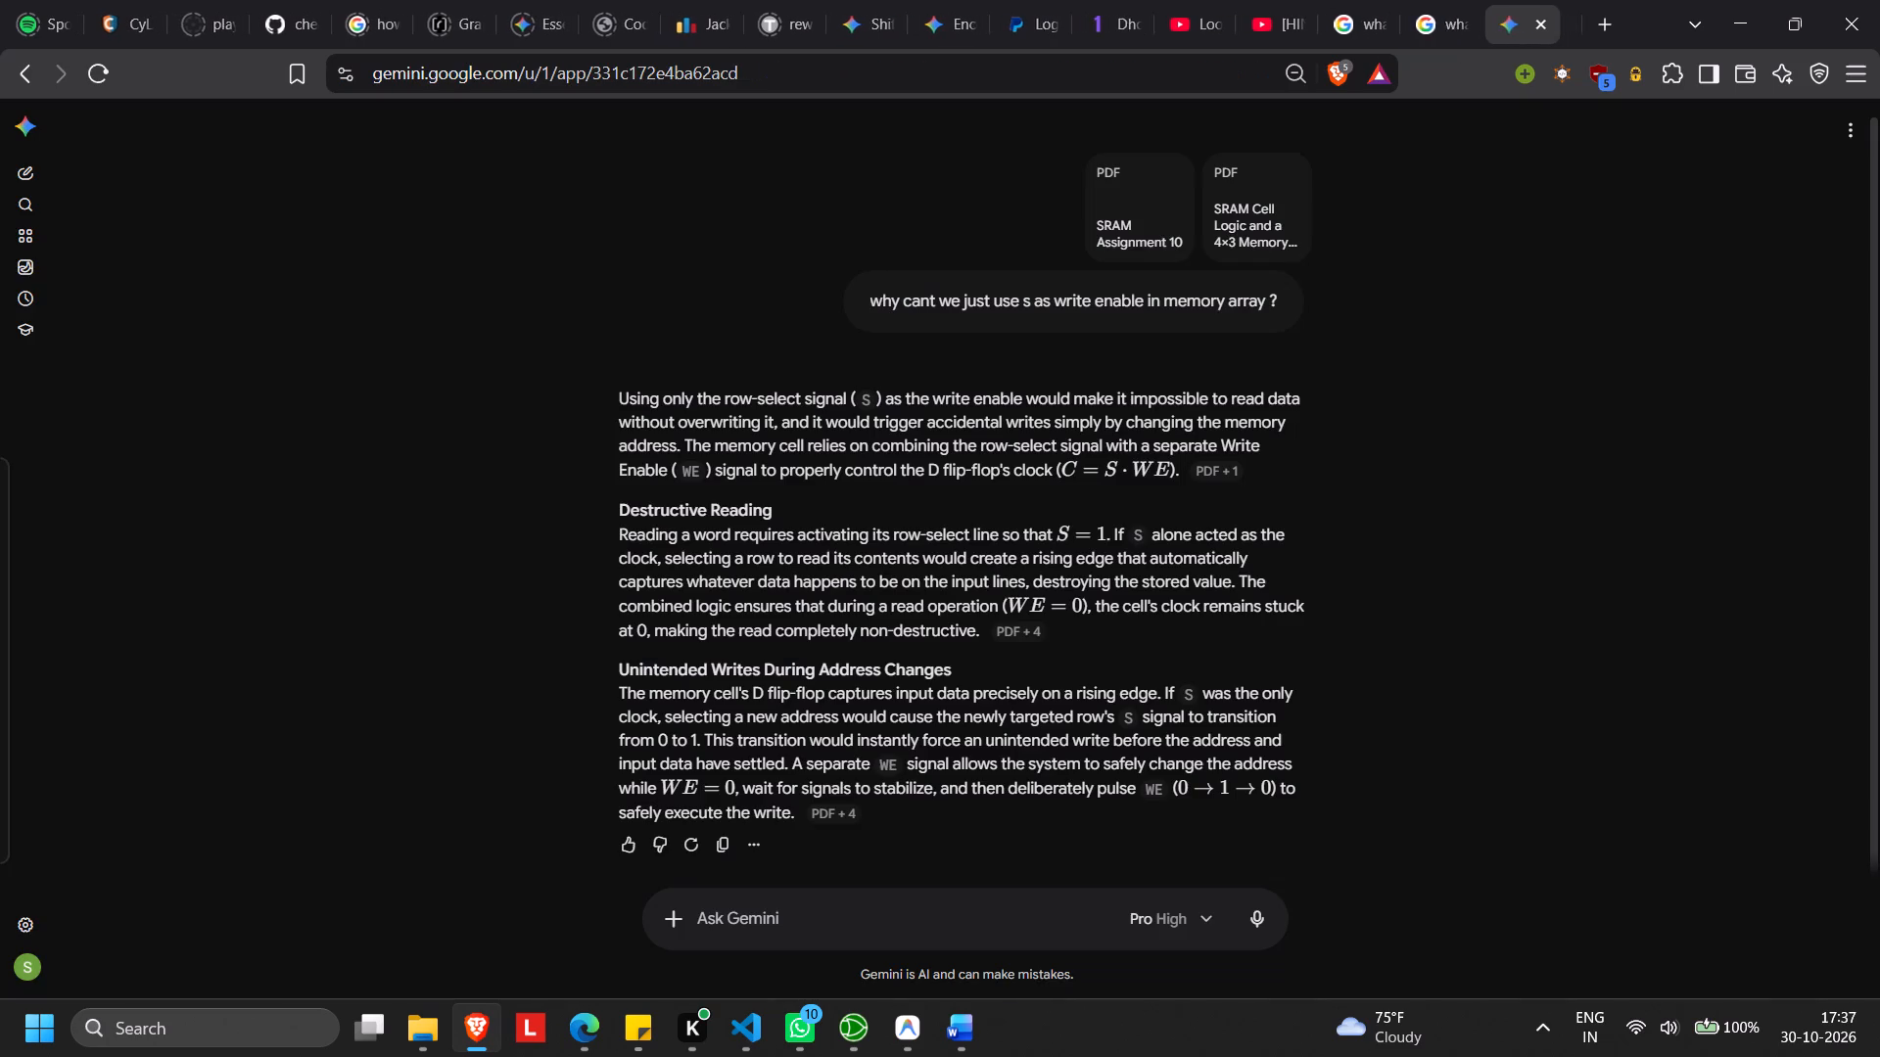
key(ctrl+w)
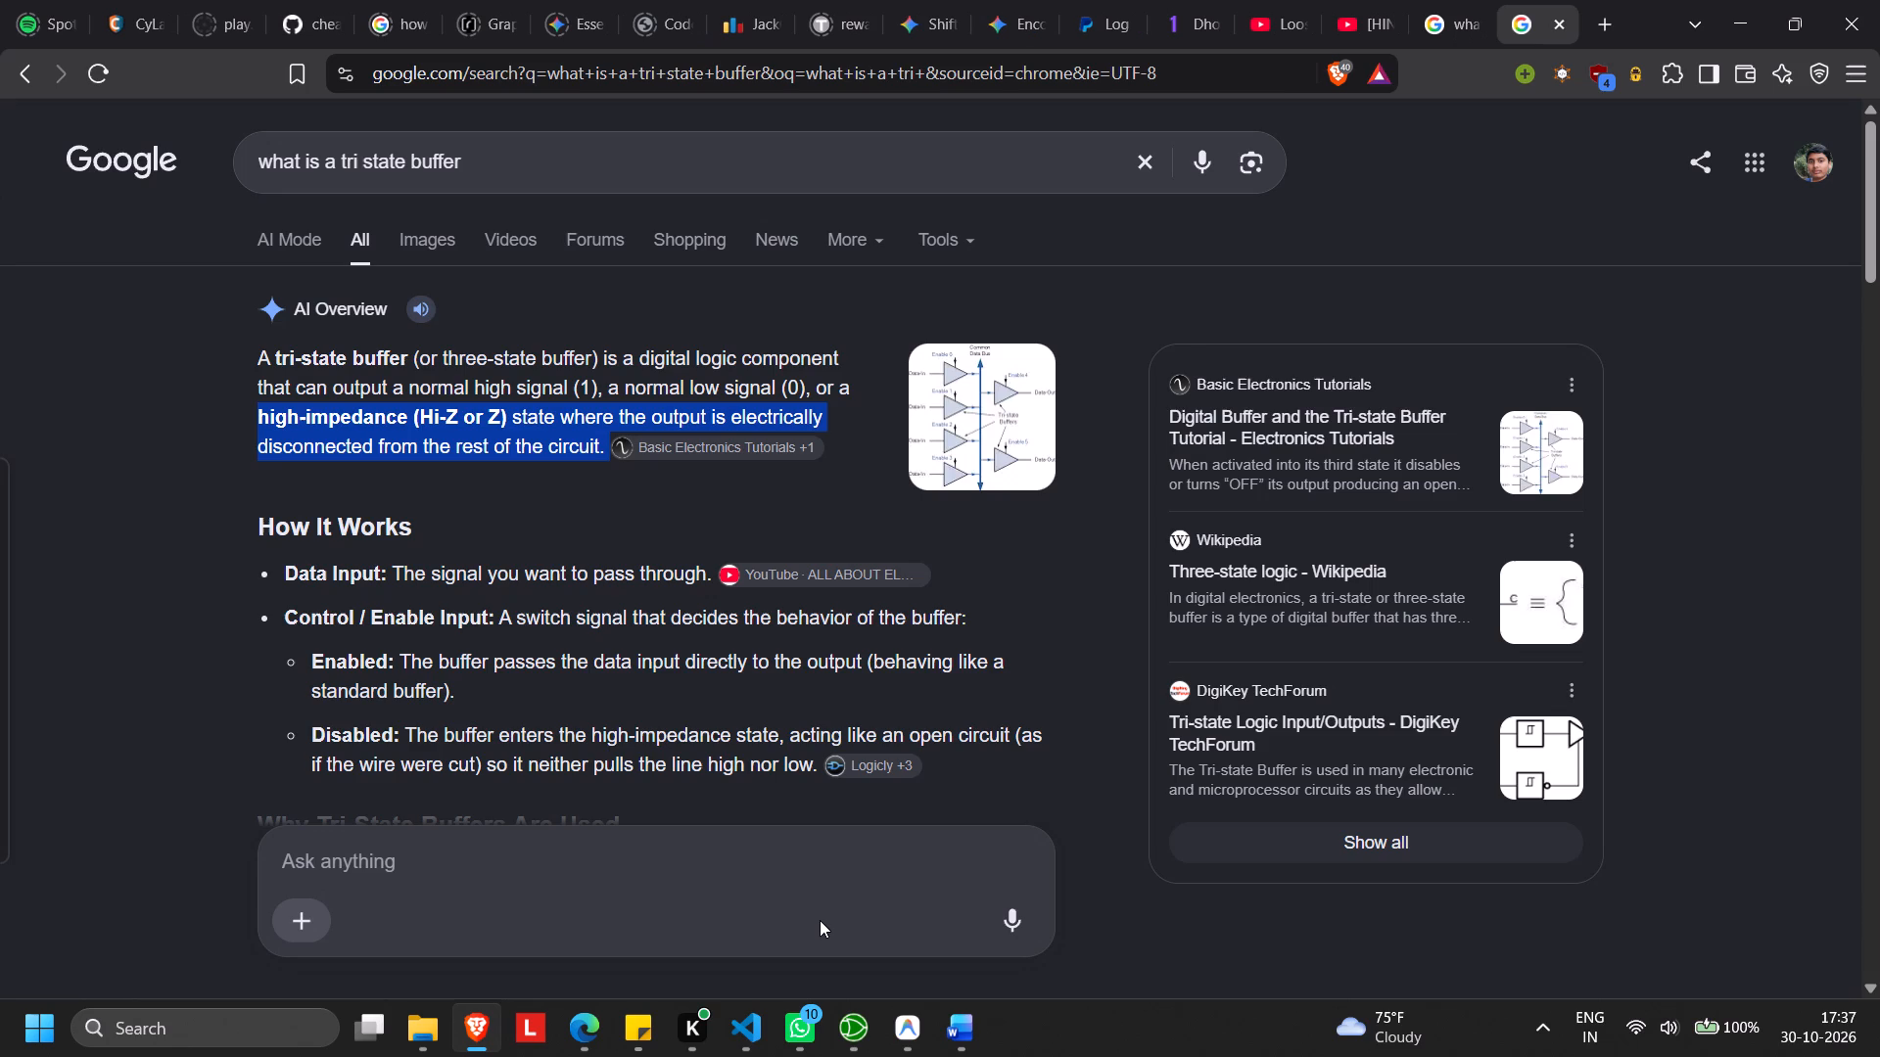
key(ctrl+w)
key(ctrl+w)
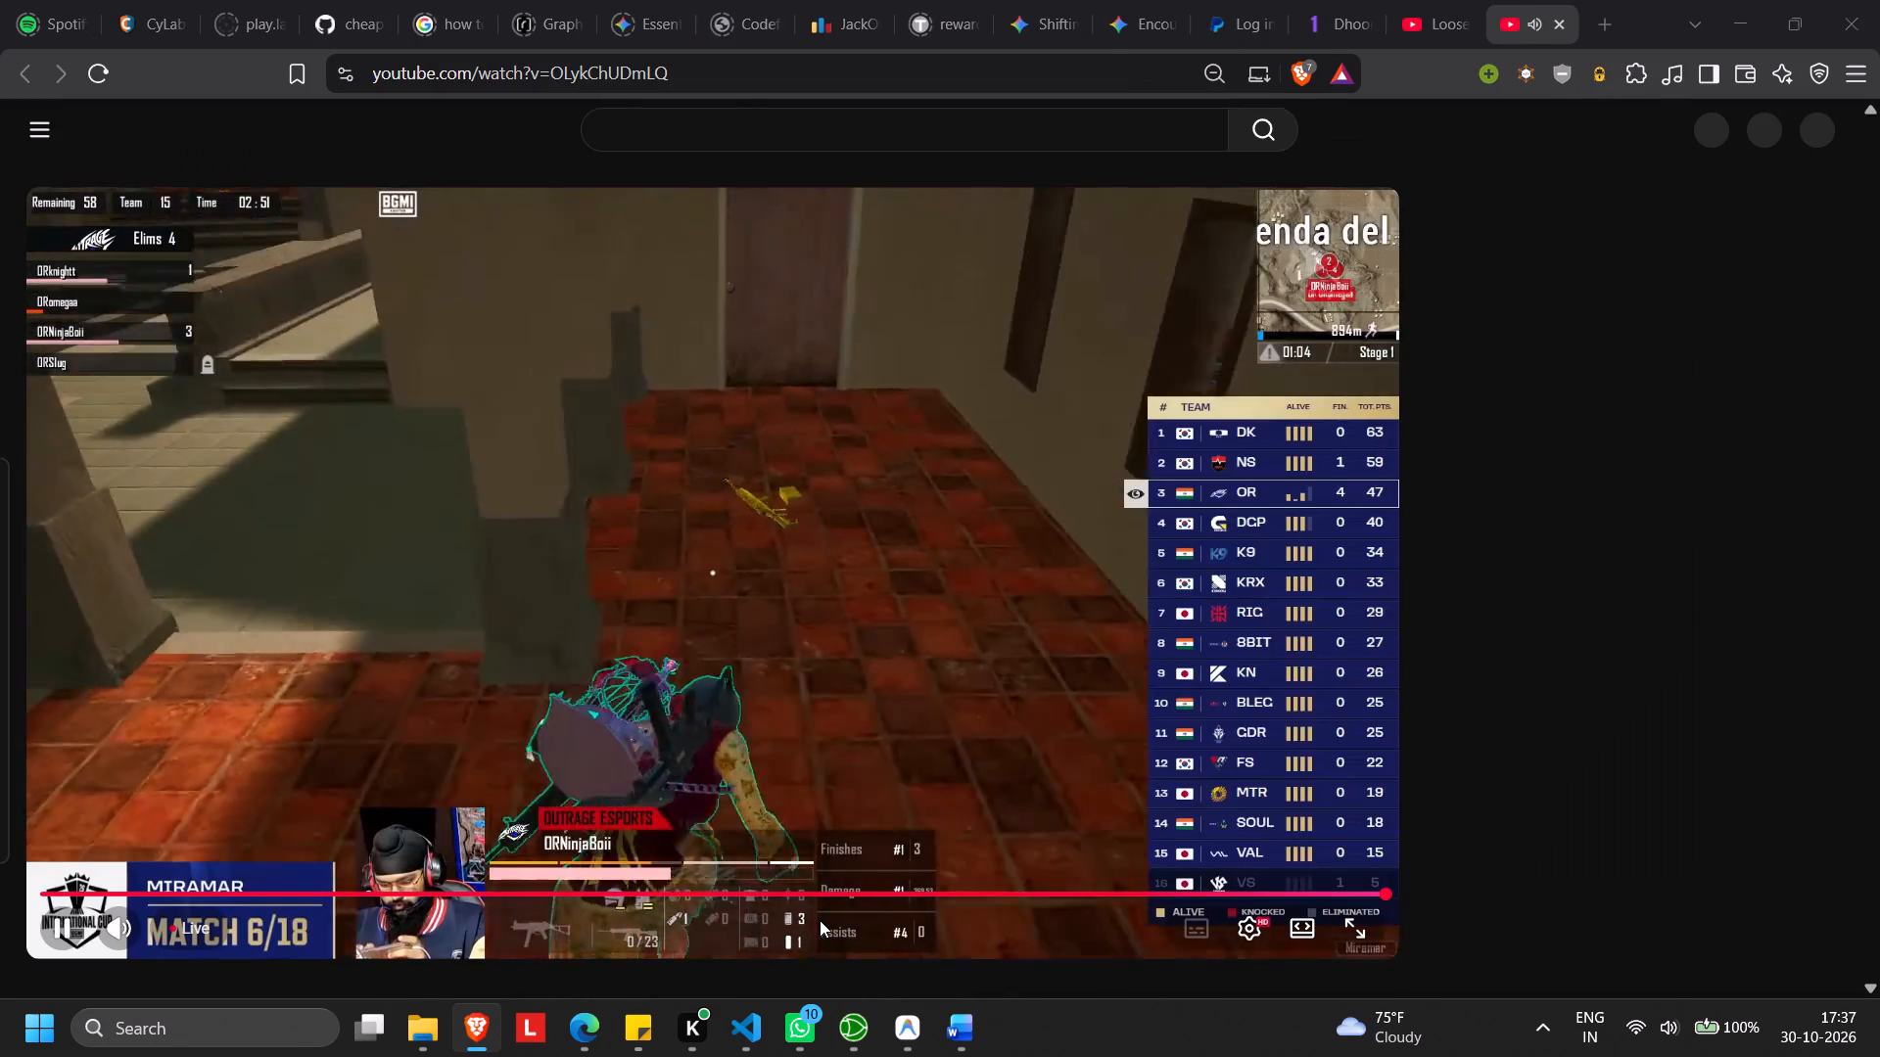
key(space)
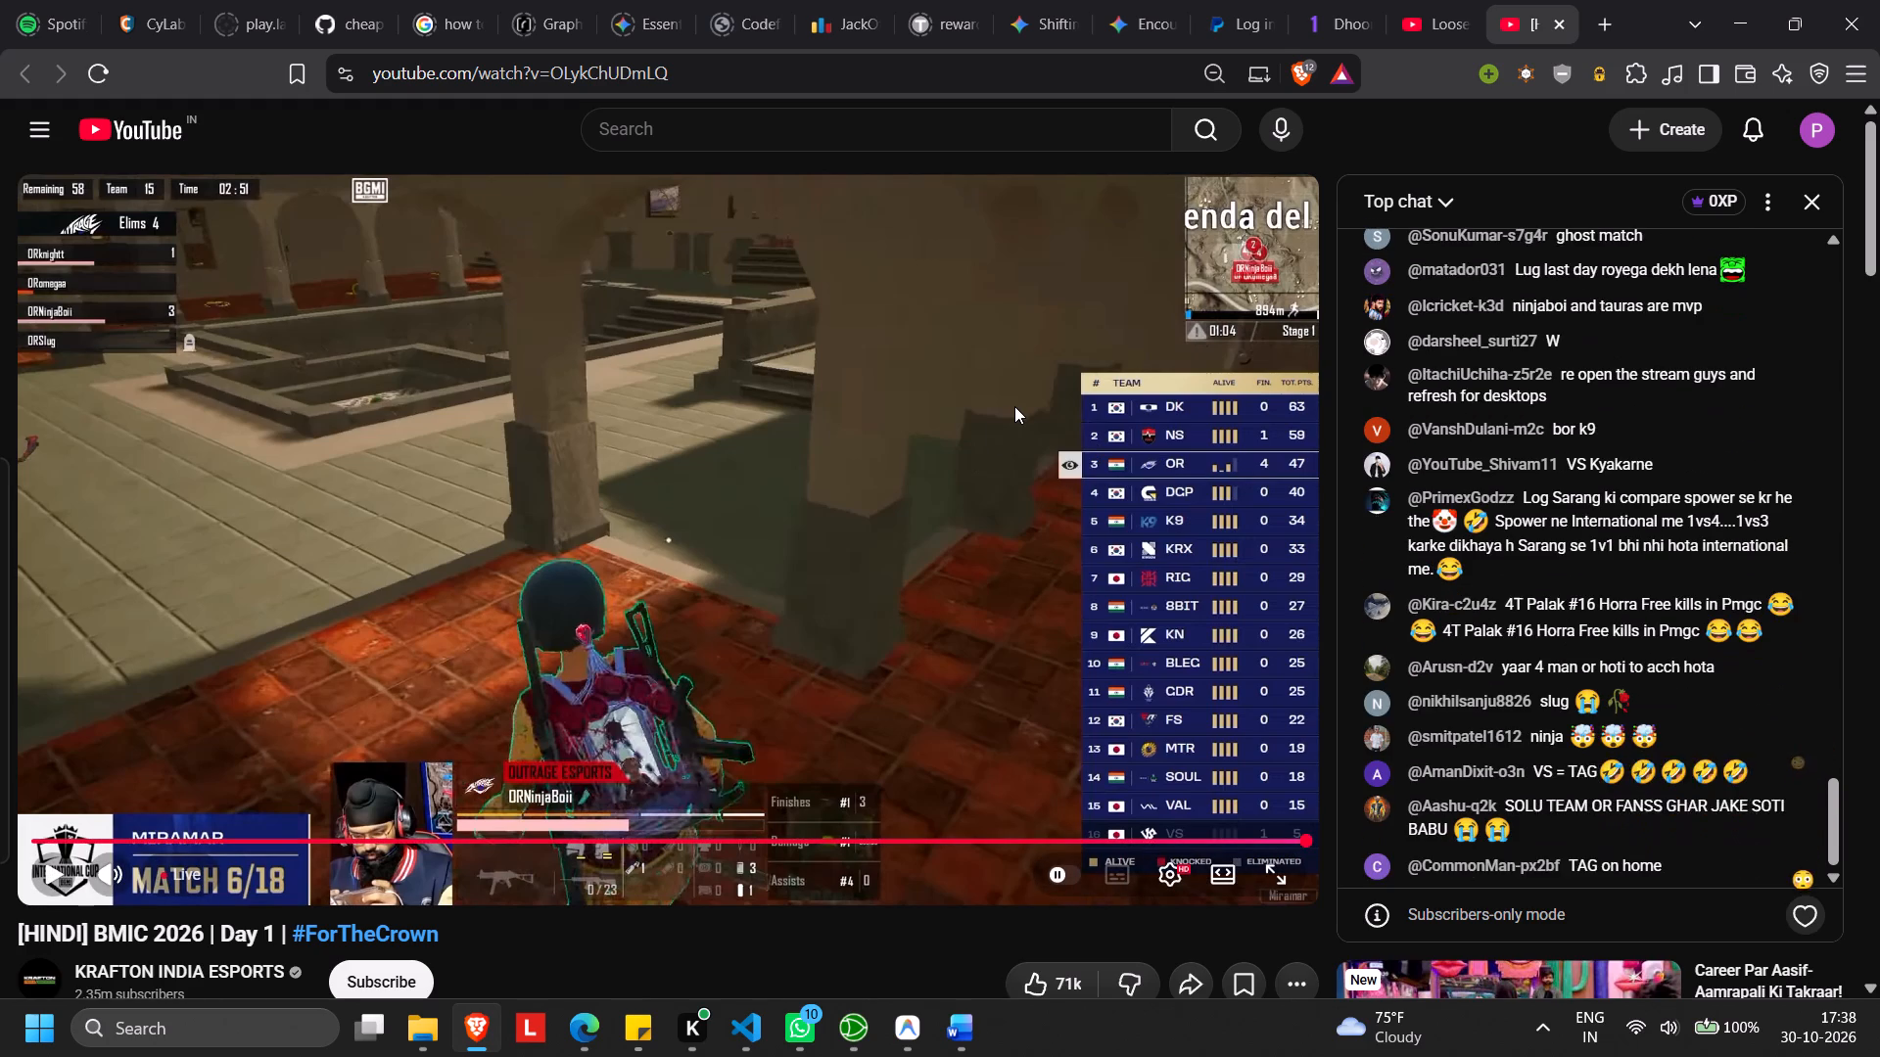
Close and reopen the BMIC 2026 Day 1 stream tab, and pause its playback.
key(ctrl+w)
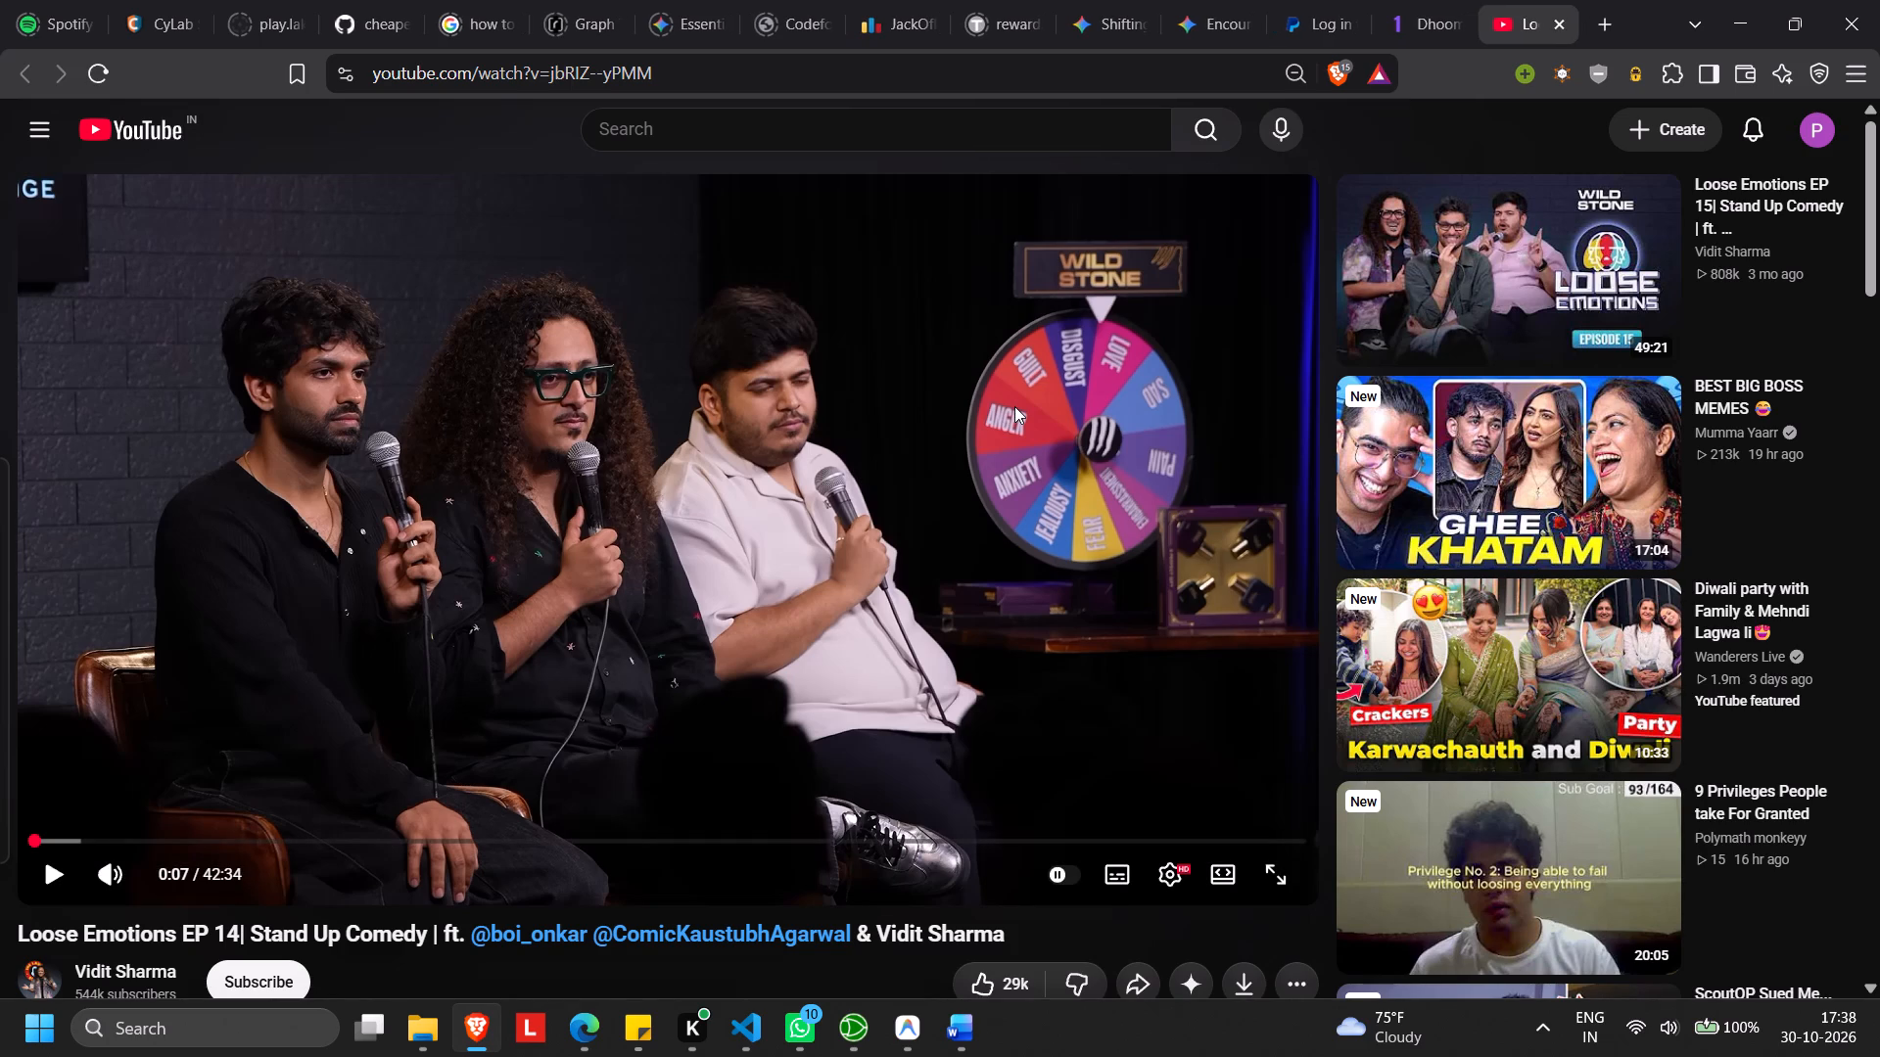
key(ctrl+shift+t)
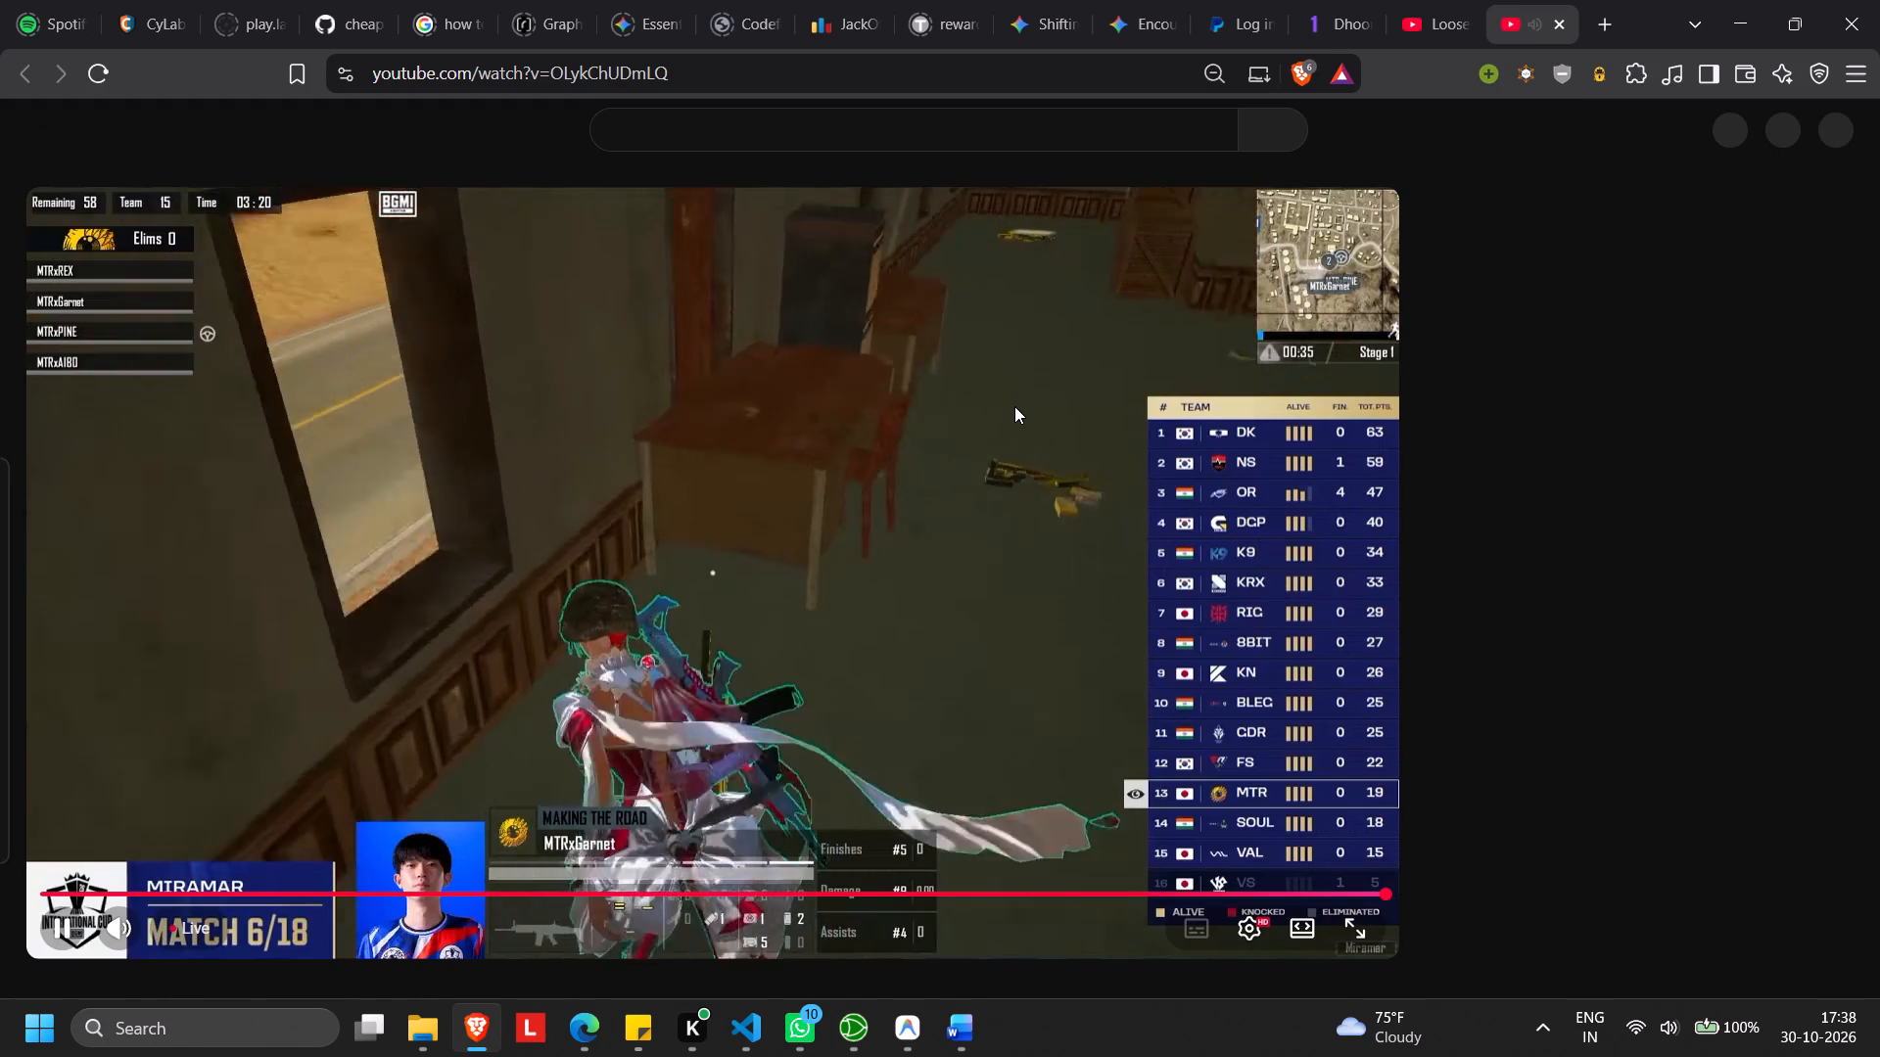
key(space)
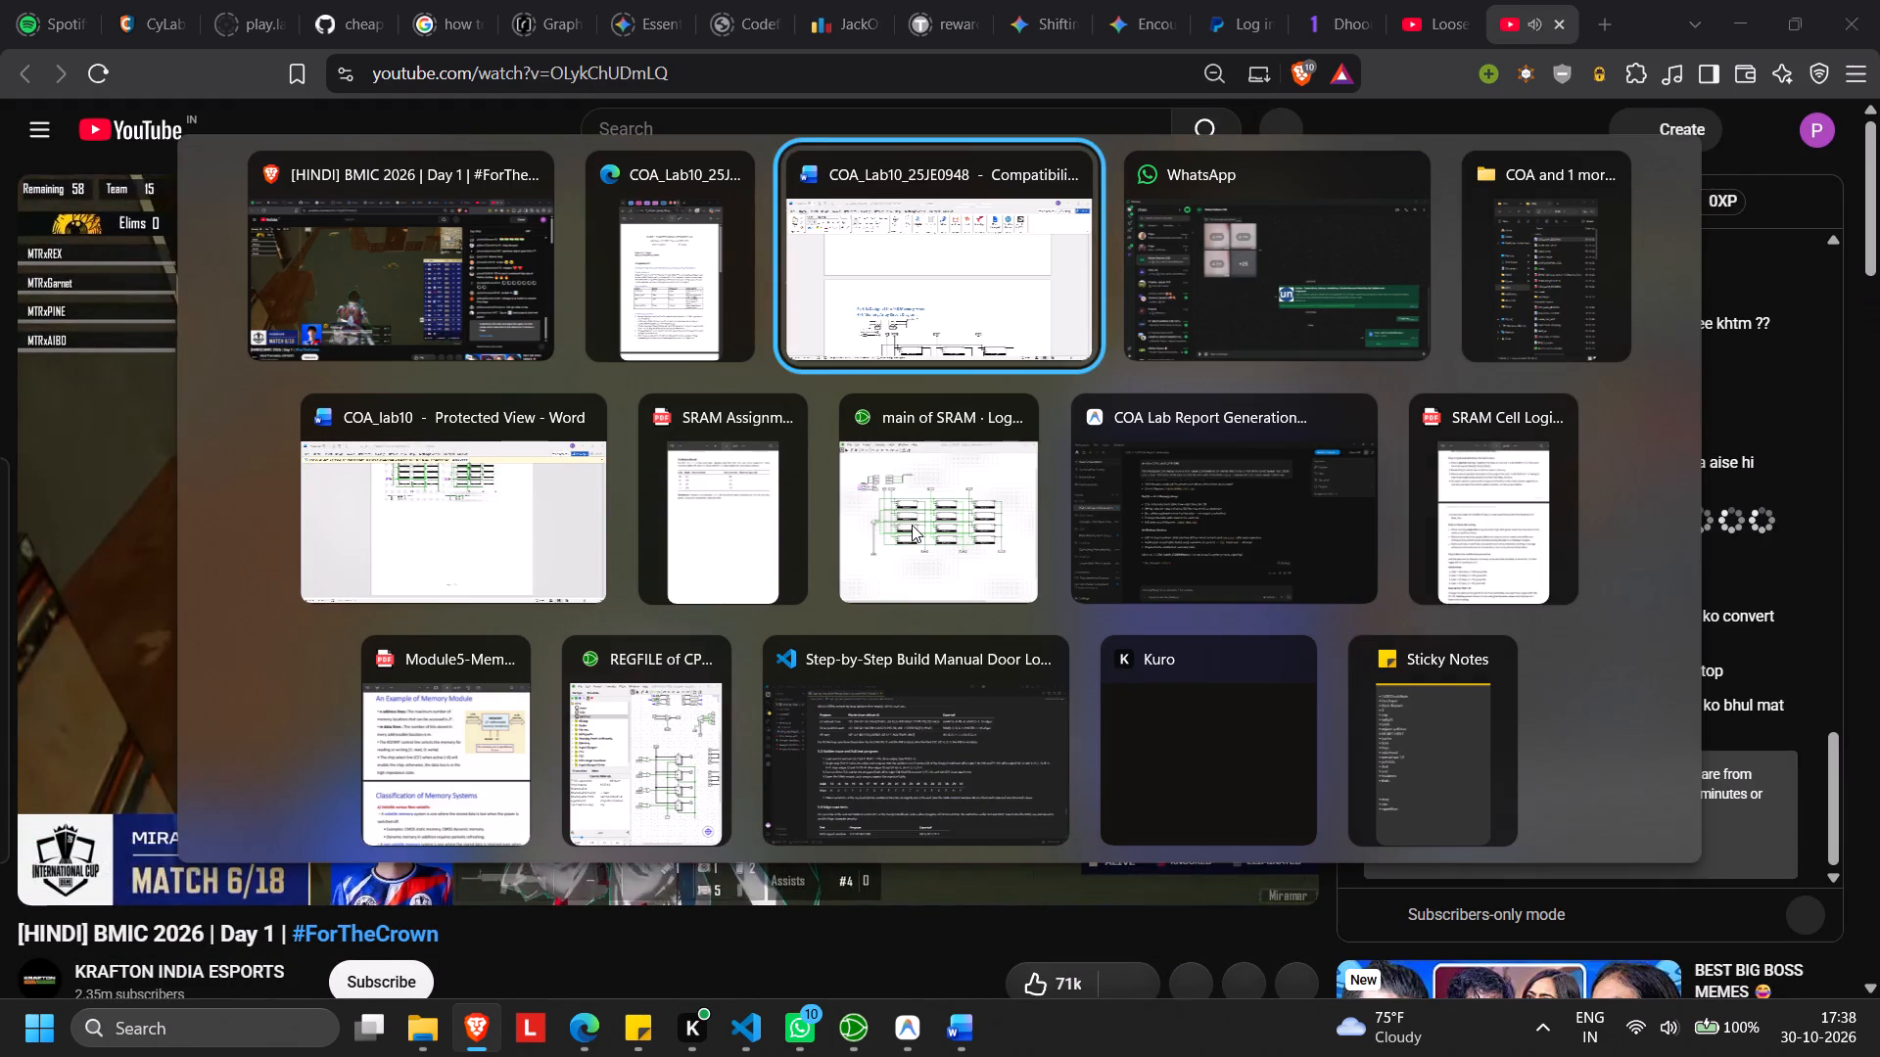
Switch to Word and close the COA Lab 10 report document opened in compatibility mode.
click(1879, 0)
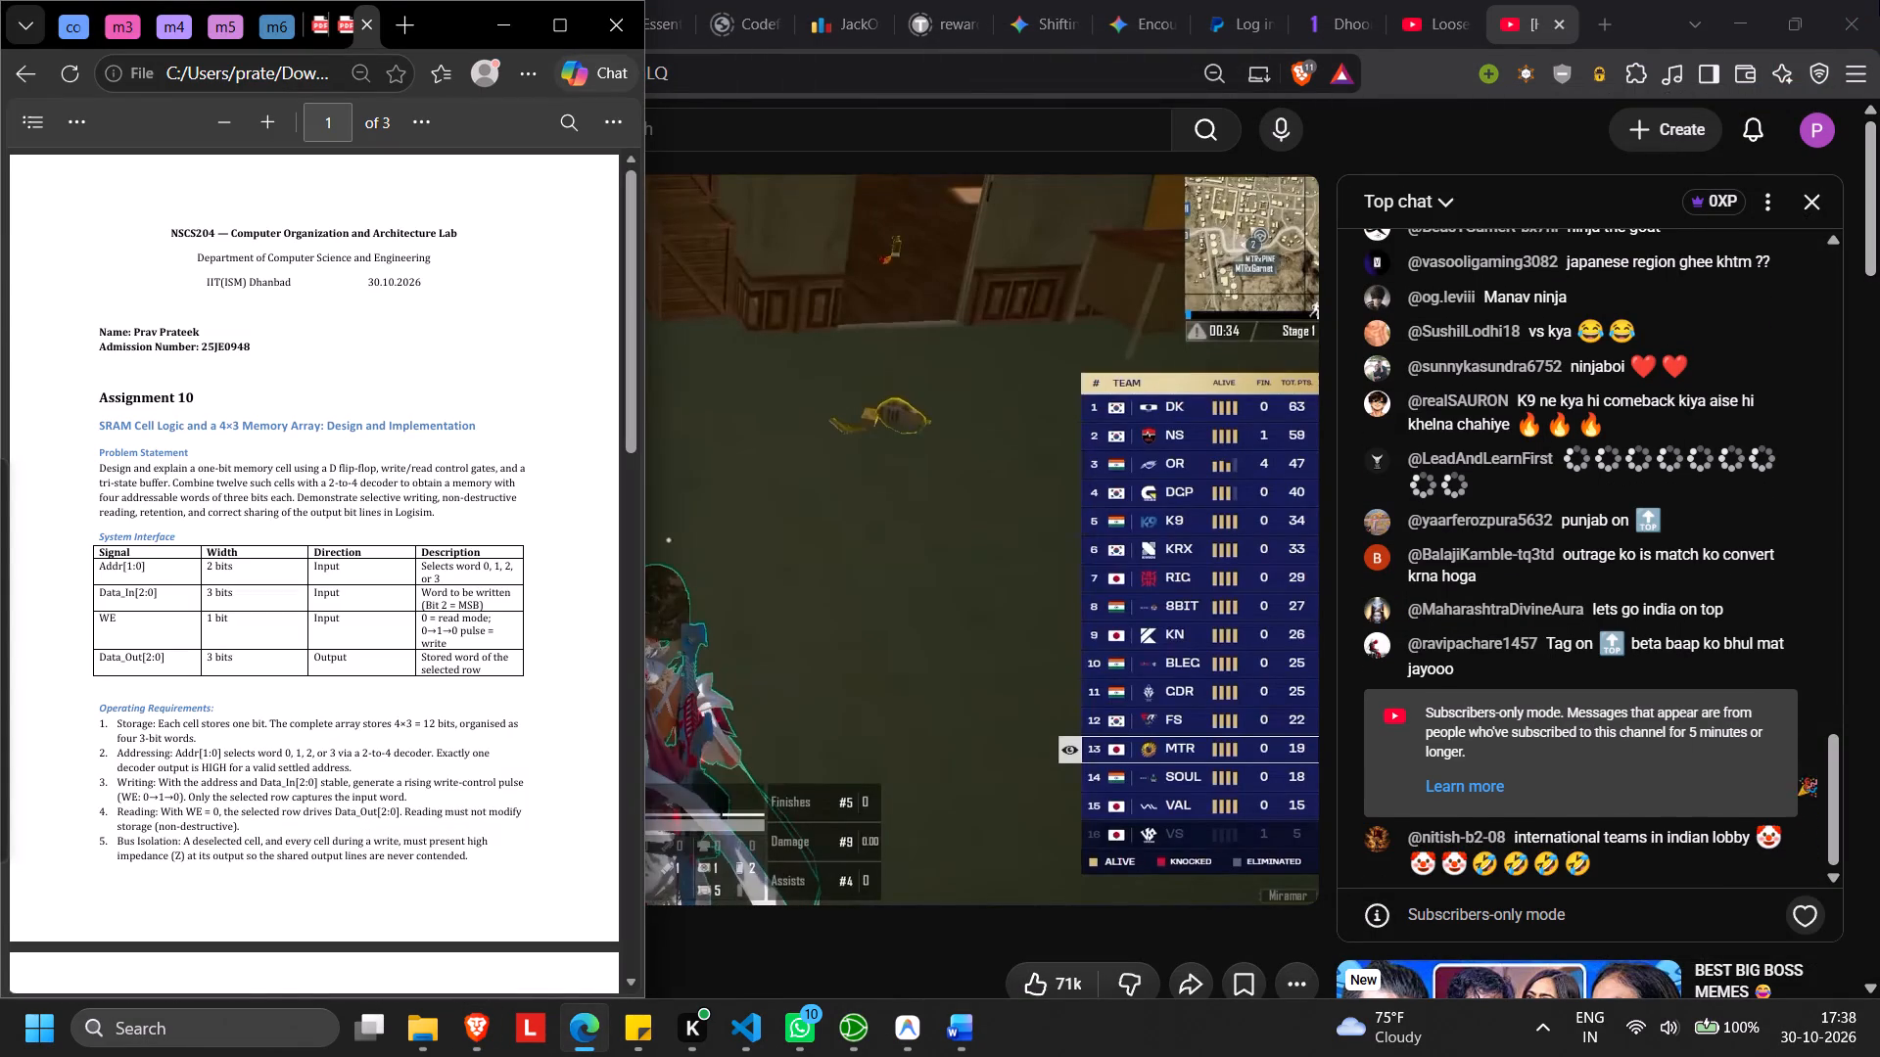
In Edge, close the COA Lab 10 report, SRAM Assignment and SRAM Cell Logic PDF tabs.
key(ctrl+w)
key(ctrl+w)
key(ctrl+w)
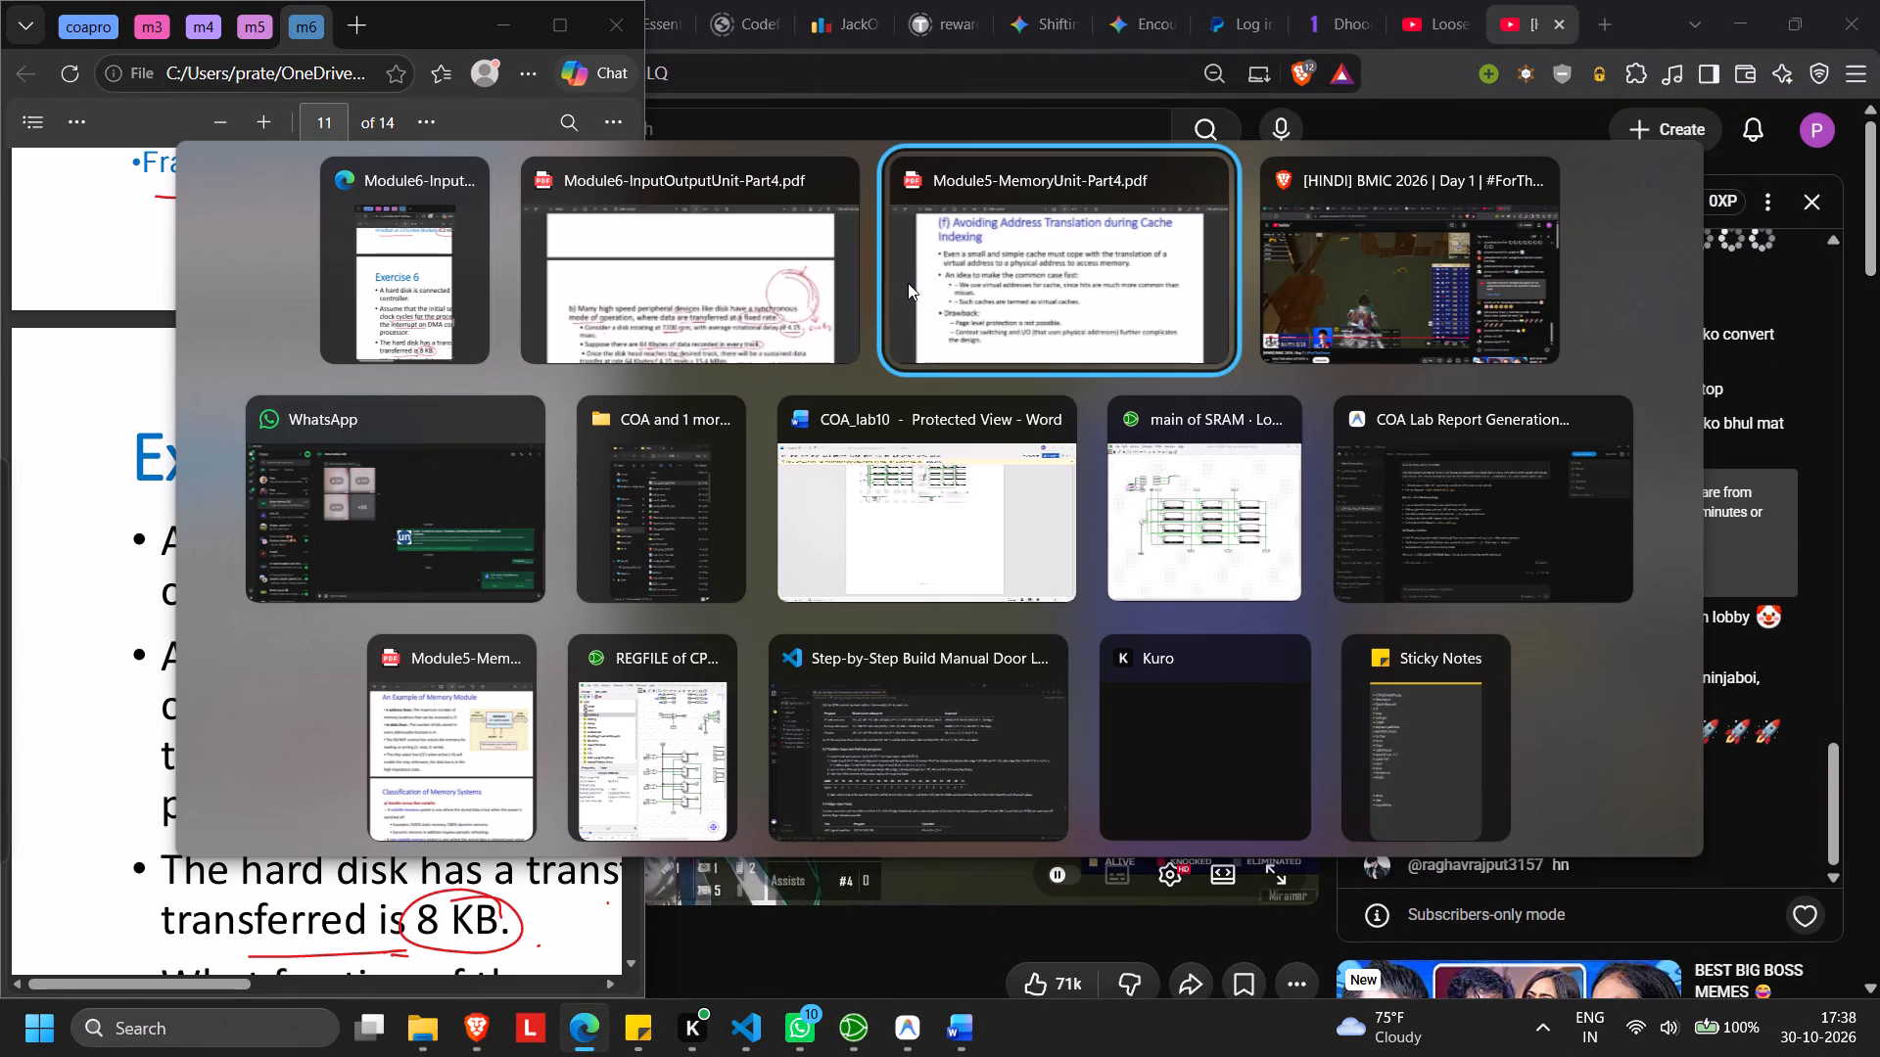
Close the lab's working windows: the Lab 10 document in Word, the SRAM circuit in Logisim-evolution, and Antigravity.
click(1879, 0)
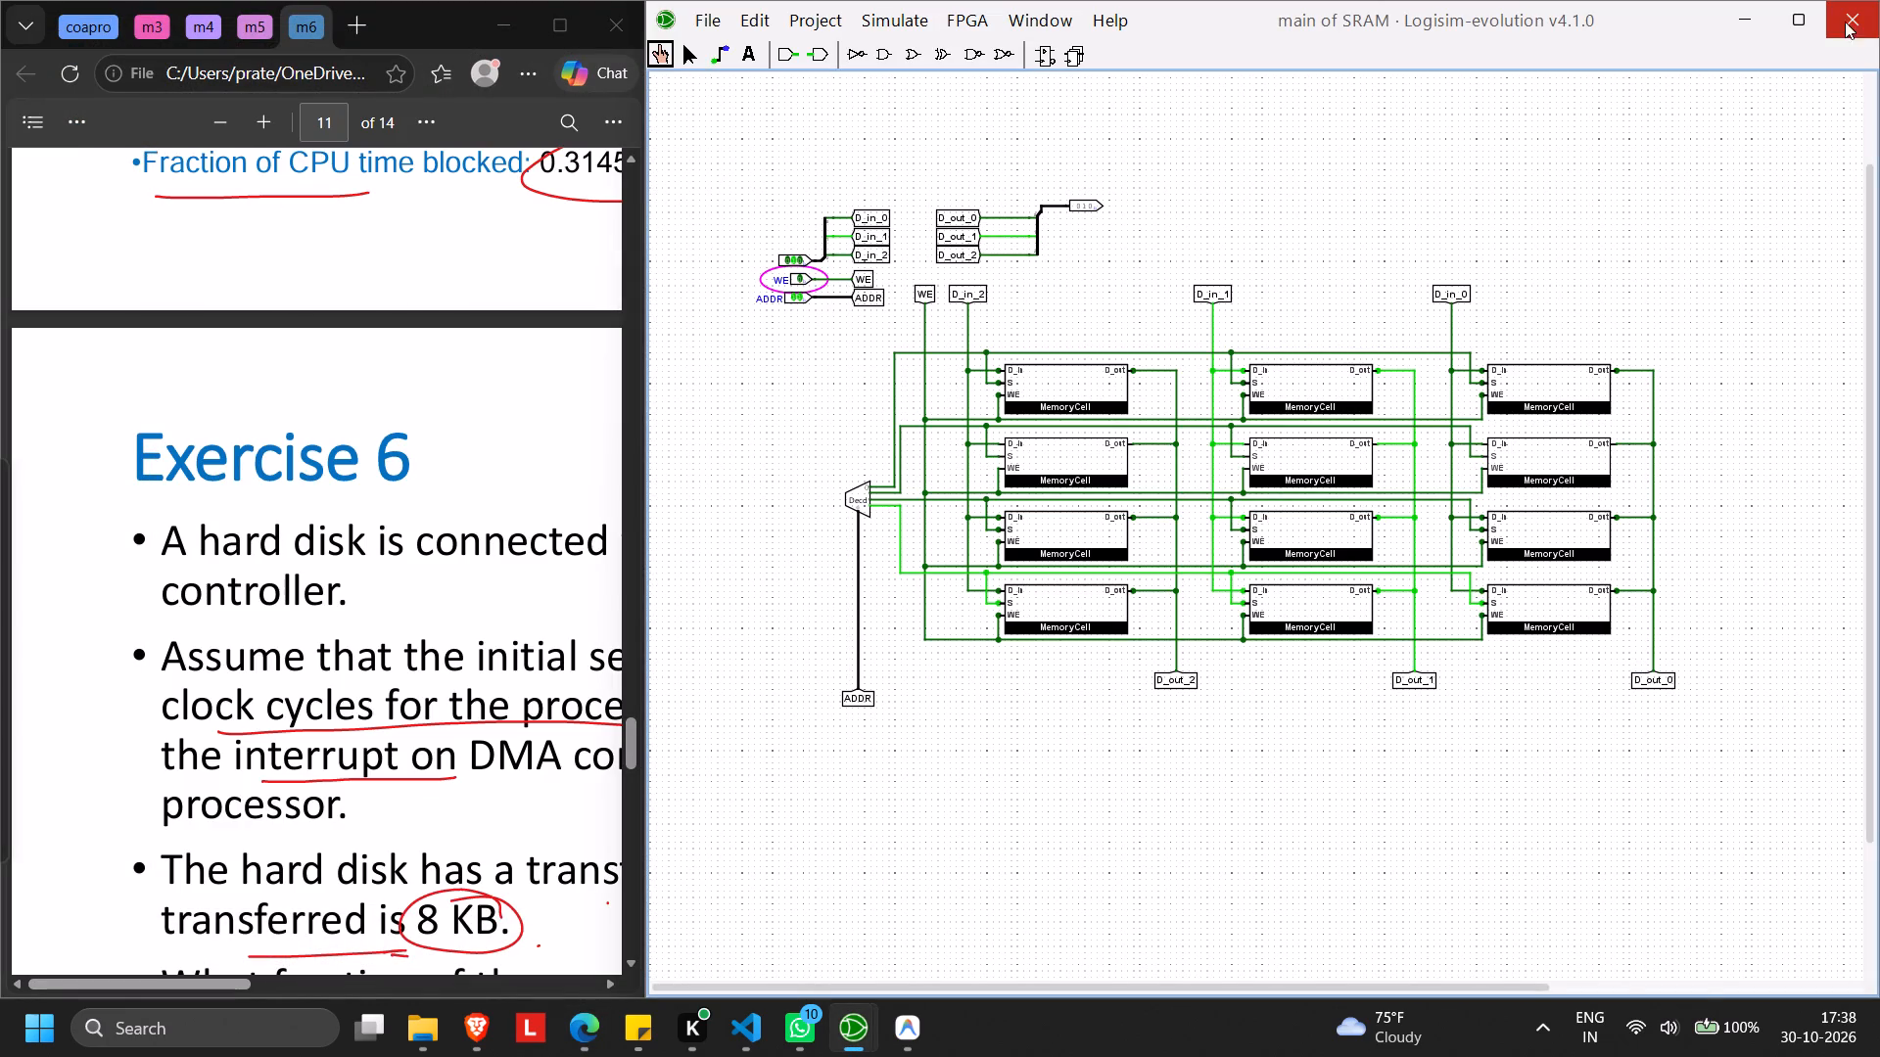
click(1851, 19)
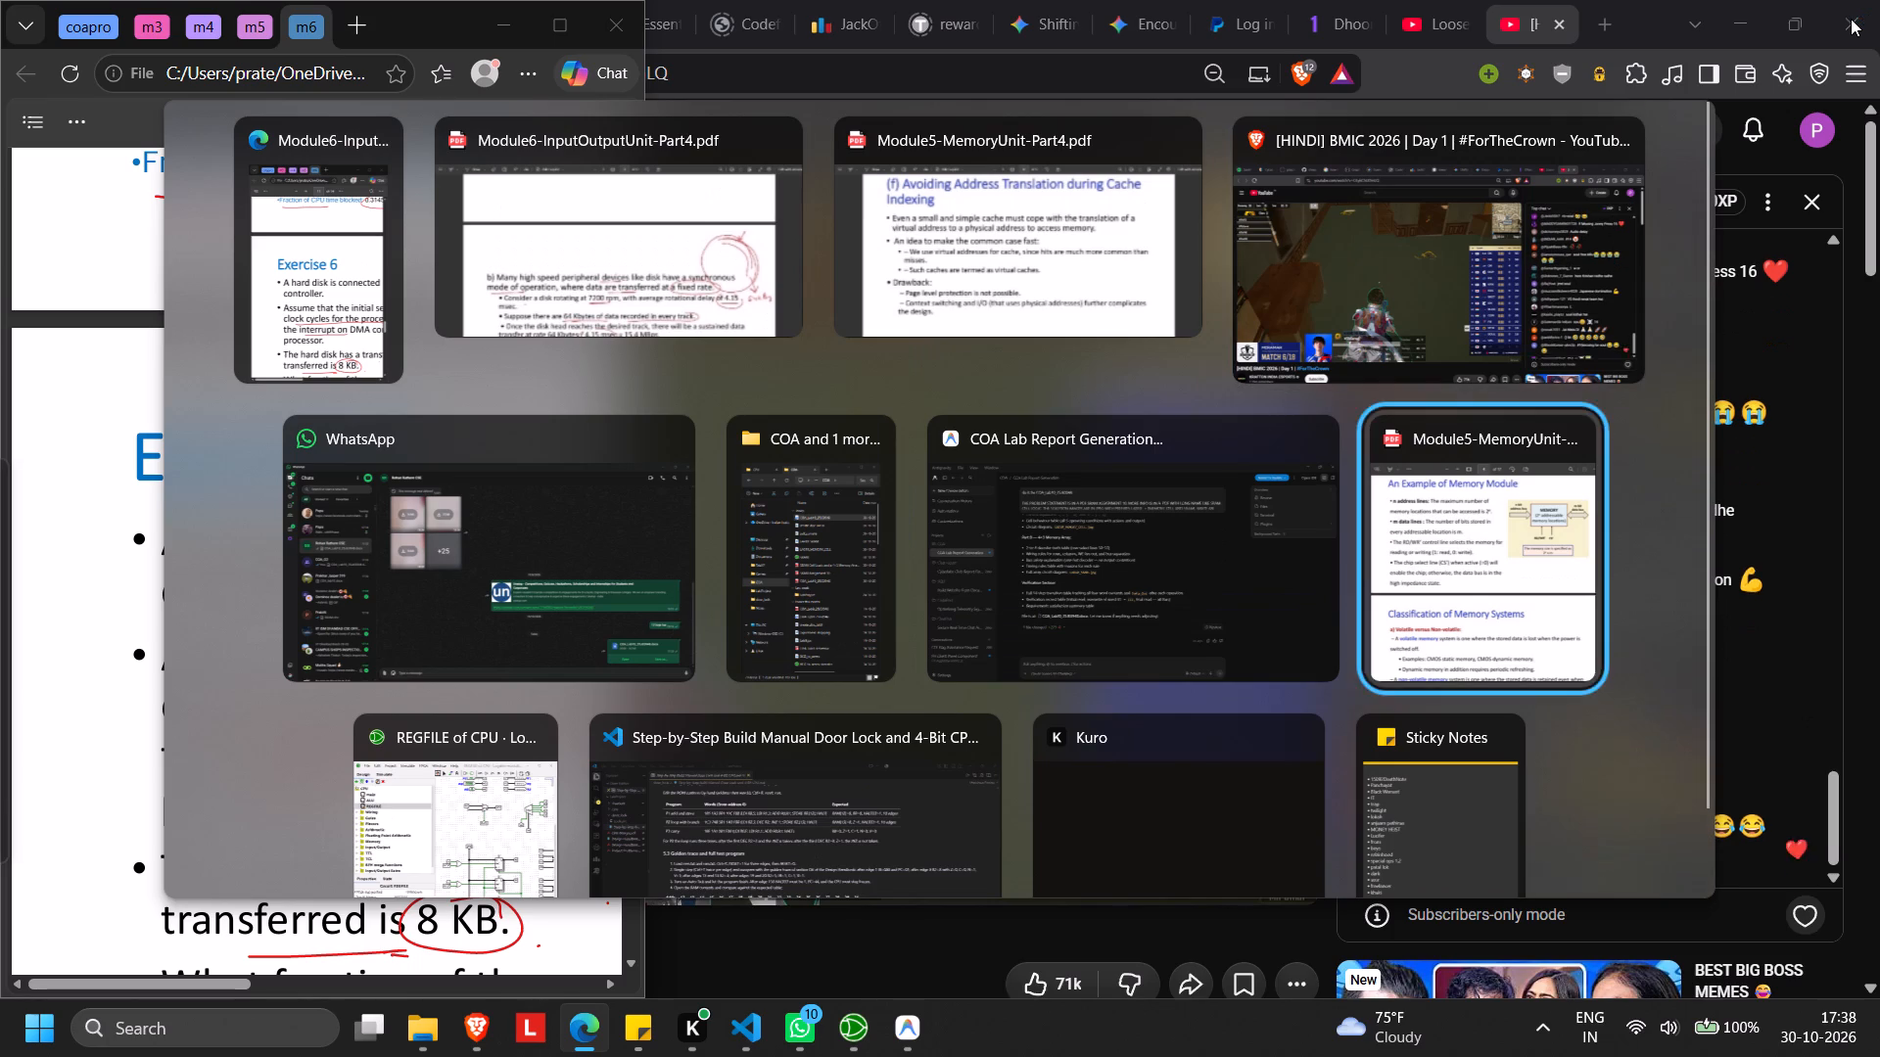
click(1879, 0)
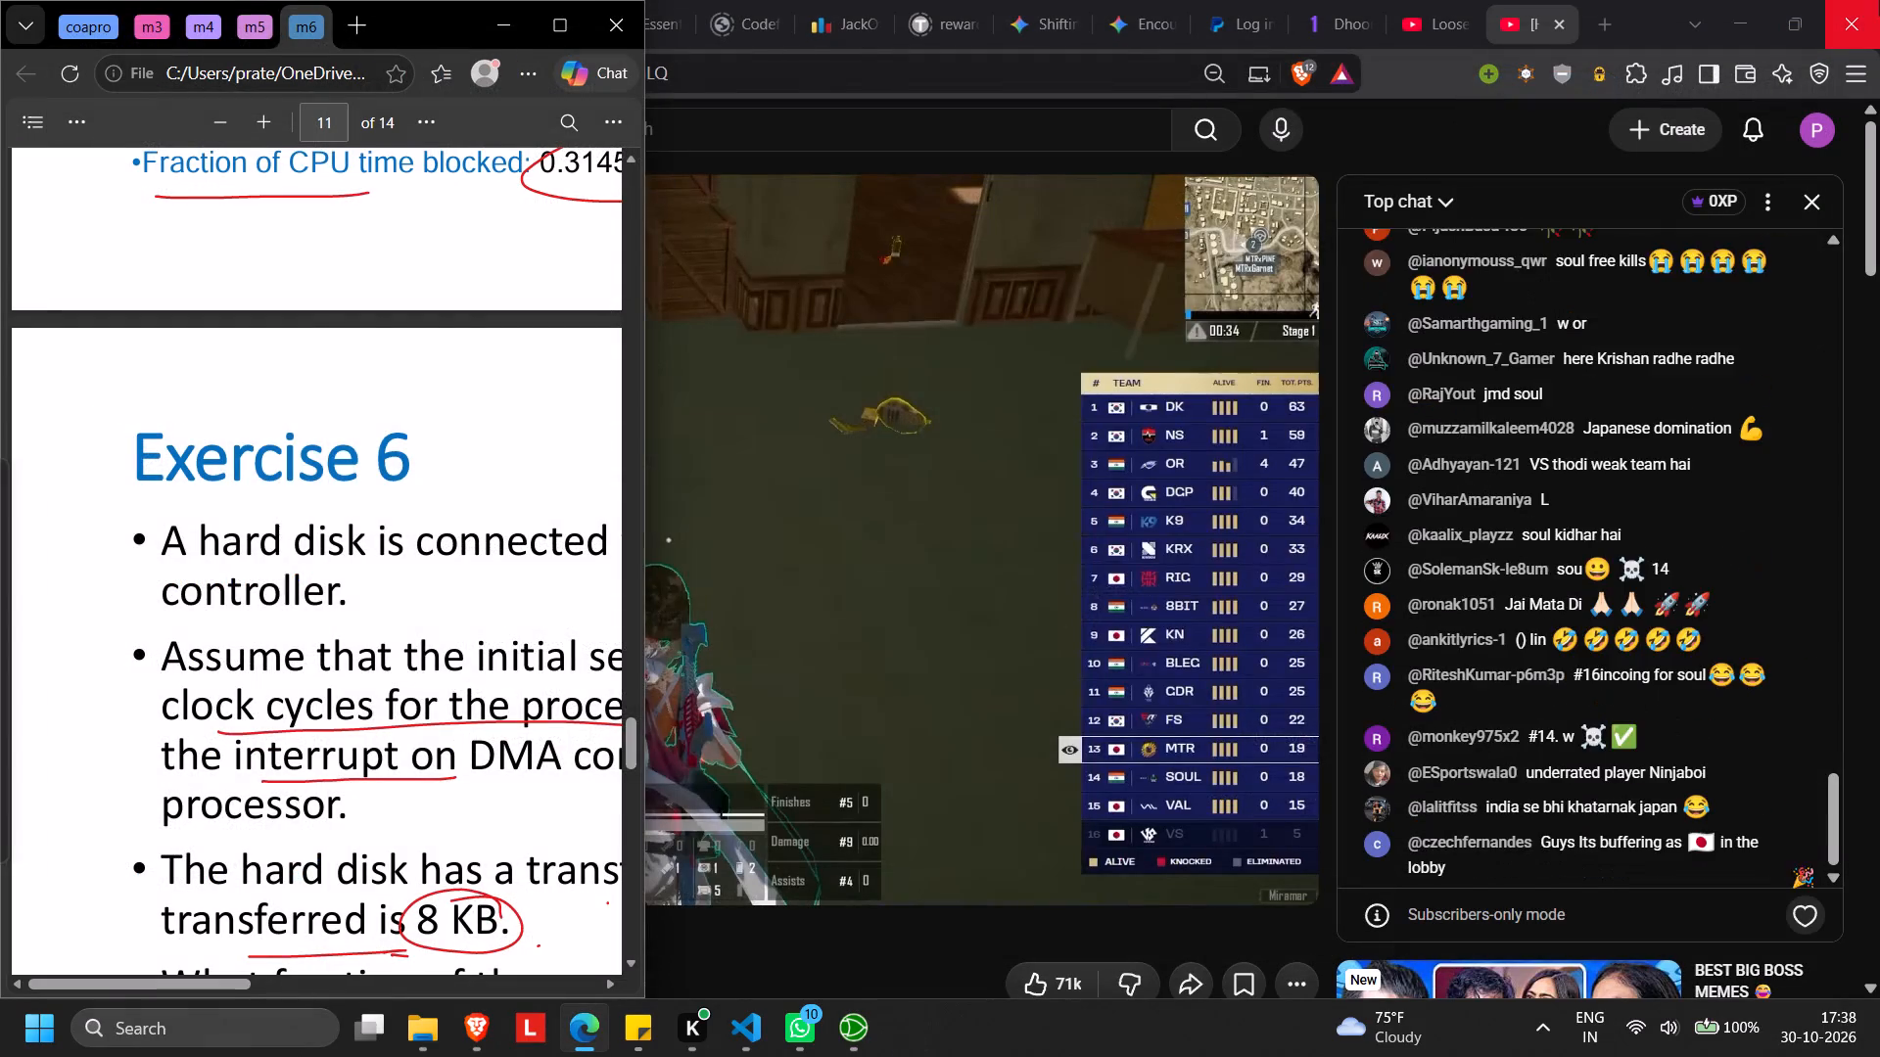